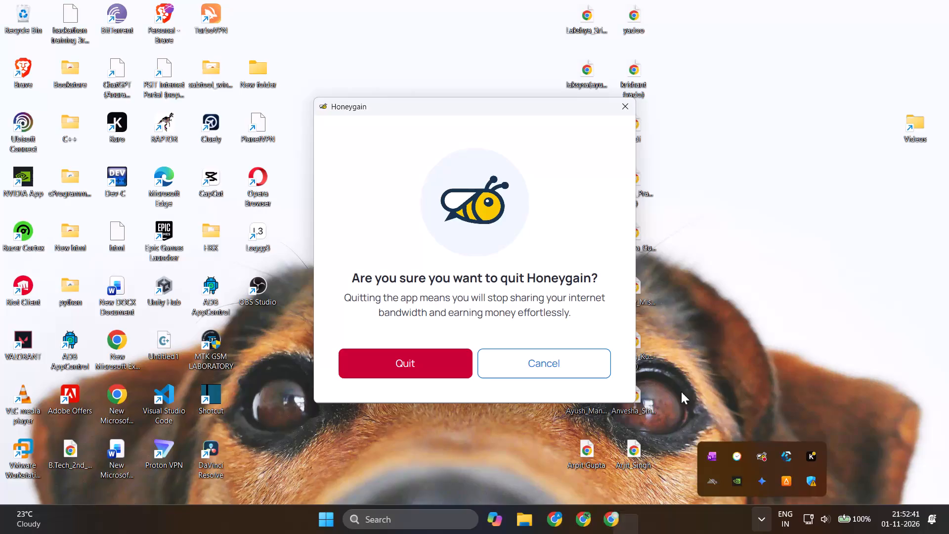
Quit the running Honeygain app.
left_click(434, 359)
left_click(764, 518)
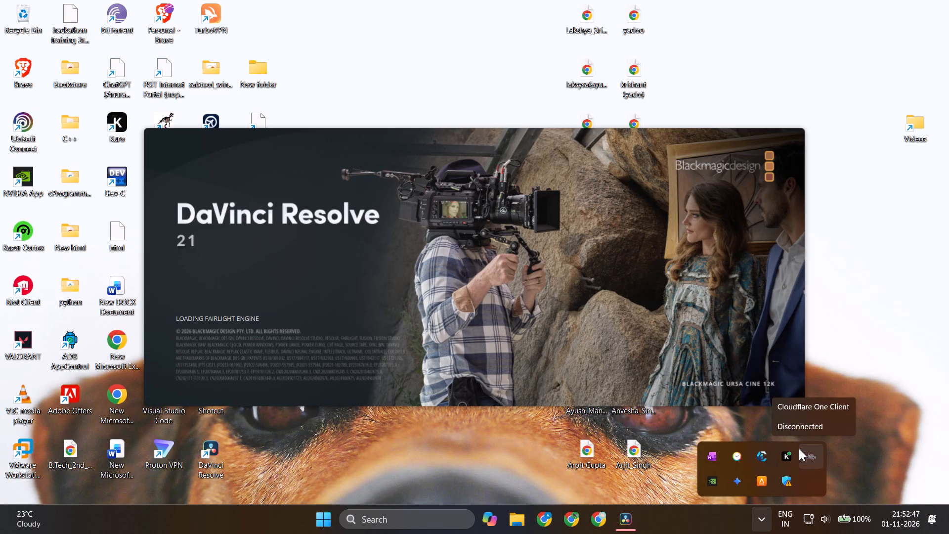
Find Honeygain among the installed apps and uninstall it, leaving the Settings window minimized.
left_click(425, 516)
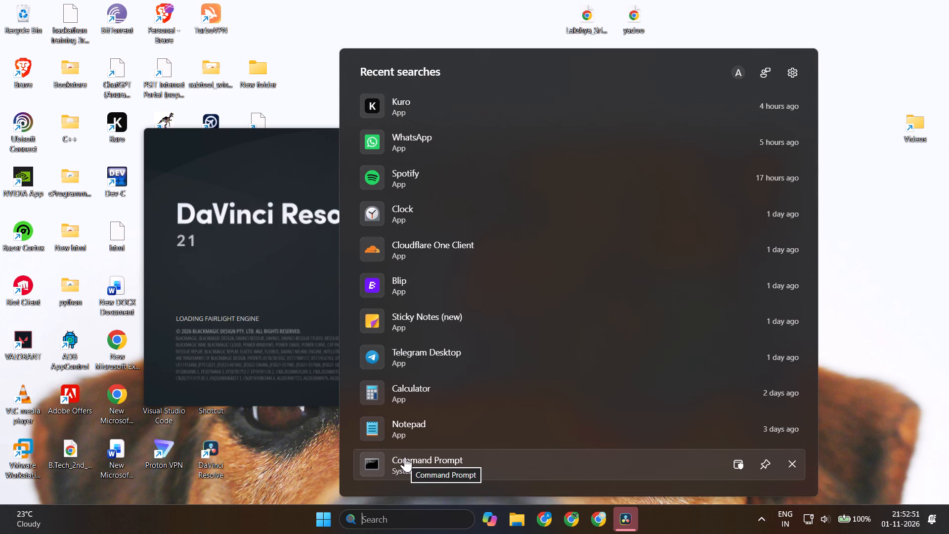
type("hon")
left_click(685, 230)
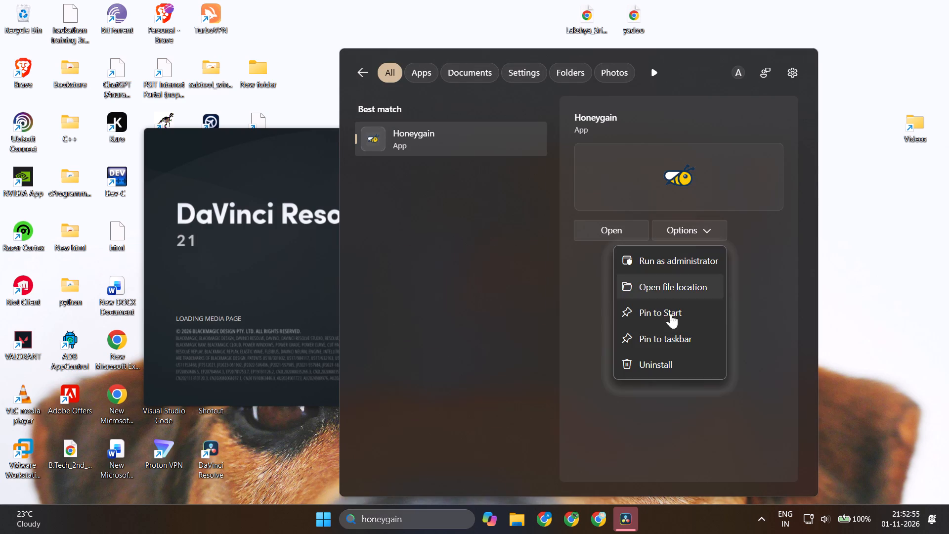
left_click(667, 375)
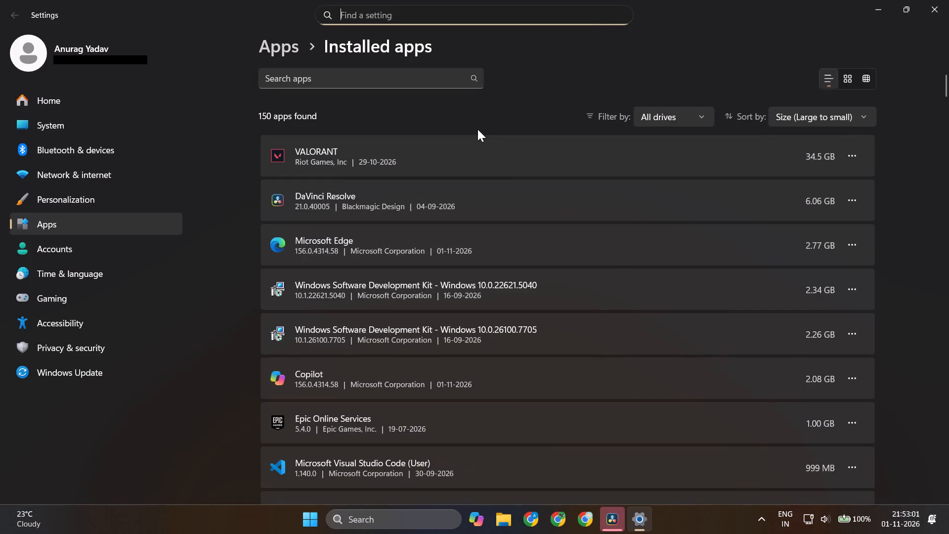
left_click(383, 84)
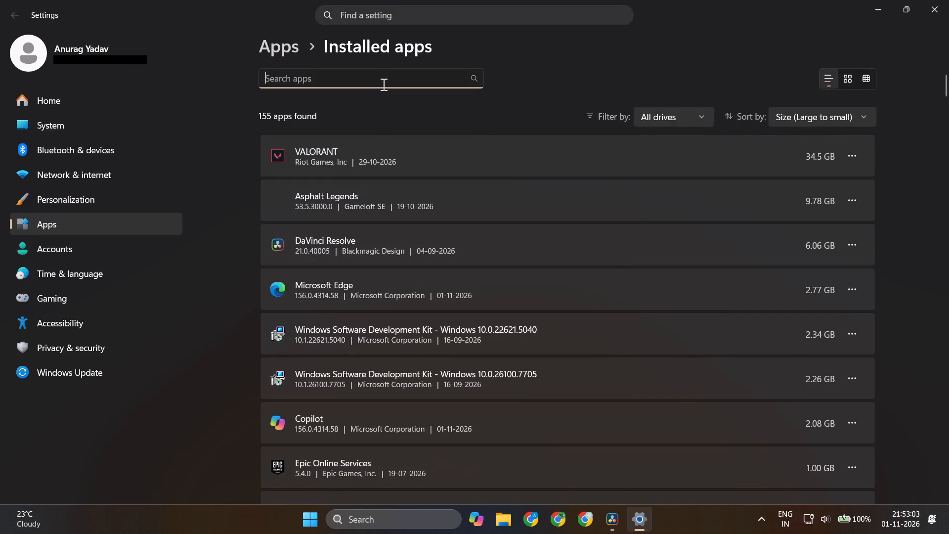
type("honey")
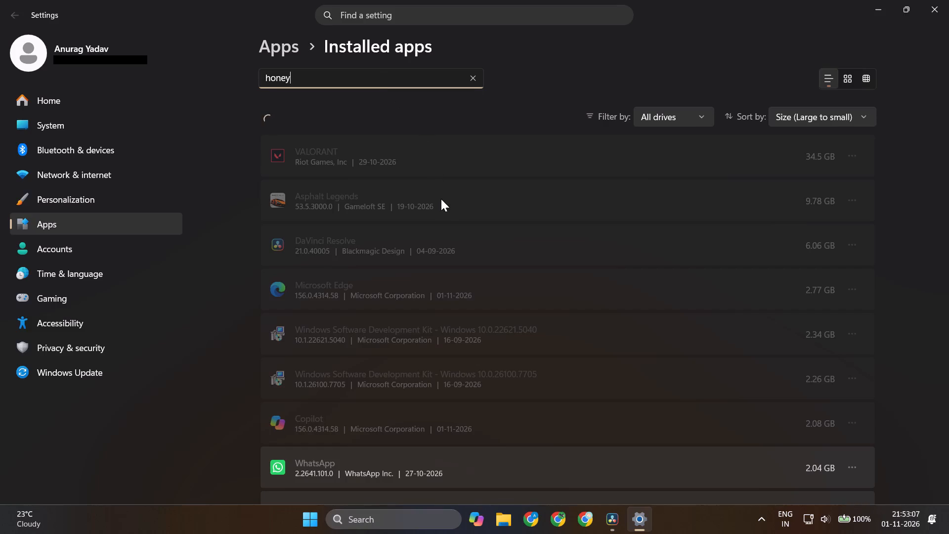
left_click(855, 153)
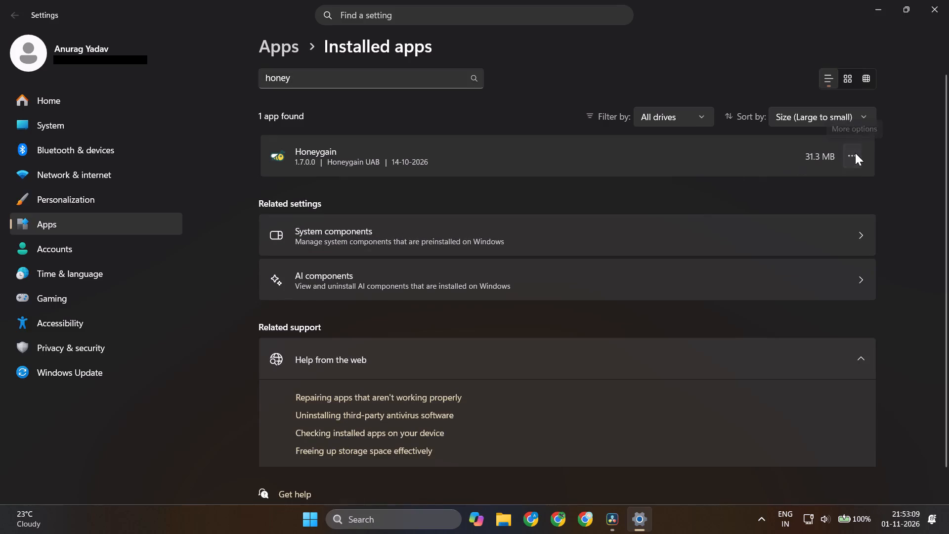
left_click(800, 200)
left_click(825, 225)
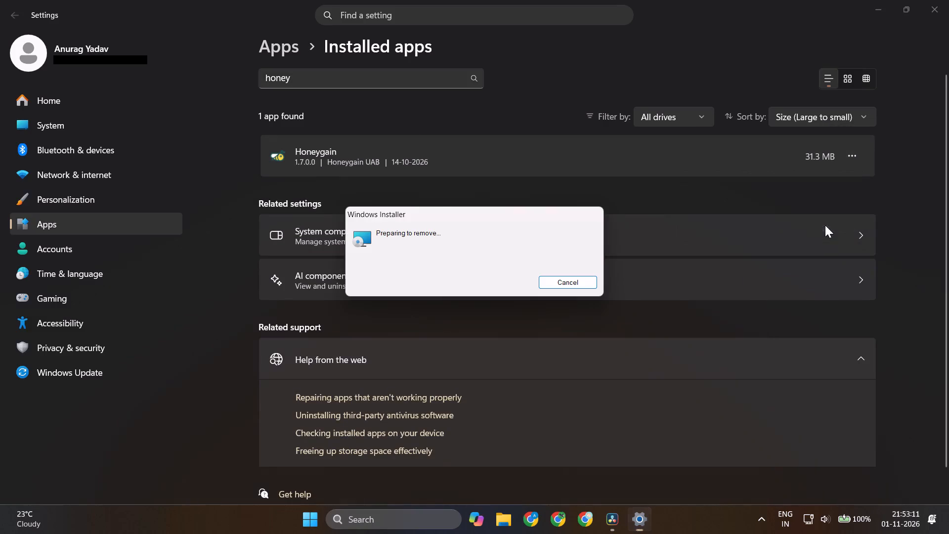
left_click(885, 0)
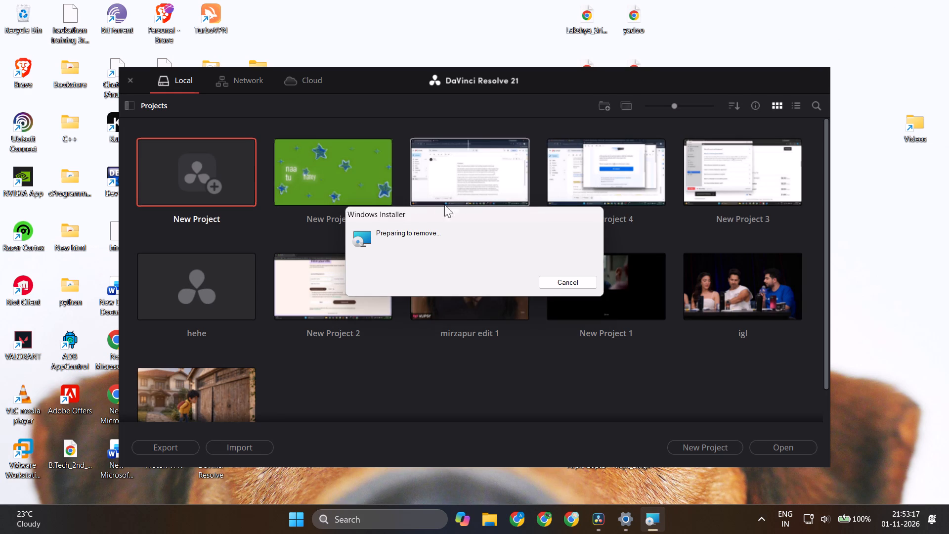
Create a DaVinci Resolve project named New Project 6 in the default media location.
left_click(204, 195)
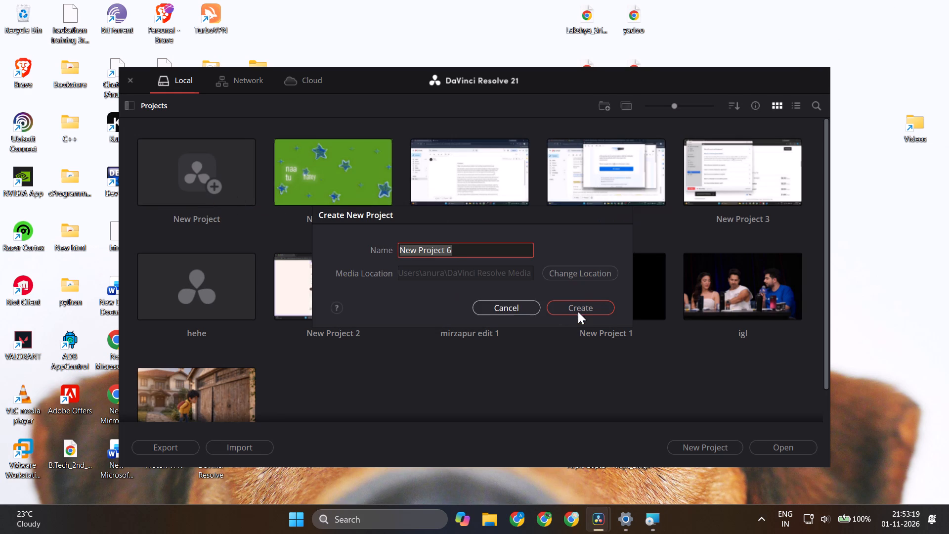
left_click(589, 309)
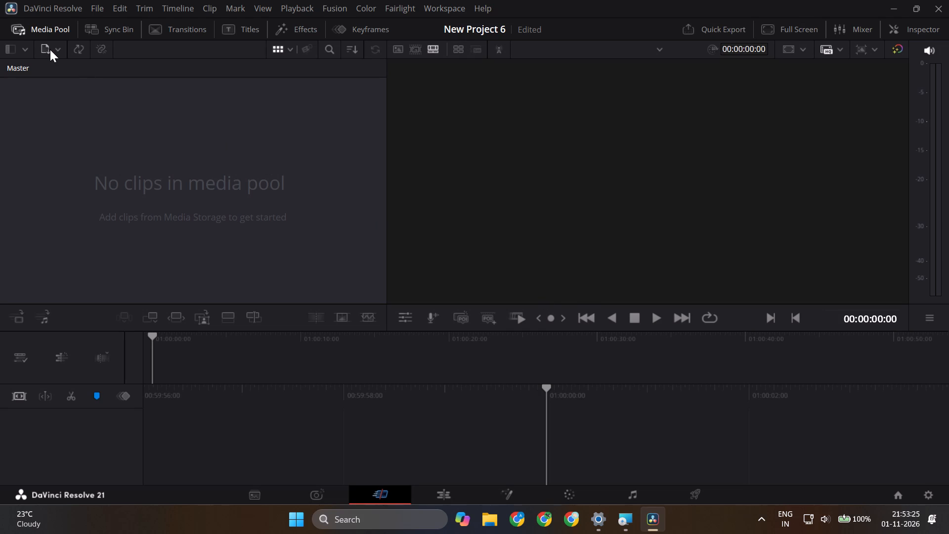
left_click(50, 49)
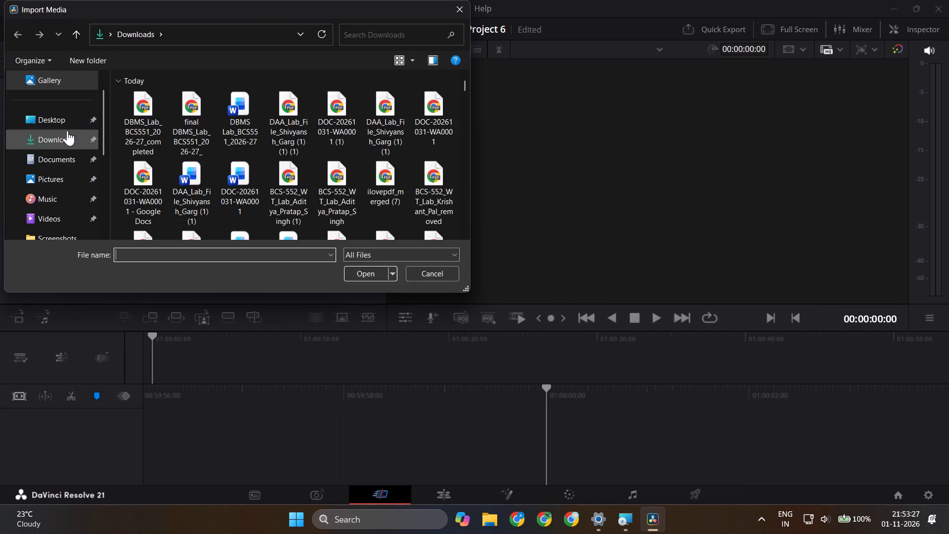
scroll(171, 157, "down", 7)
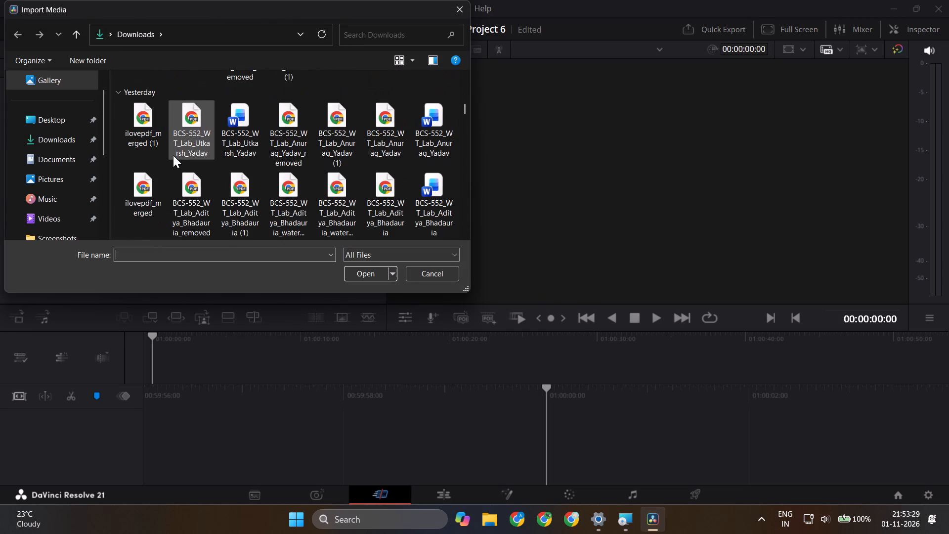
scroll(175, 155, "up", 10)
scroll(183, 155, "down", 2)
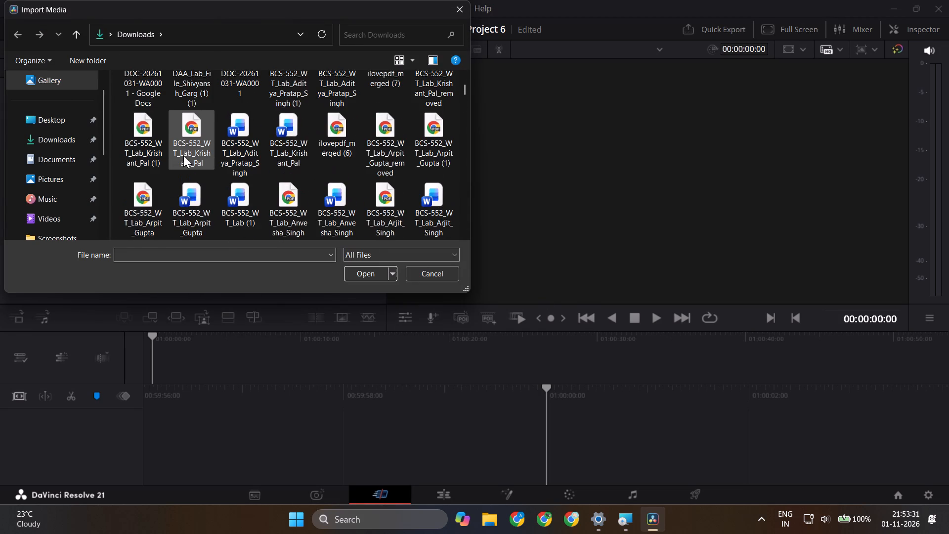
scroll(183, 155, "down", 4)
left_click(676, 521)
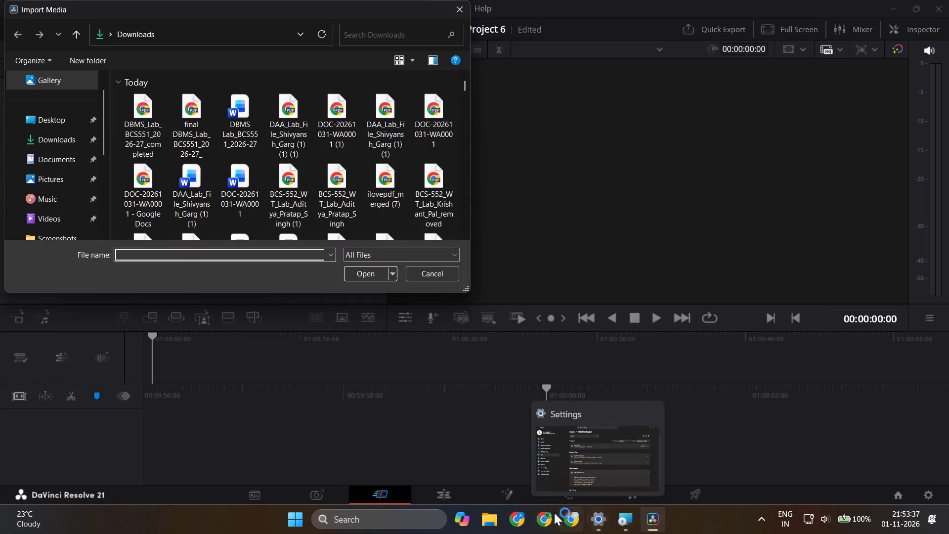
Launch OBS Studio, show its recordings folder, and close OBS again.
left_click(403, 518)
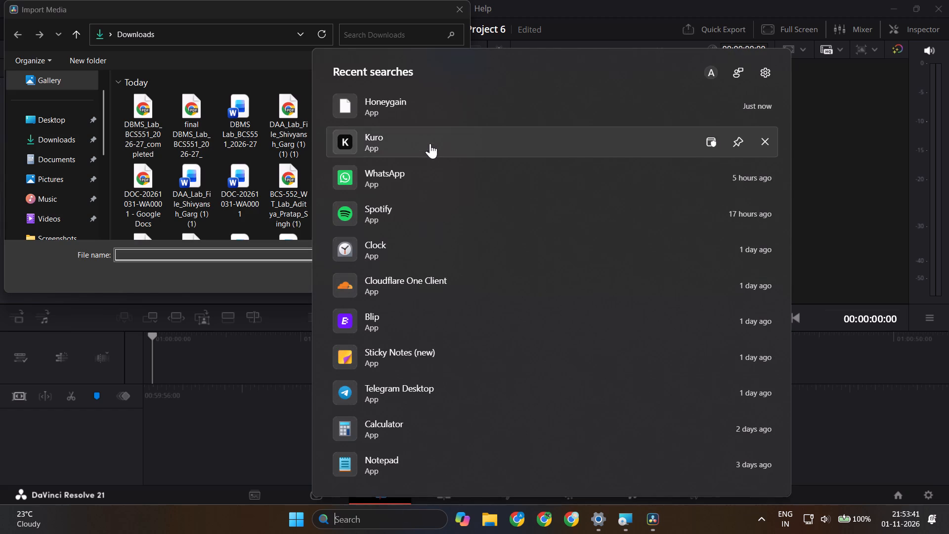
key("o")
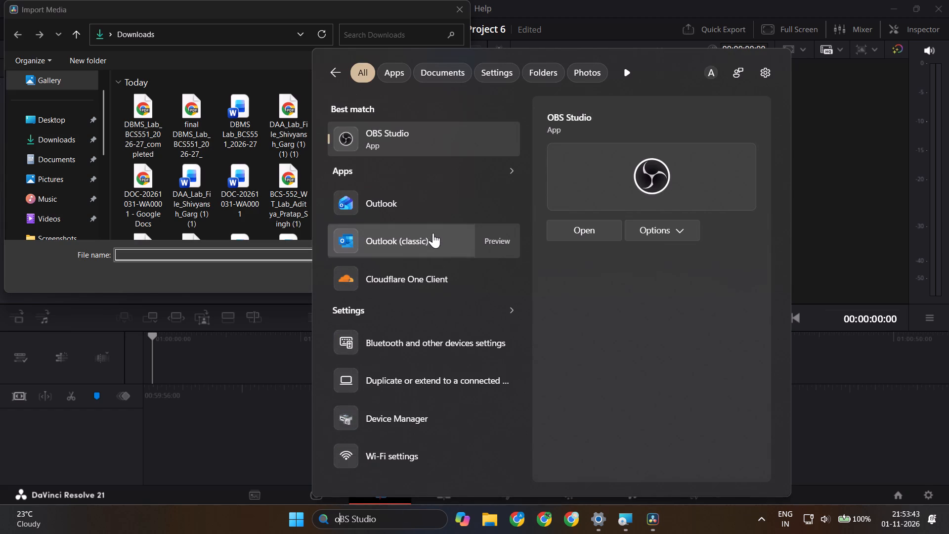
left_click(581, 237)
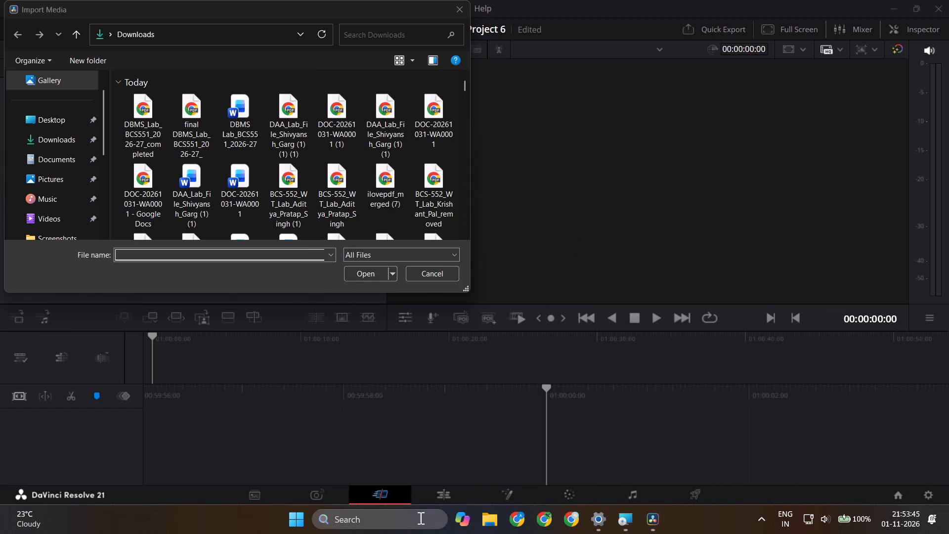
left_click(420, 519)
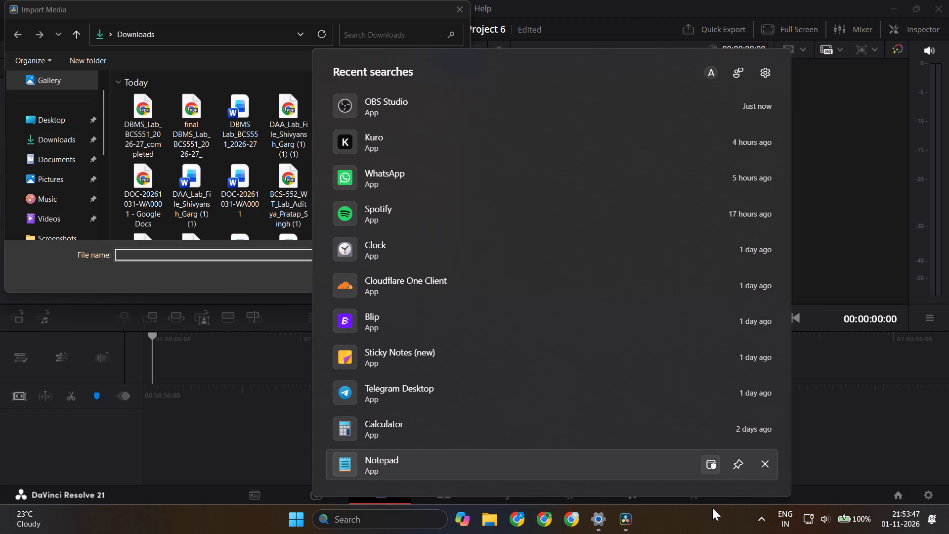
left_click(710, 510)
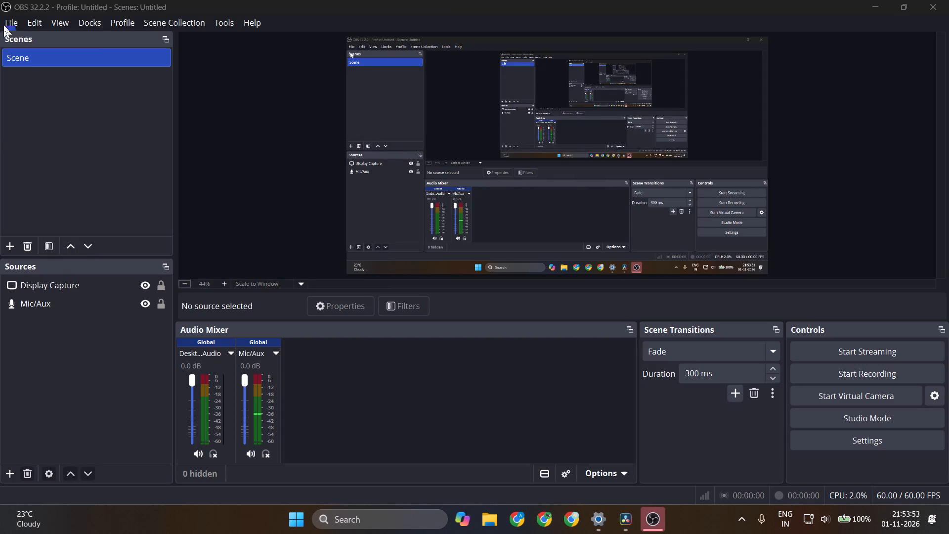
left_click(2, 17)
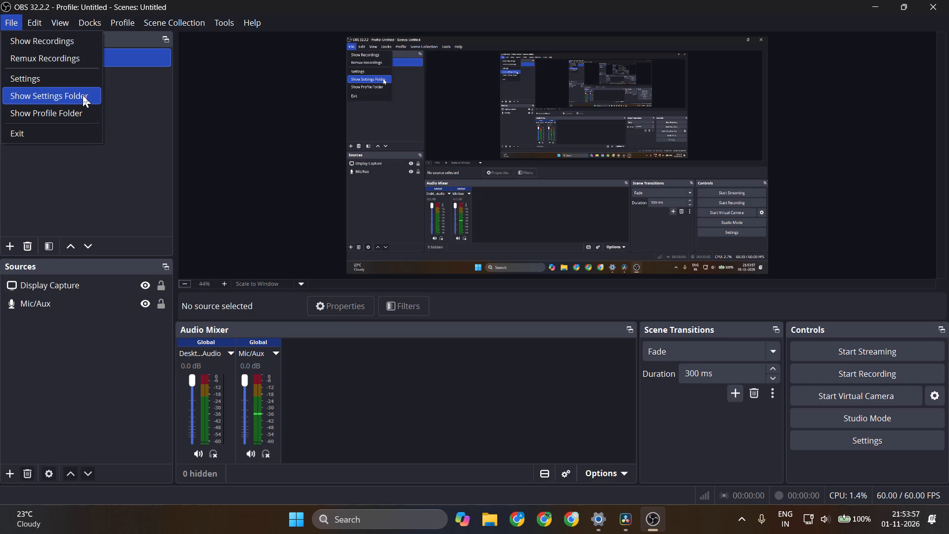
left_click(86, 38)
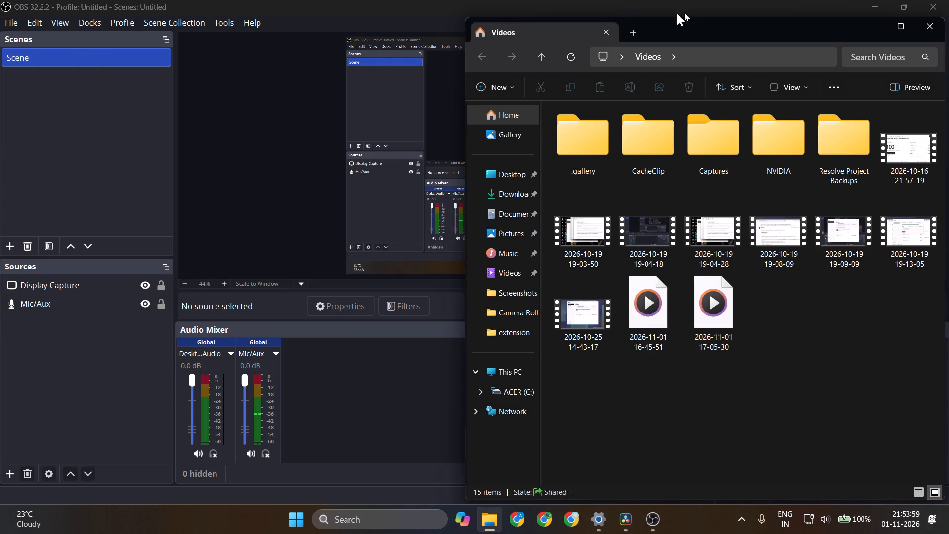
left_click(948, 0)
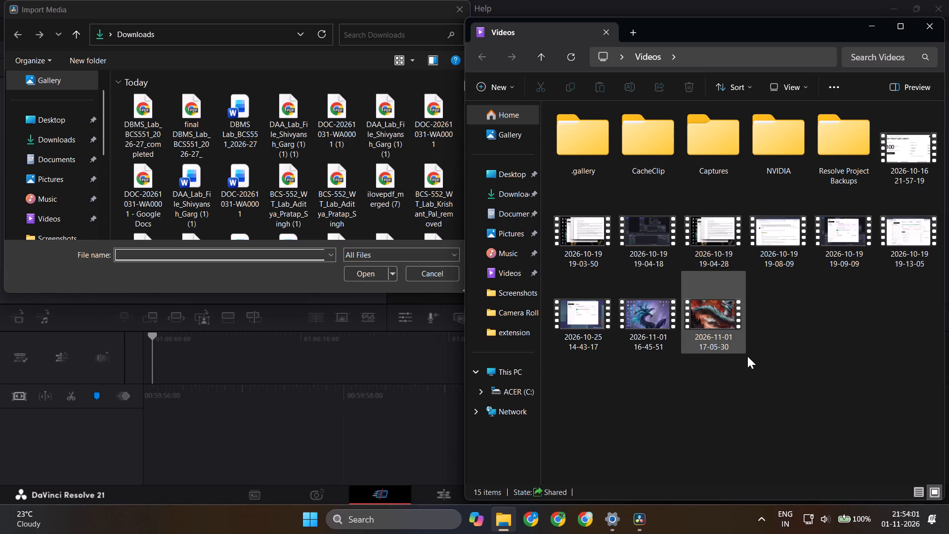
left_click_drag(776, 343, 655, 331)
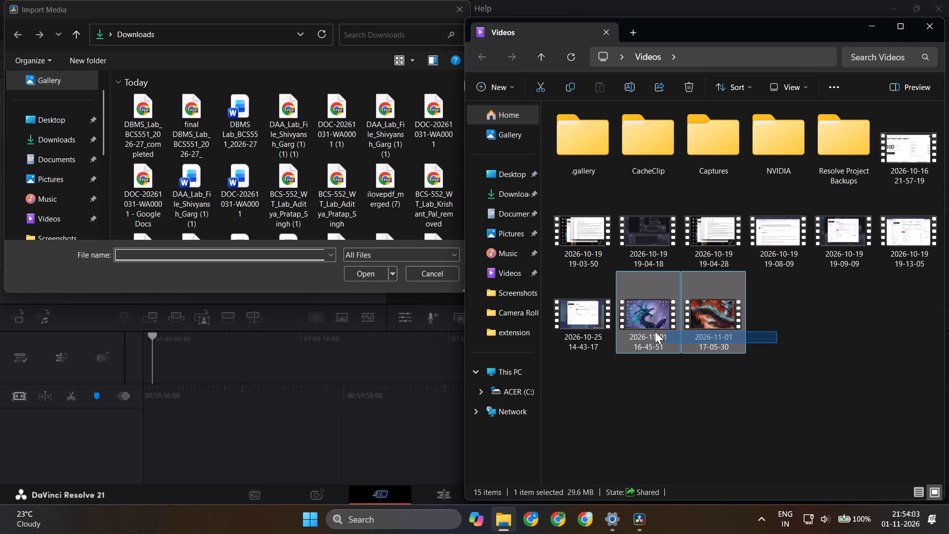
left_click_drag(655, 331, 651, 331)
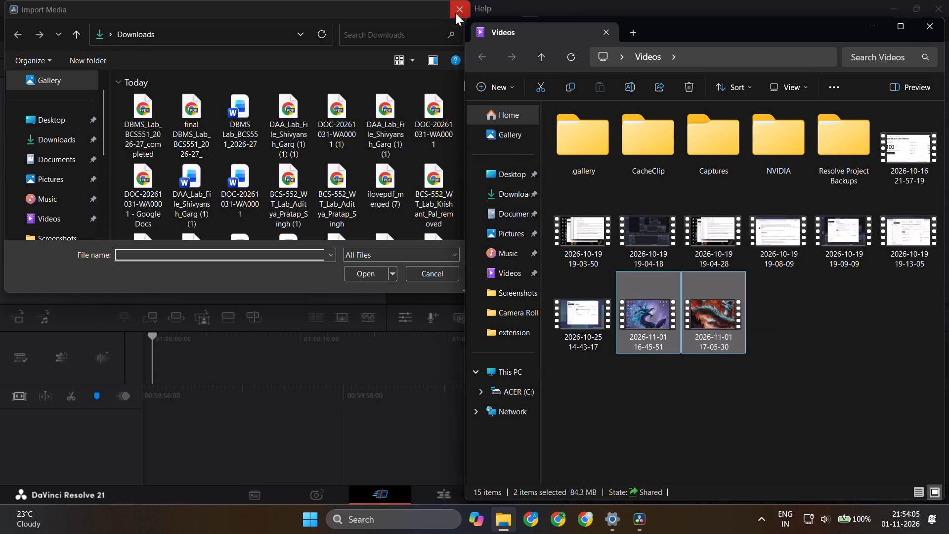
left_click(455, 13)
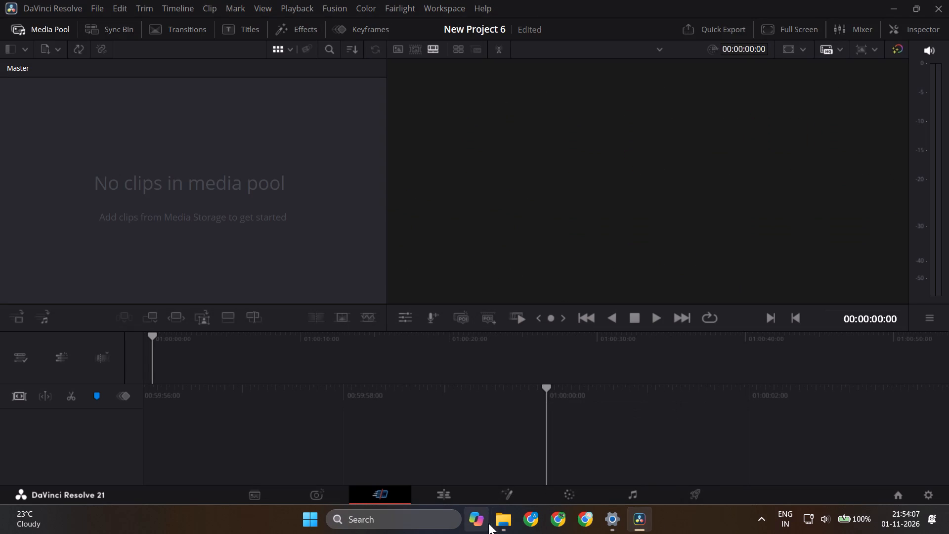
left_click(507, 523)
left_click_drag(656, 331, 374, 235)
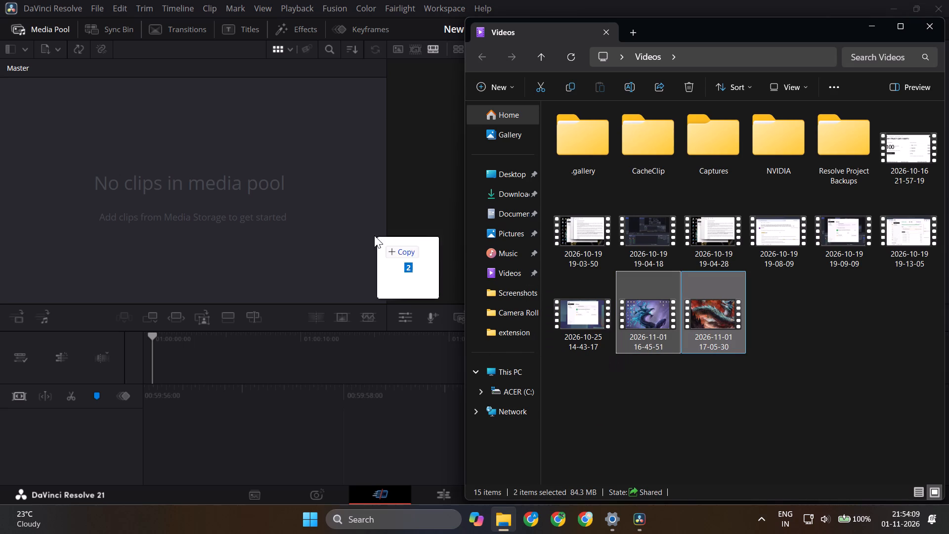
left_click_drag(374, 235, 213, 164)
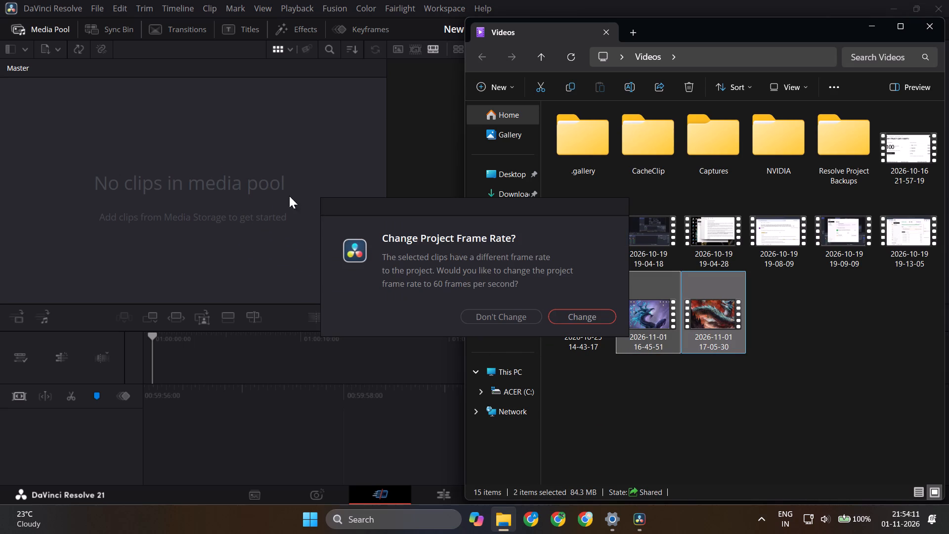
left_click(571, 314)
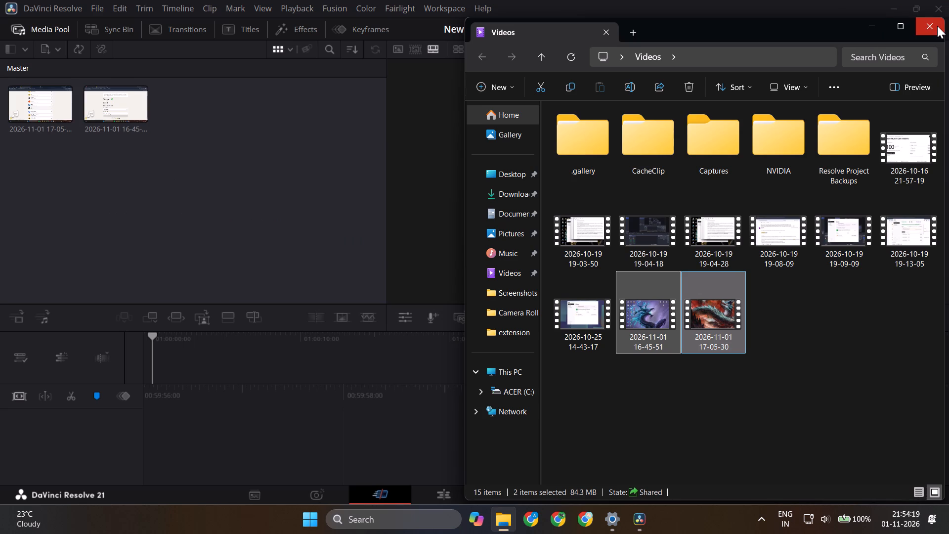
left_click(937, 26)
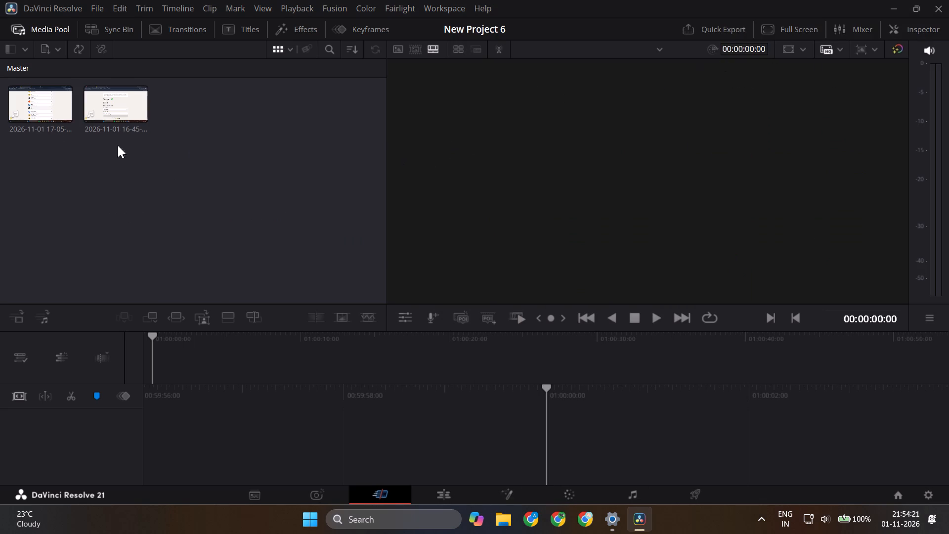
left_click(36, 118)
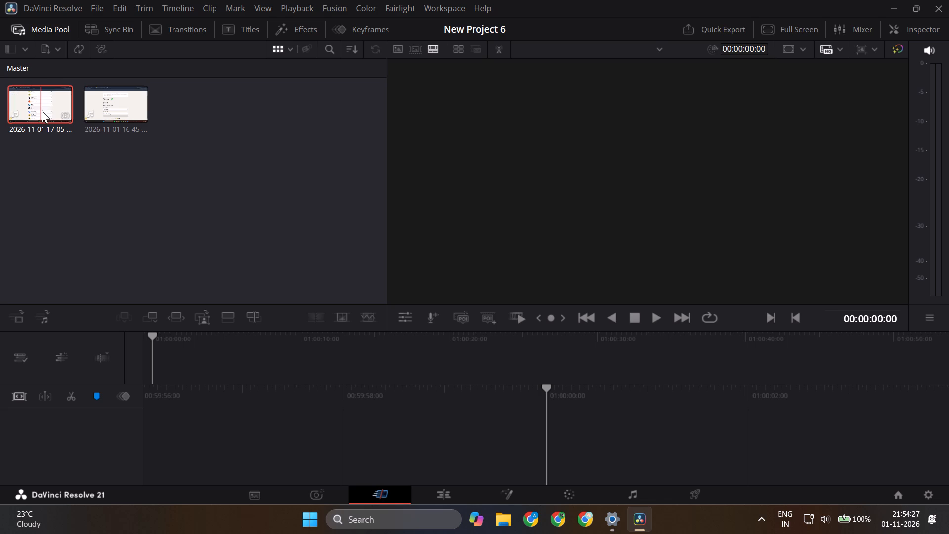
left_click(119, 107)
left_click_drag(116, 99, 168, 178)
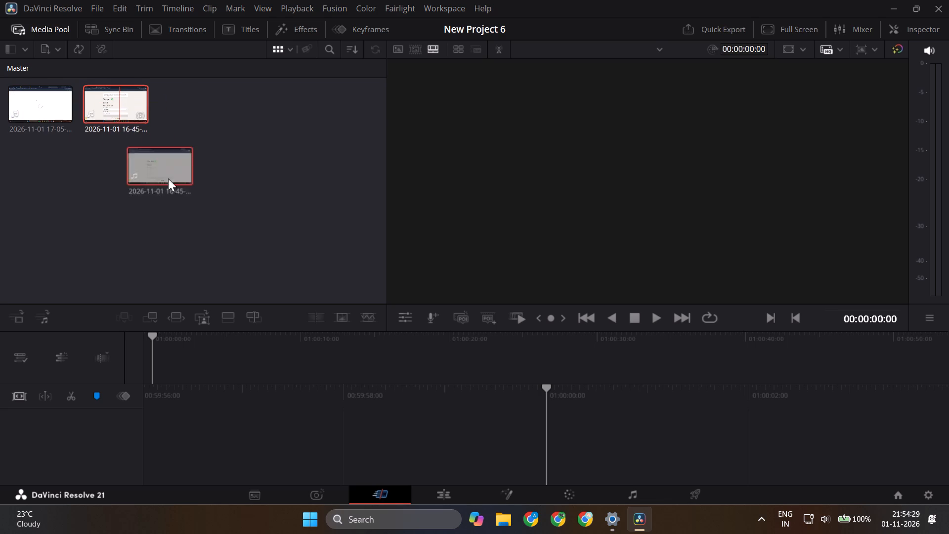
left_click_drag(168, 178, 182, 357)
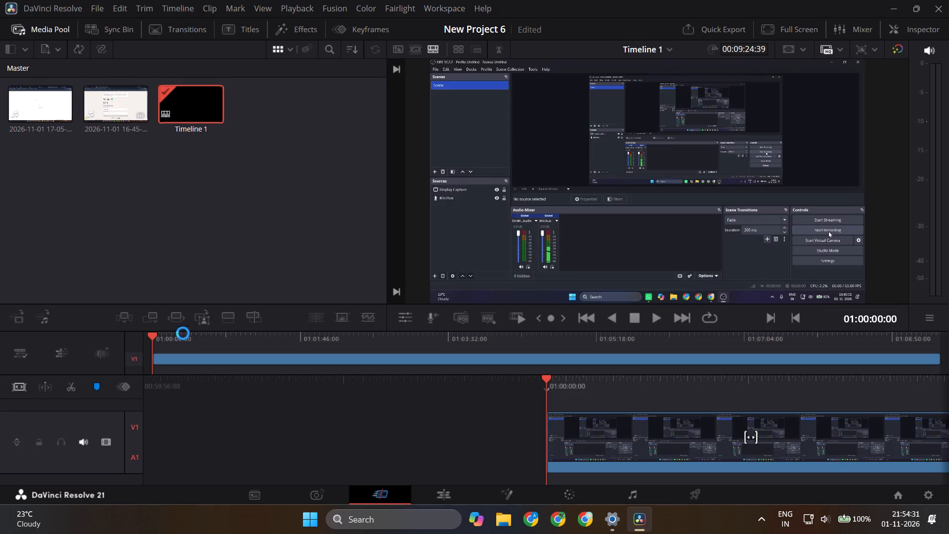
left_click_drag(39, 103, 529, 372)
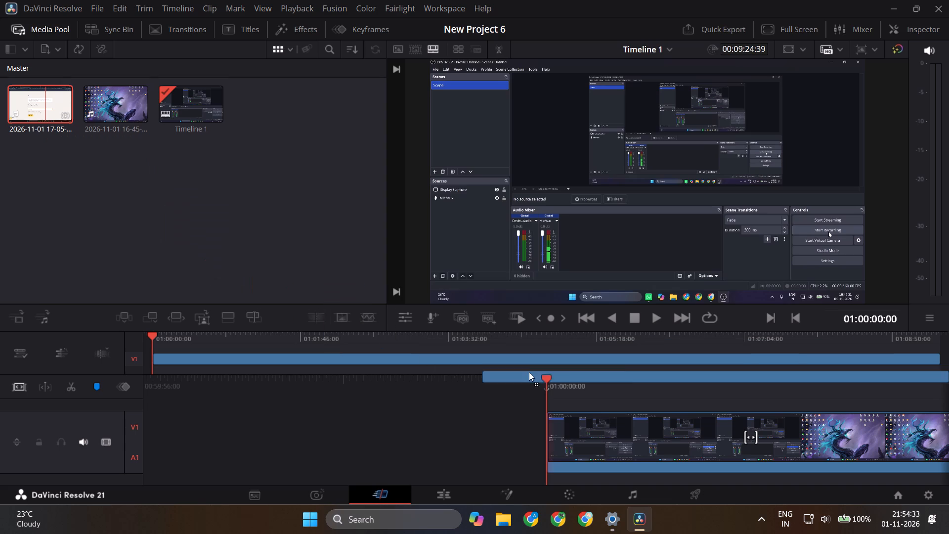
left_click_drag(529, 372, 948, 363)
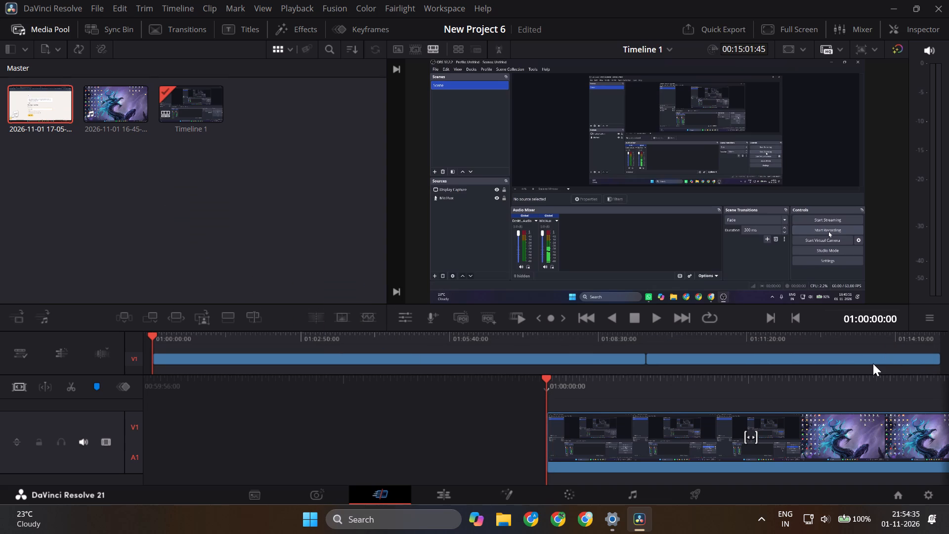
scroll(873, 363, "left", 3)
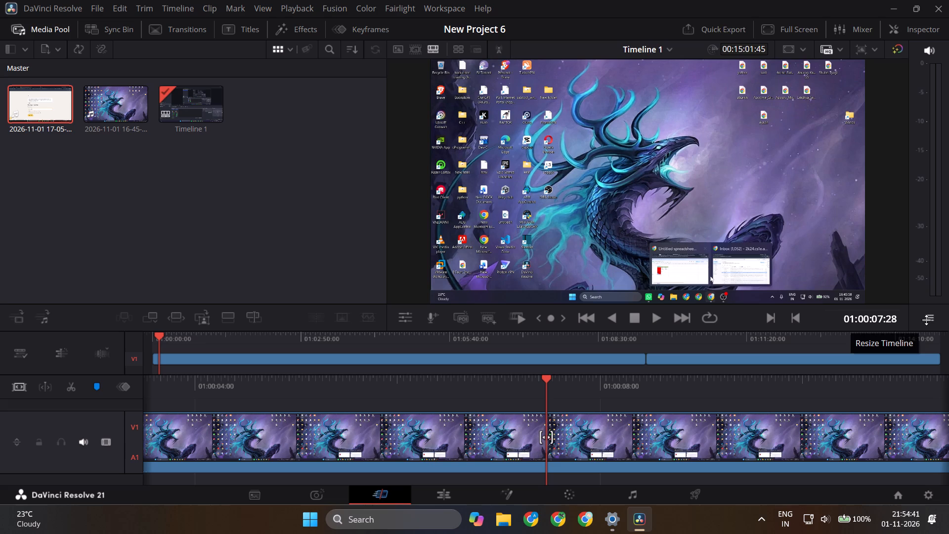
left_click(409, 321)
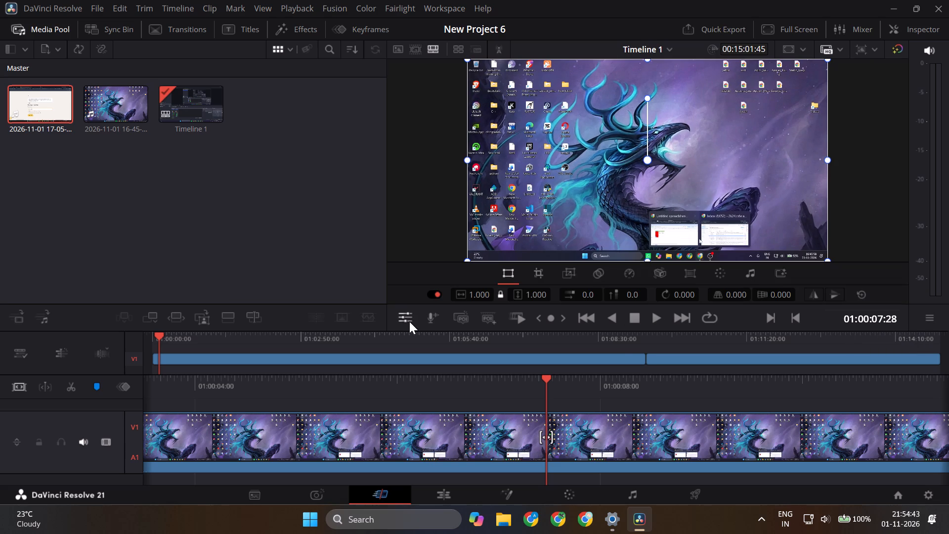
left_click(409, 321)
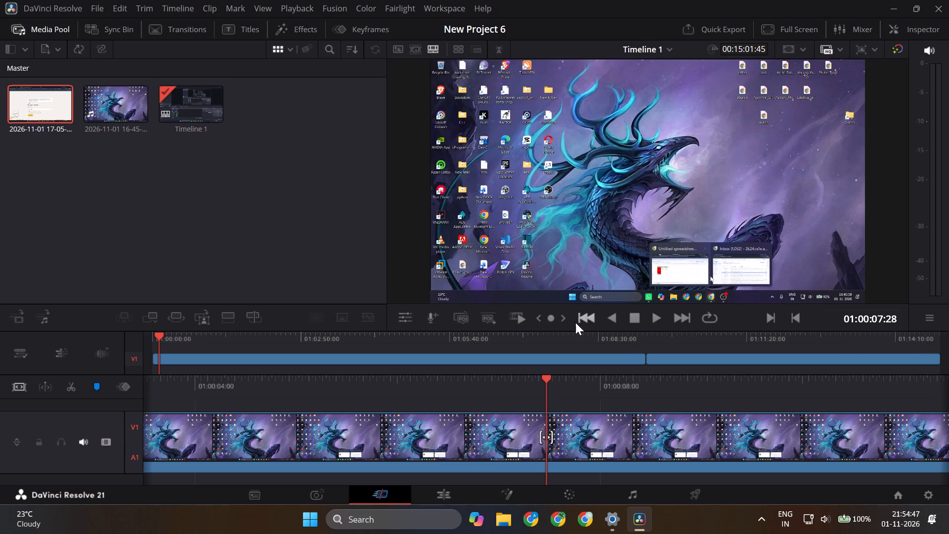
left_click_drag(552, 320, 552, 324)
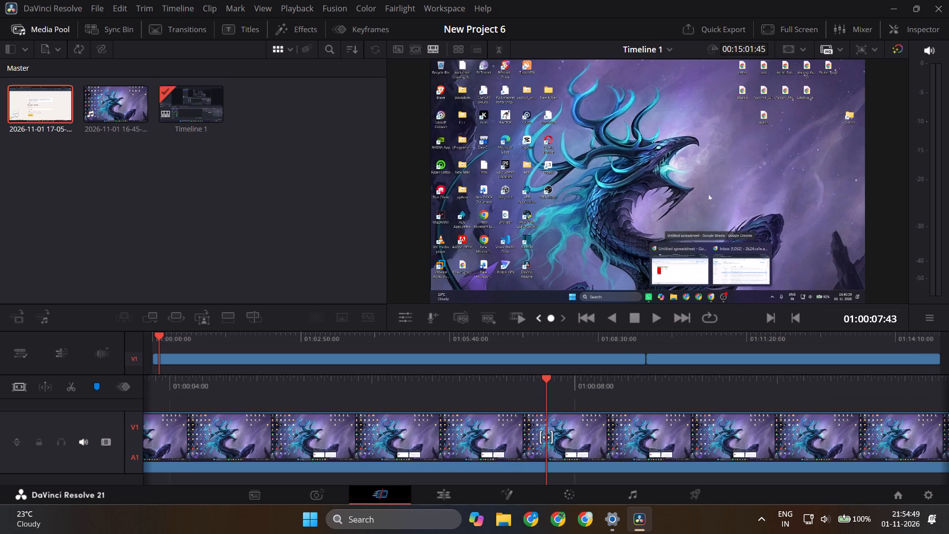
left_click_drag(552, 324, 667, 267)
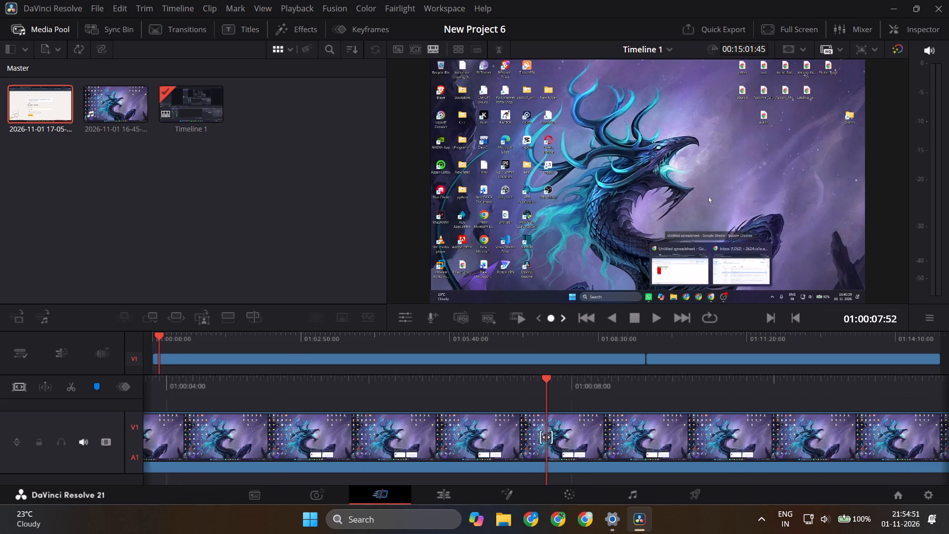
left_click_drag(667, 267, 927, 267)
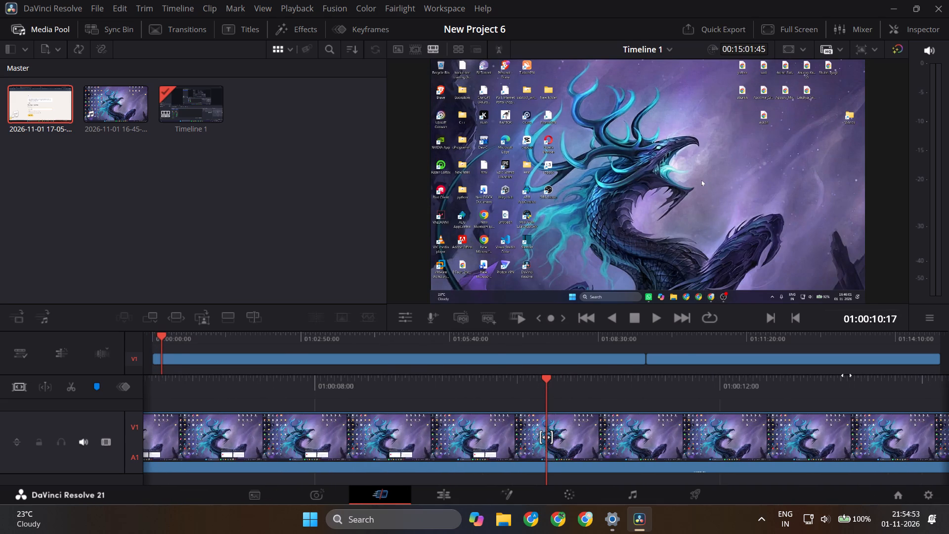
left_click_drag(860, 379, 836, 379)
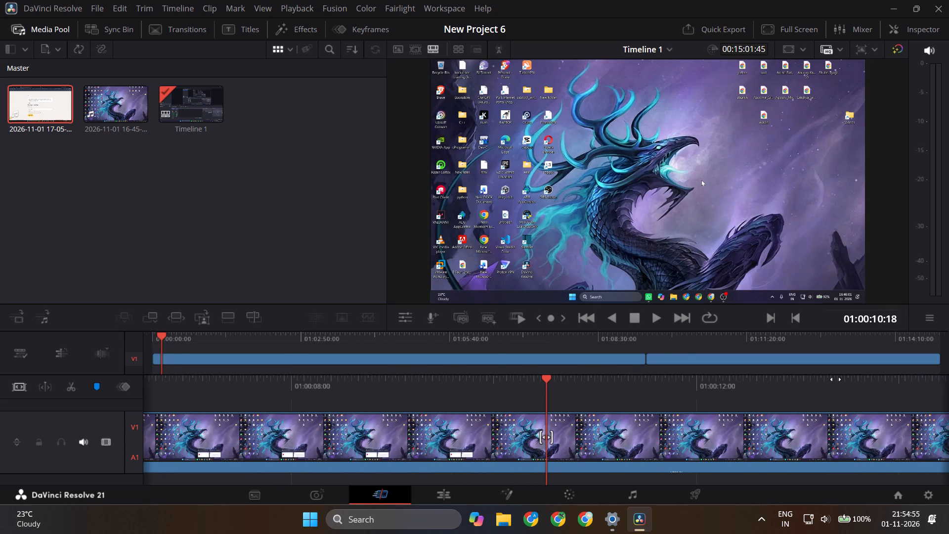
left_click_drag(836, 379, 679, 386)
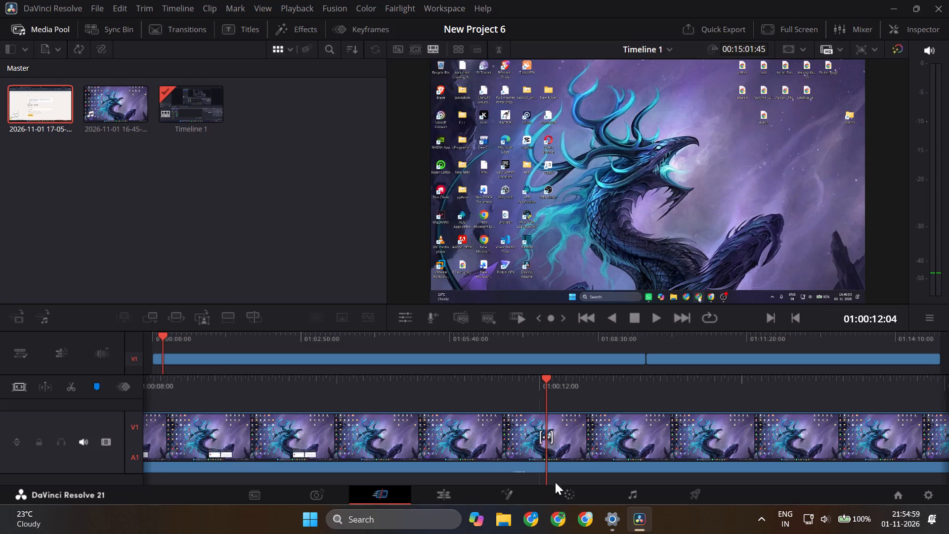
scroll(642, 453, "left", 7)
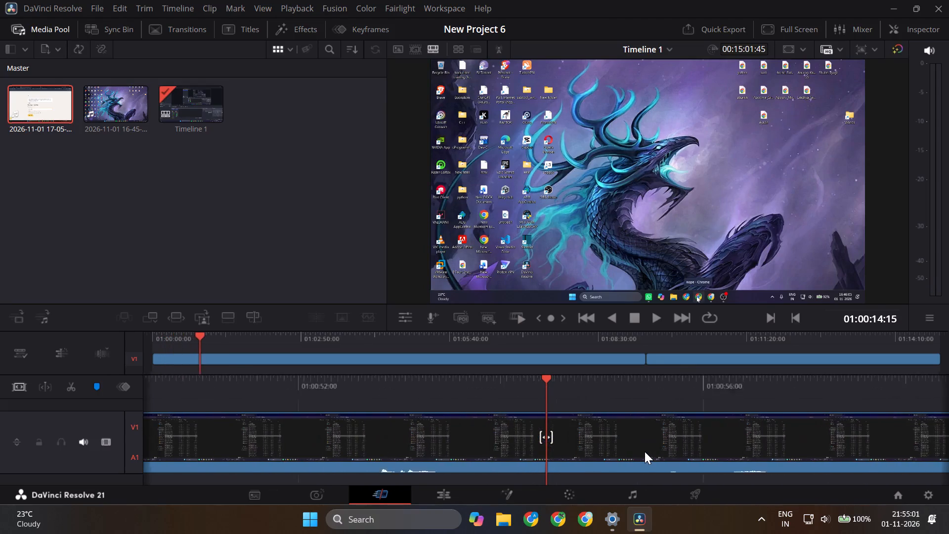
scroll(645, 451, "left", 1)
scroll(645, 451, "right", 14)
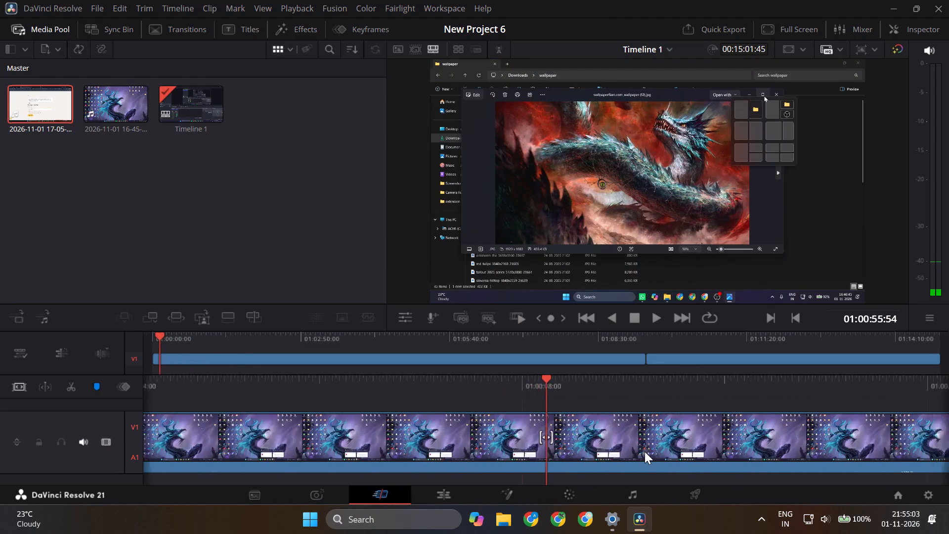
scroll(645, 451, "right", 1)
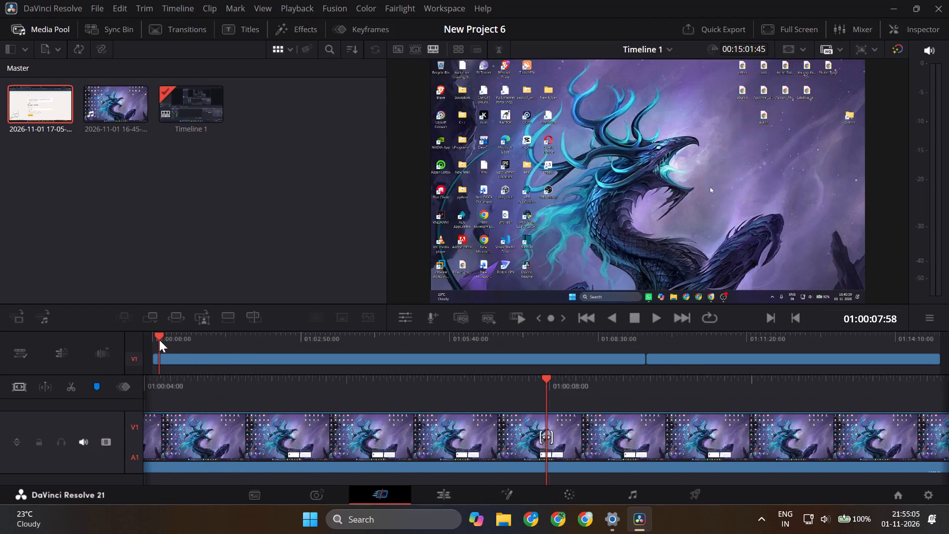
left_click_drag(159, 340, 649, 368)
key("space")
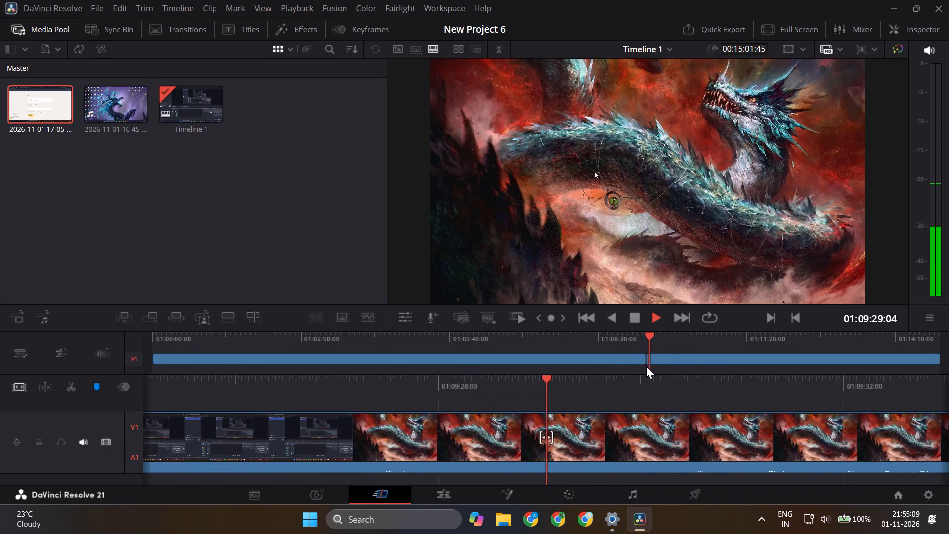
left_click_drag(649, 337, 642, 337)
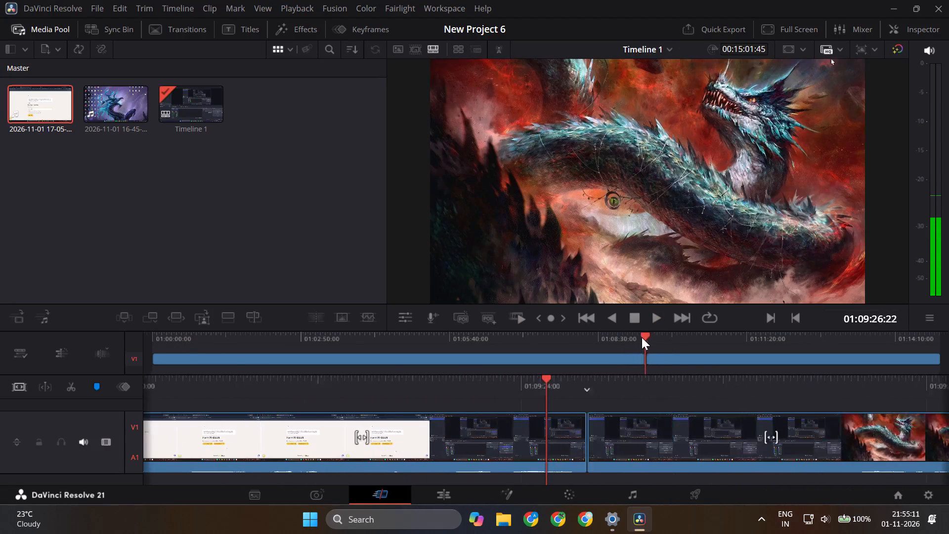
left_click_drag(642, 337, 641, 337)
key("space")
key("space")
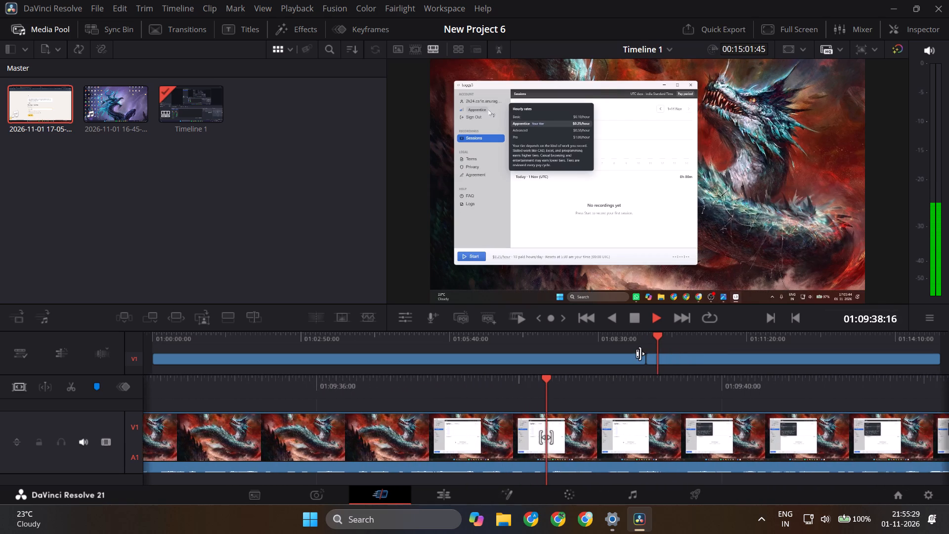
key("space")
key("space")
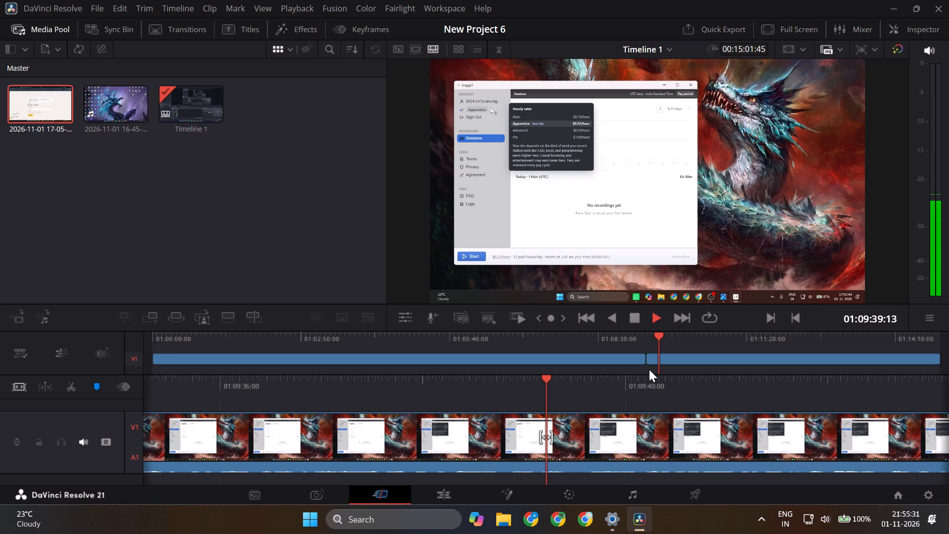
key("space")
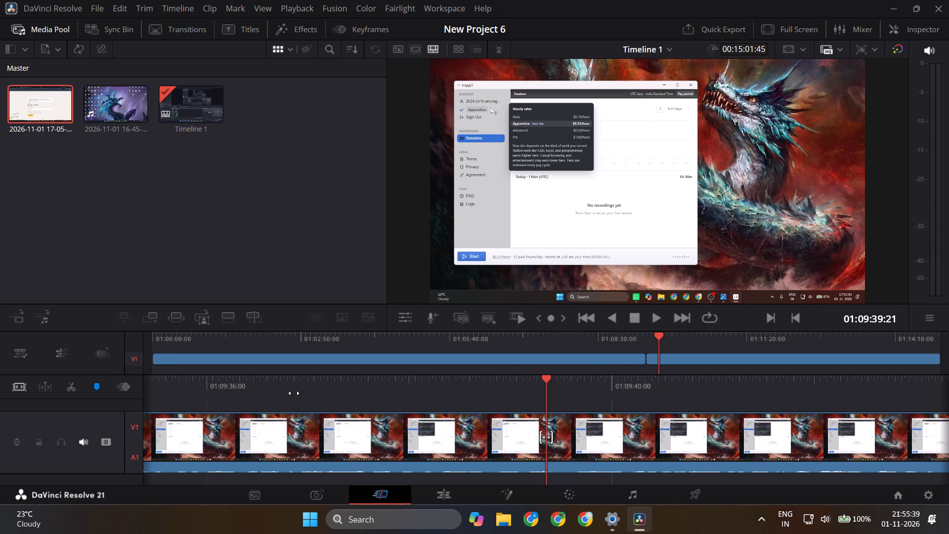
Split the first recording at 01:00:59:43, where the dragon wallpaper fills the screen, and delete the portion before the cut.
scroll(331, 393, "right", 13)
scroll(331, 393, "right", 16)
scroll(333, 378, "right", 20)
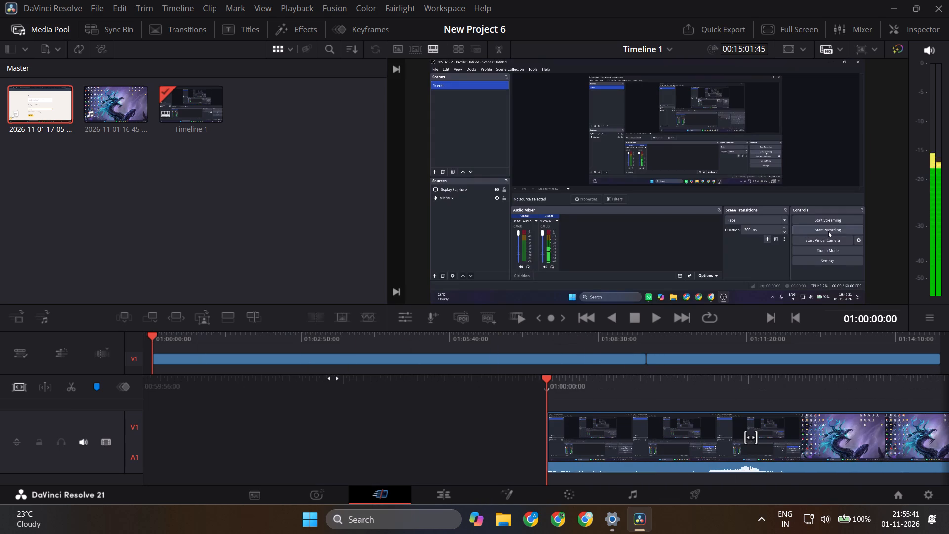
key("space")
key("space")
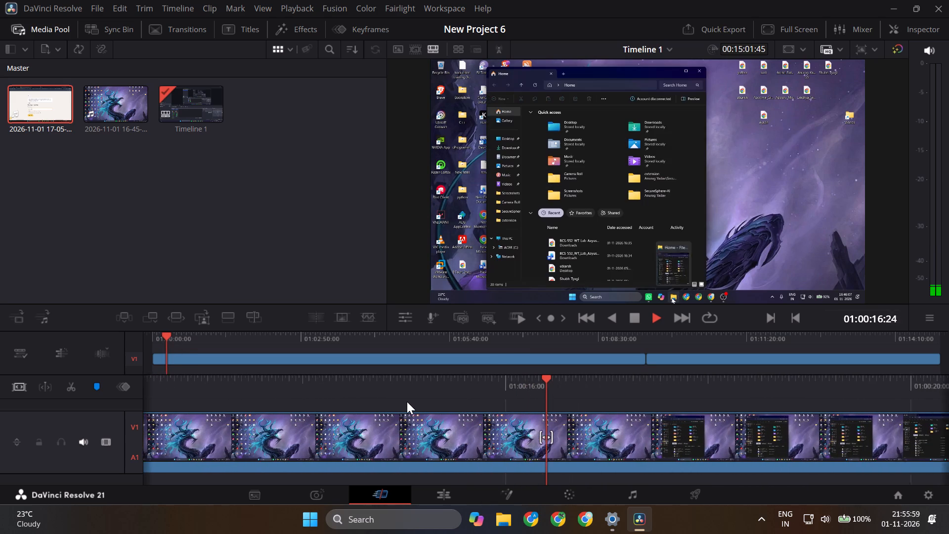
left_click_drag(168, 345, 173, 345)
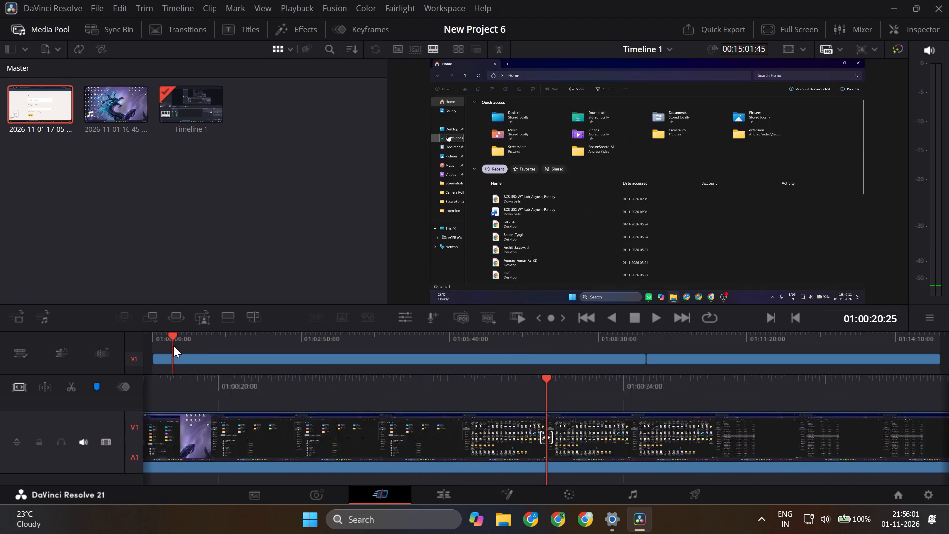
left_click_drag(173, 345, 198, 352)
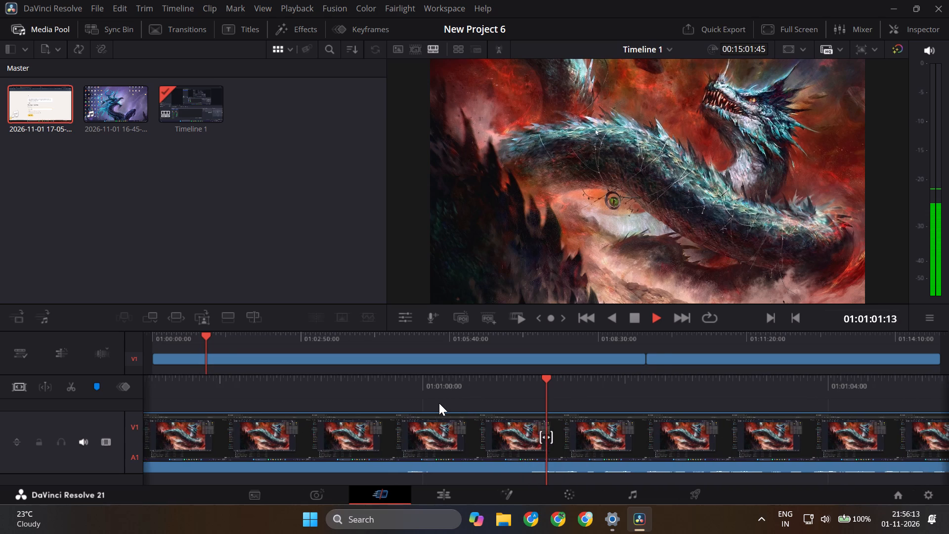
key("space")
left_click_drag(546, 390, 778, 391)
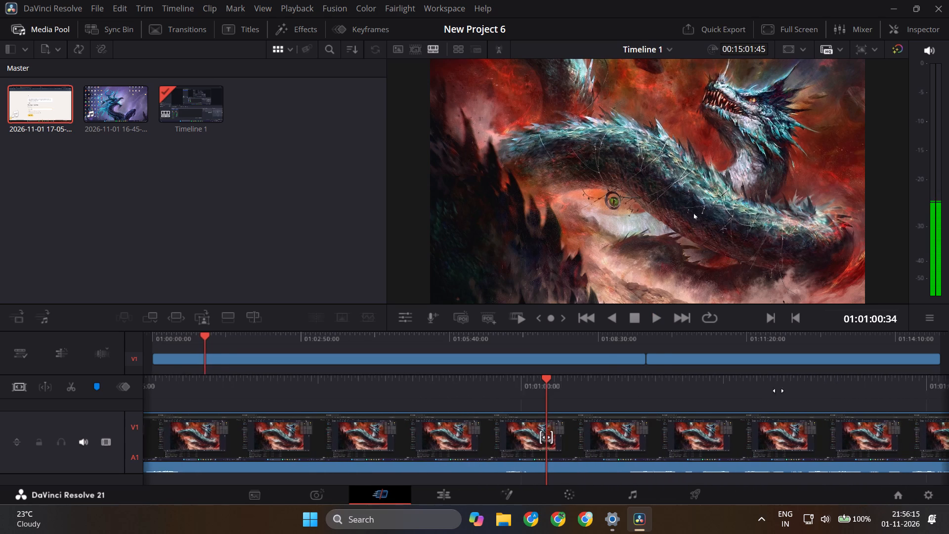
left_click_drag(778, 391, 887, 391)
key("space")
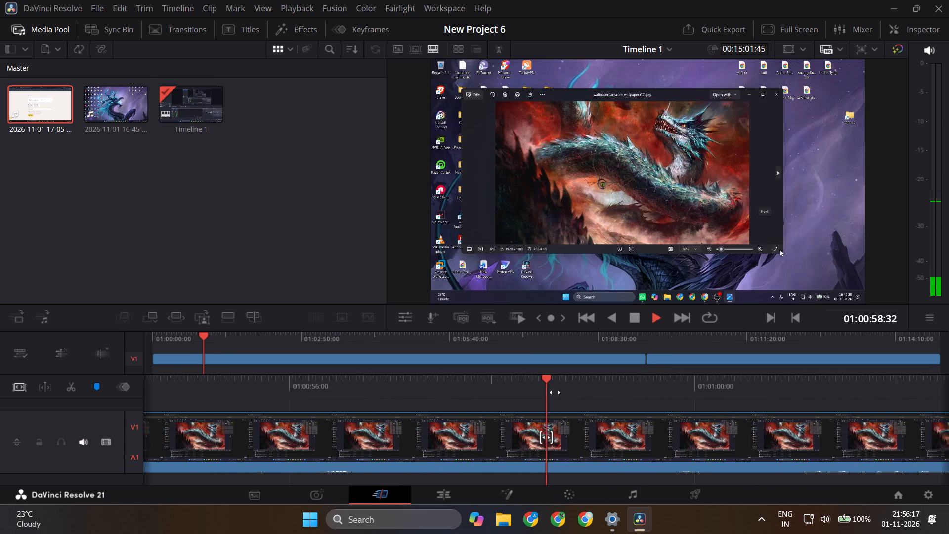
key("space")
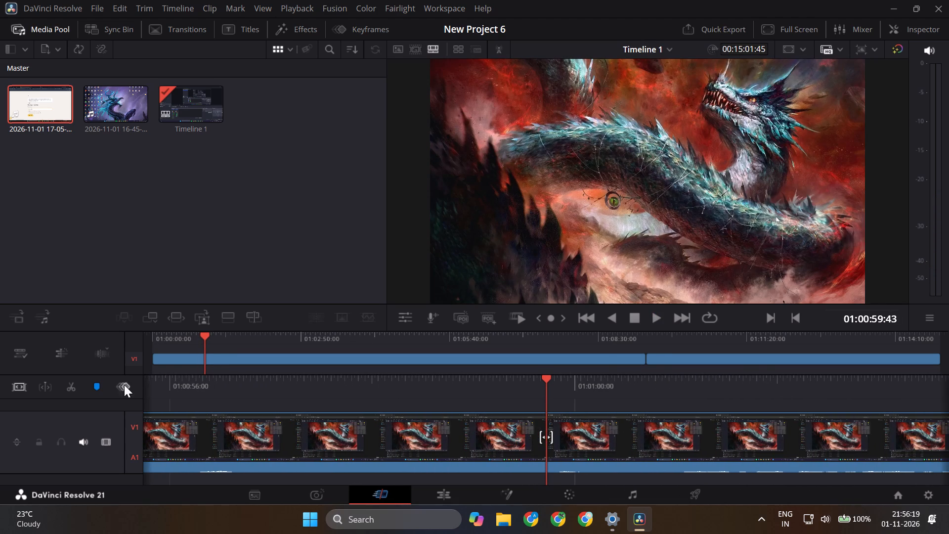
left_click(73, 386)
left_click(369, 436)
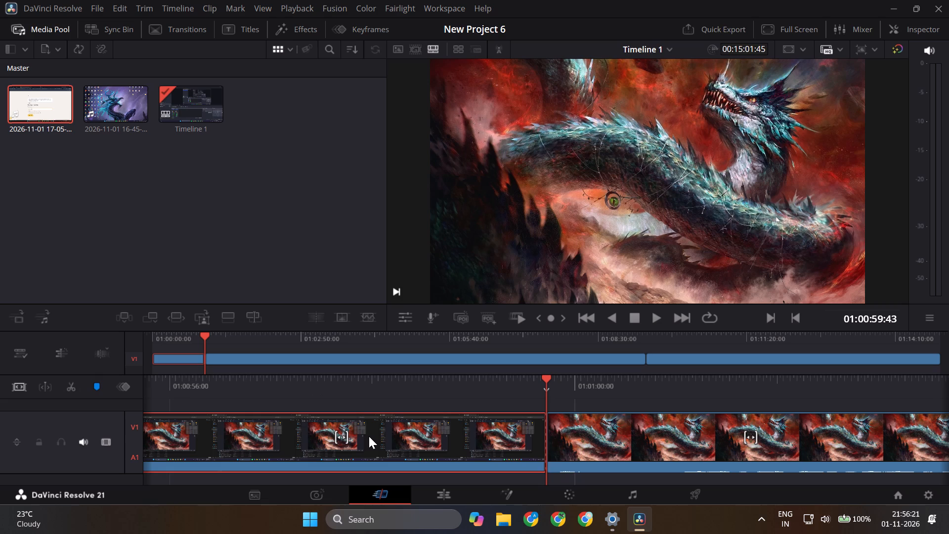
key("Delete")
Split the first recording at about 01:00:34:26, at the end of the Loggy3 website footage just before the Gmail inbox appears.
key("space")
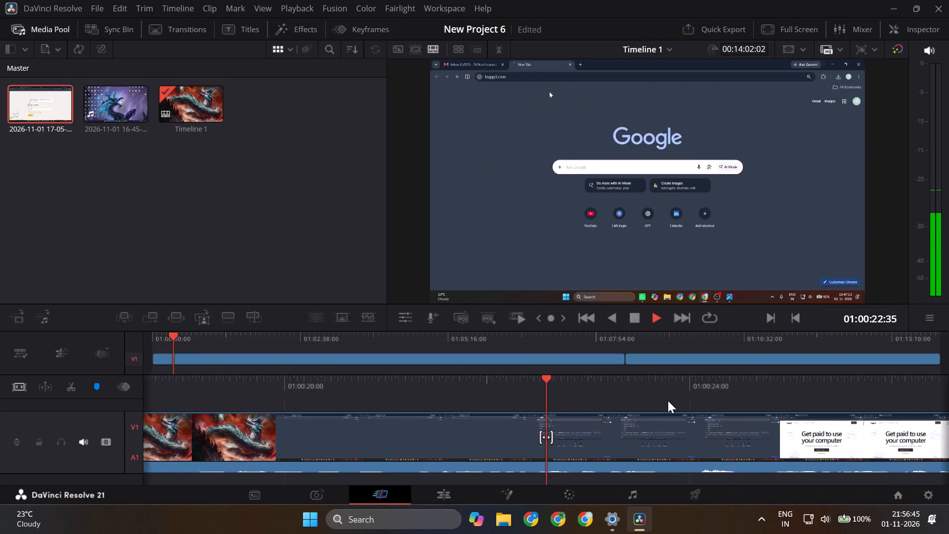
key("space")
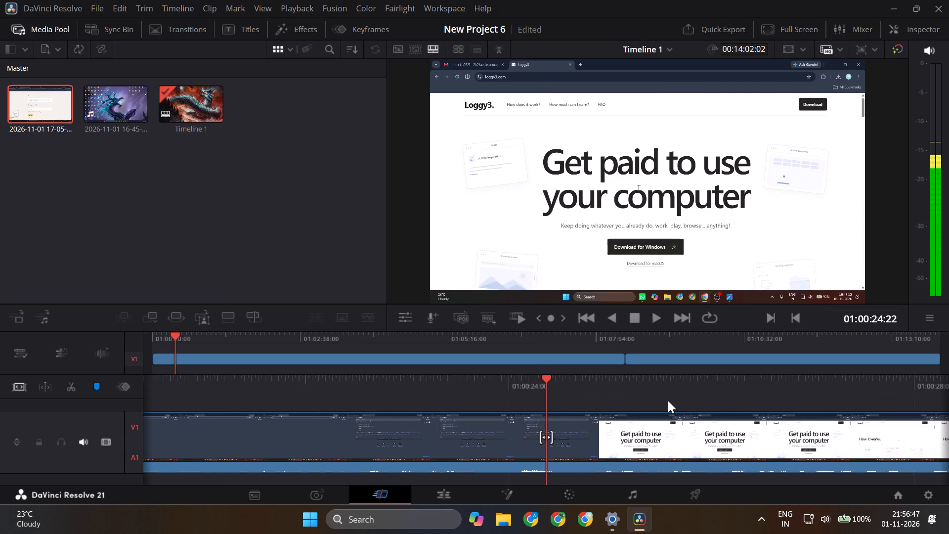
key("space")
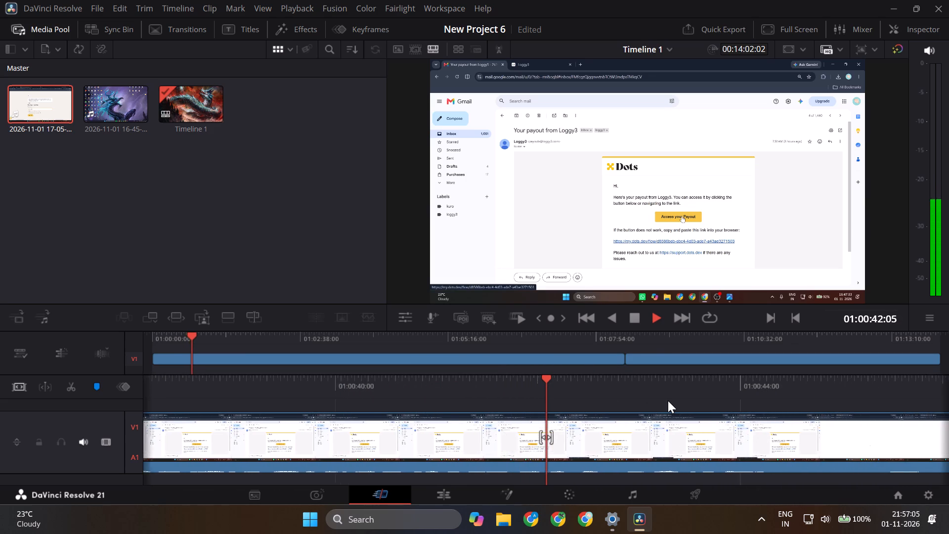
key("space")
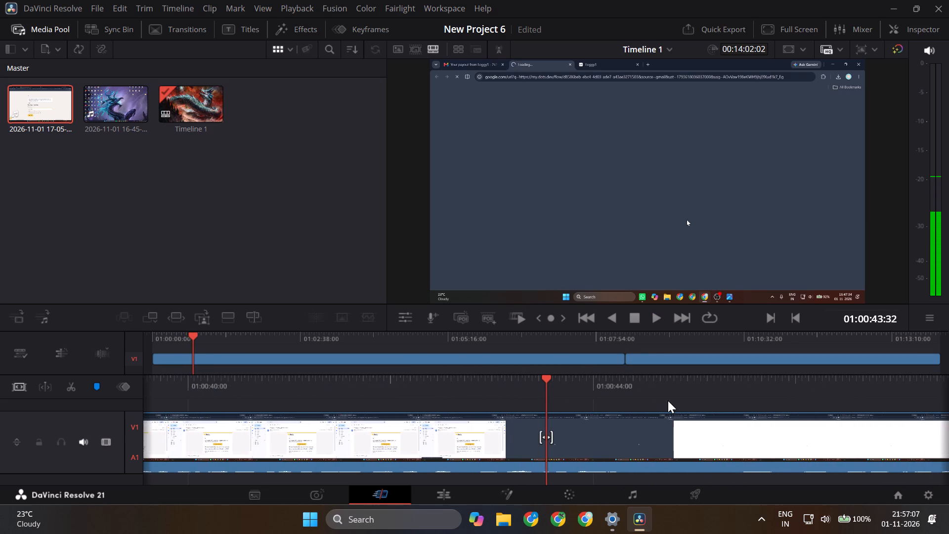
scroll(668, 400, "right", 2)
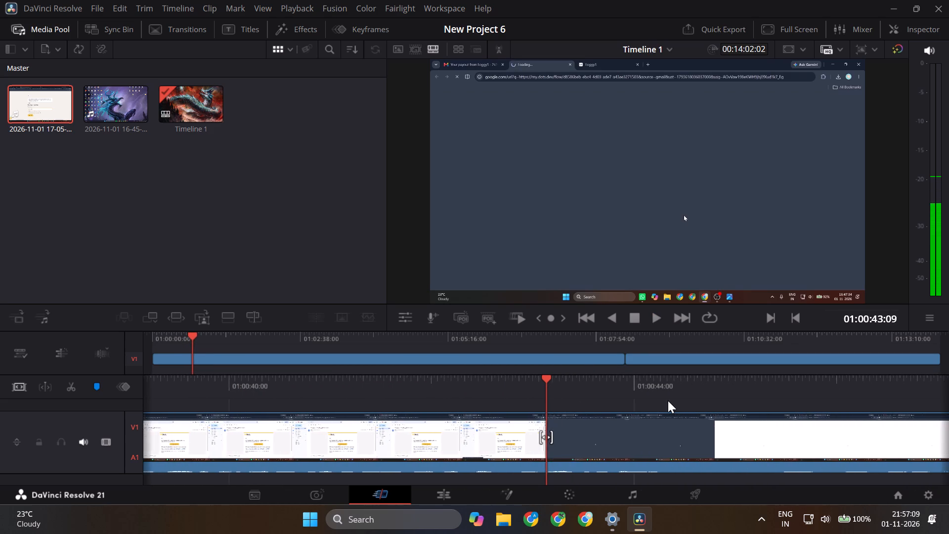
scroll(668, 400, "right", 3)
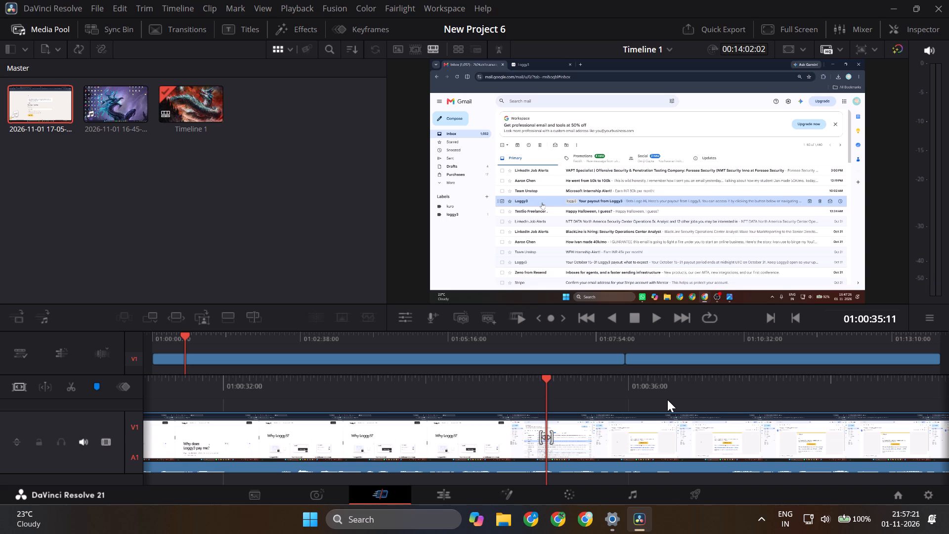
scroll(616, 384, "up", 1)
scroll(616, 384, "right", 2)
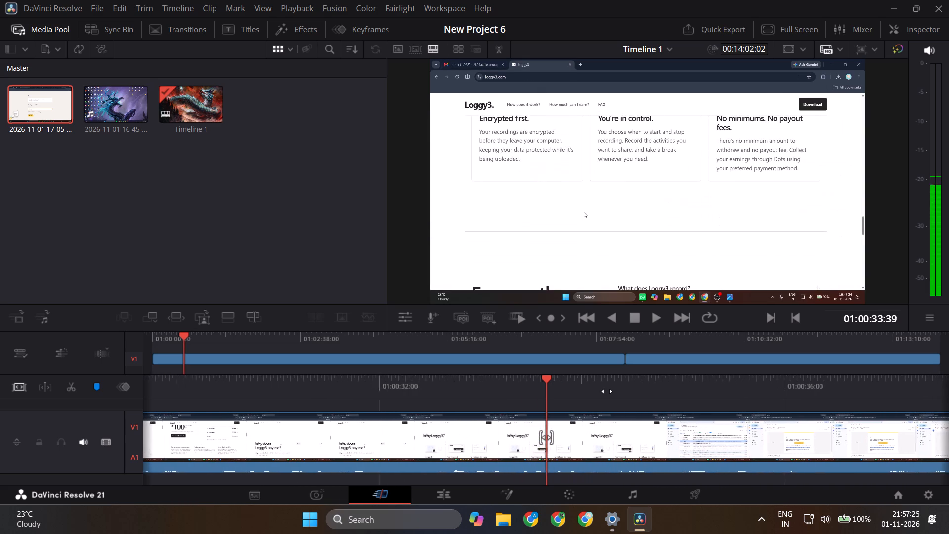
scroll(607, 391, "right", 1)
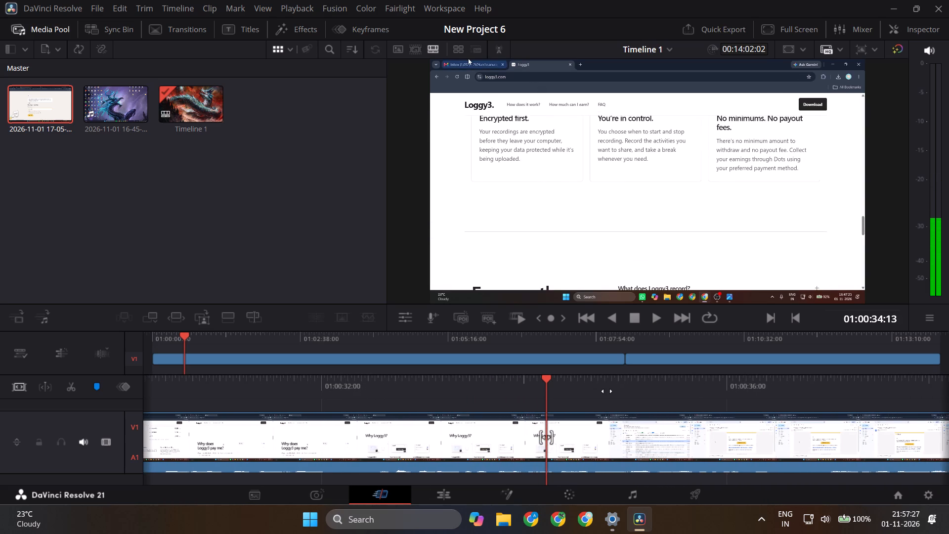
scroll(607, 391, "right", 1)
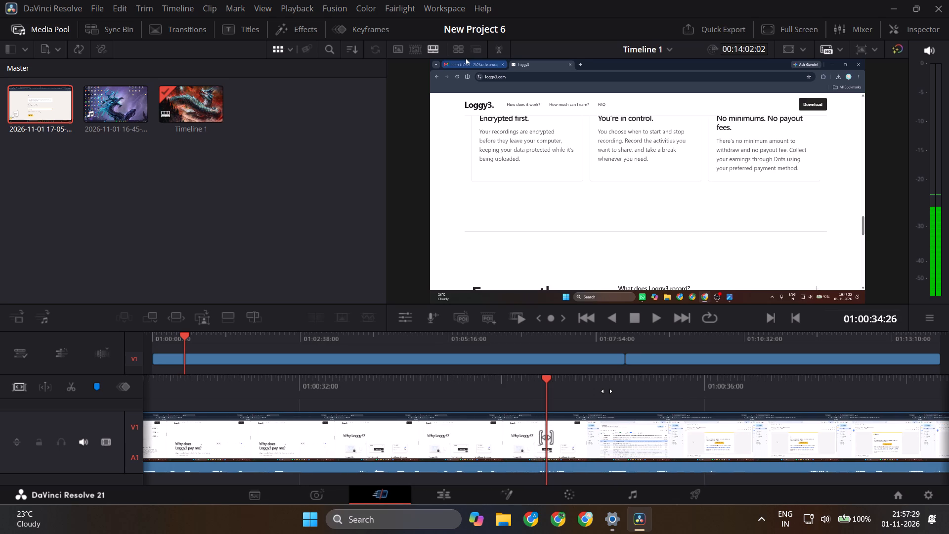
scroll(607, 391, "right", 1)
left_click(72, 387)
Split the recording again at 01:00:35:40, where the Loggy3 payout email opens in Gmail.
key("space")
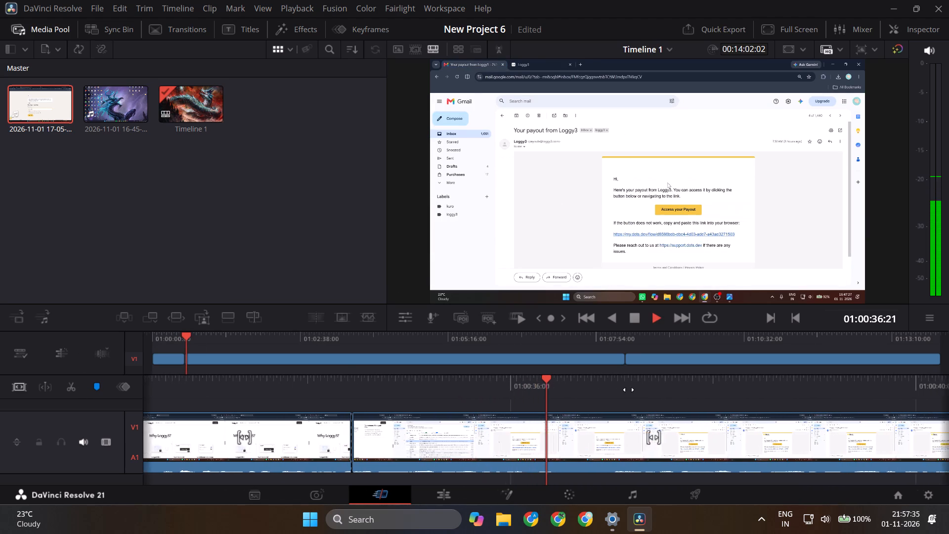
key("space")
scroll(601, 392, "right", 1)
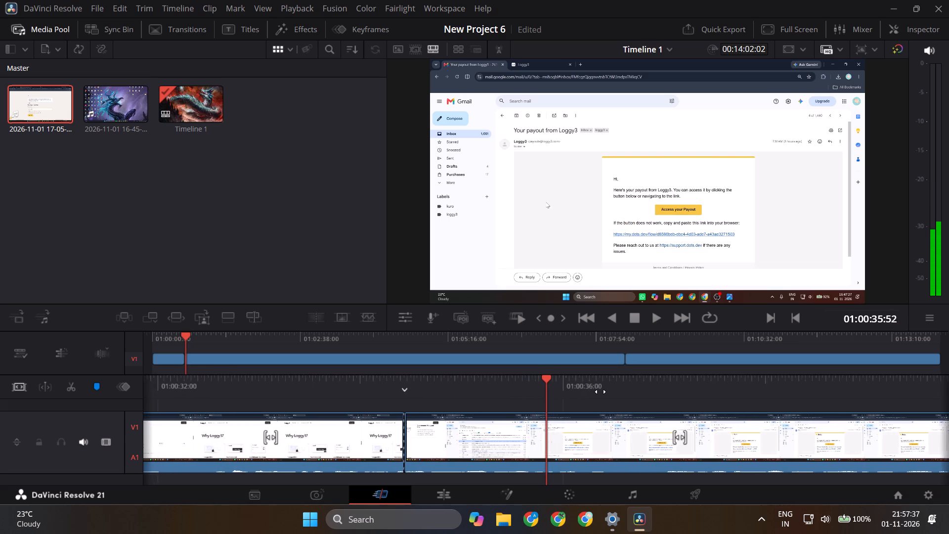
scroll(601, 392, "right", 1)
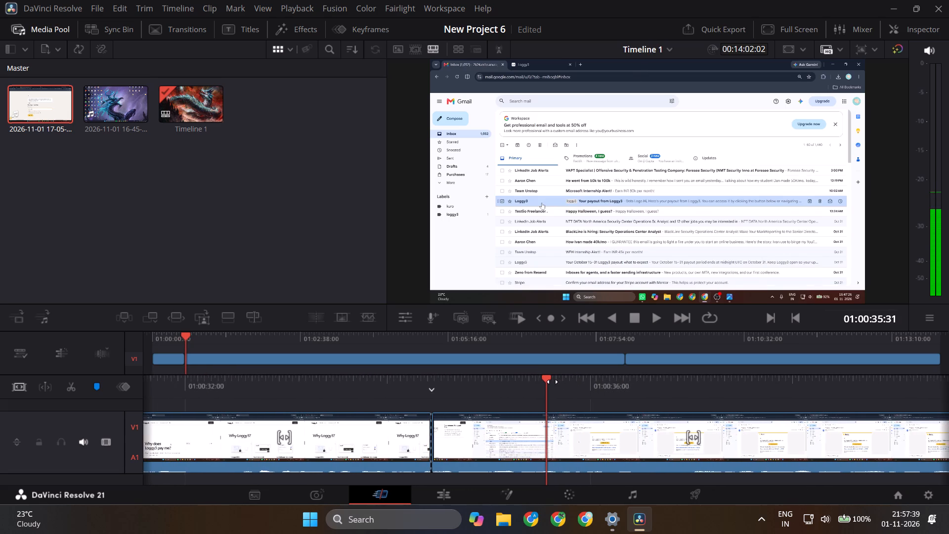
scroll(553, 382, "right", 2)
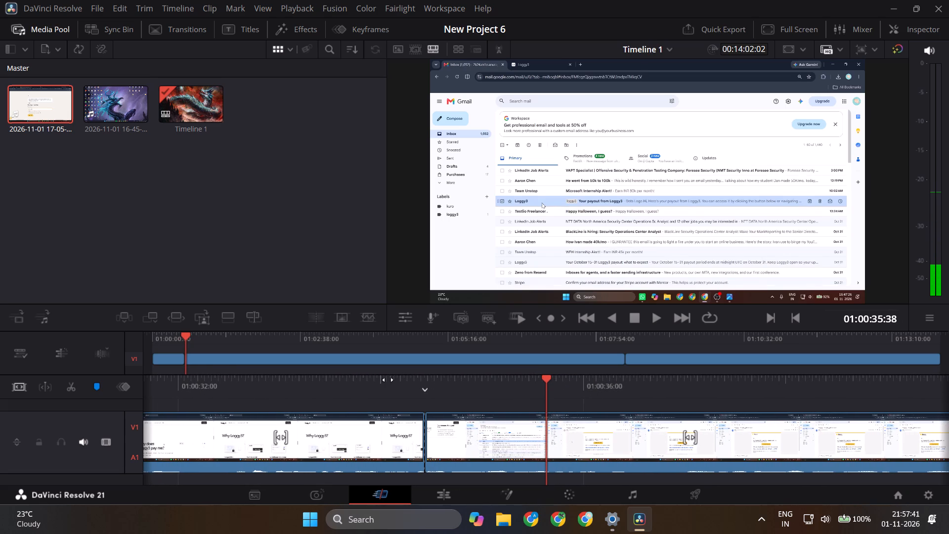
scroll(340, 383, "left", 1)
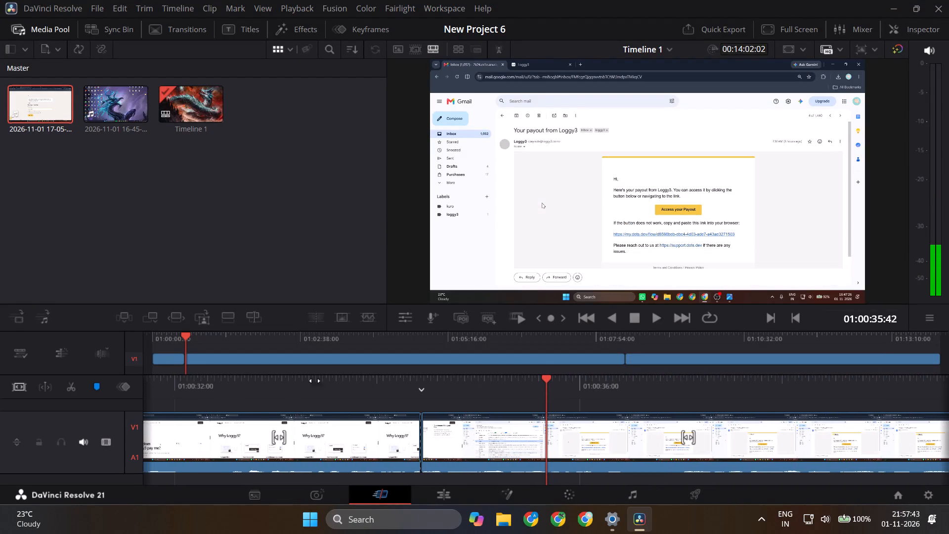
left_click(69, 389)
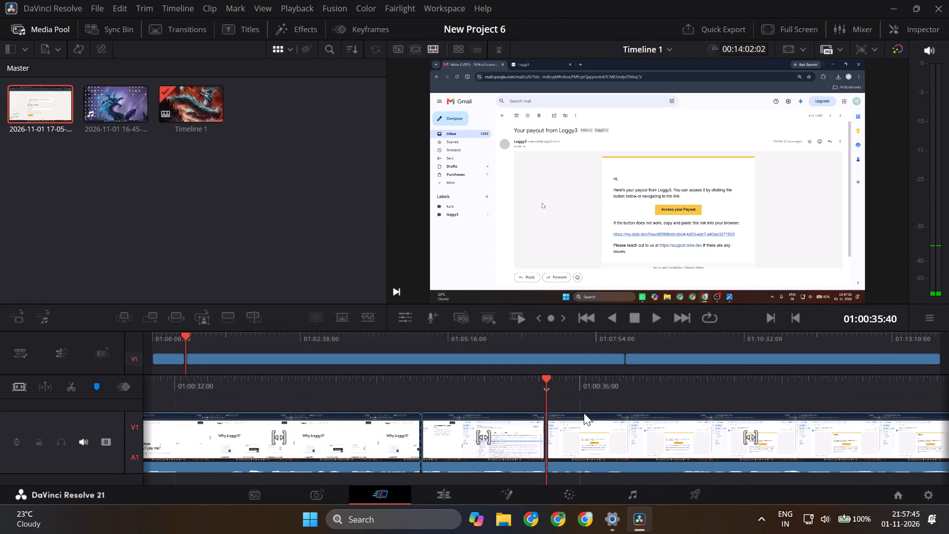
Play on through the Dots payout page and split the recording at 01:01:07:46, where the account lookup dropdown is open.
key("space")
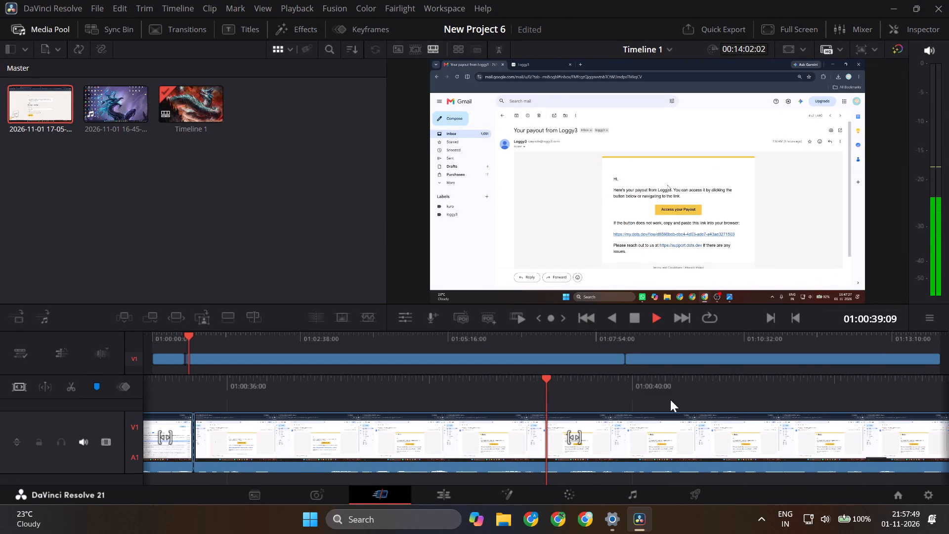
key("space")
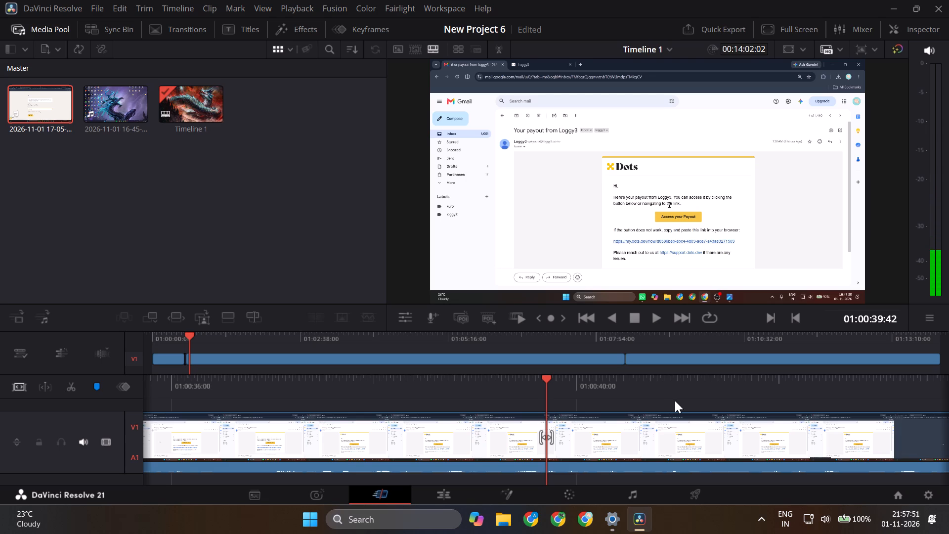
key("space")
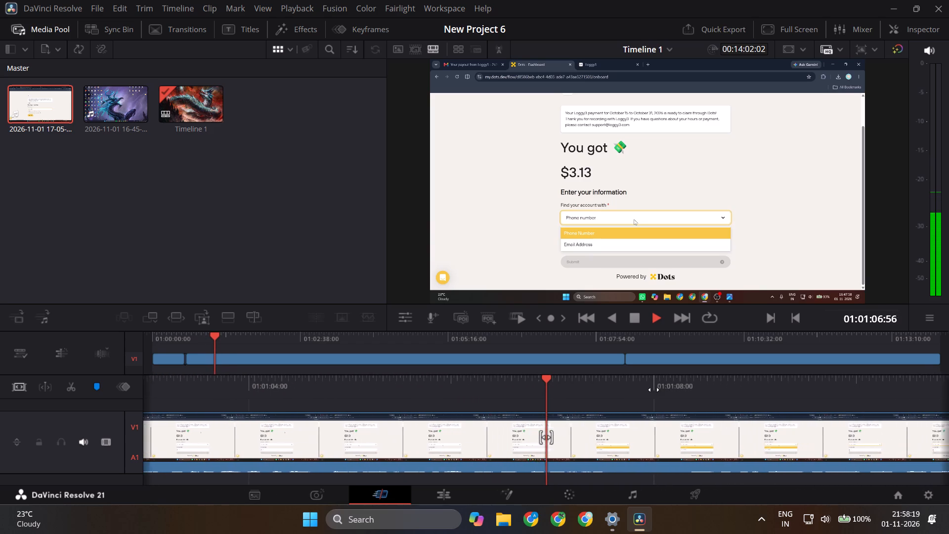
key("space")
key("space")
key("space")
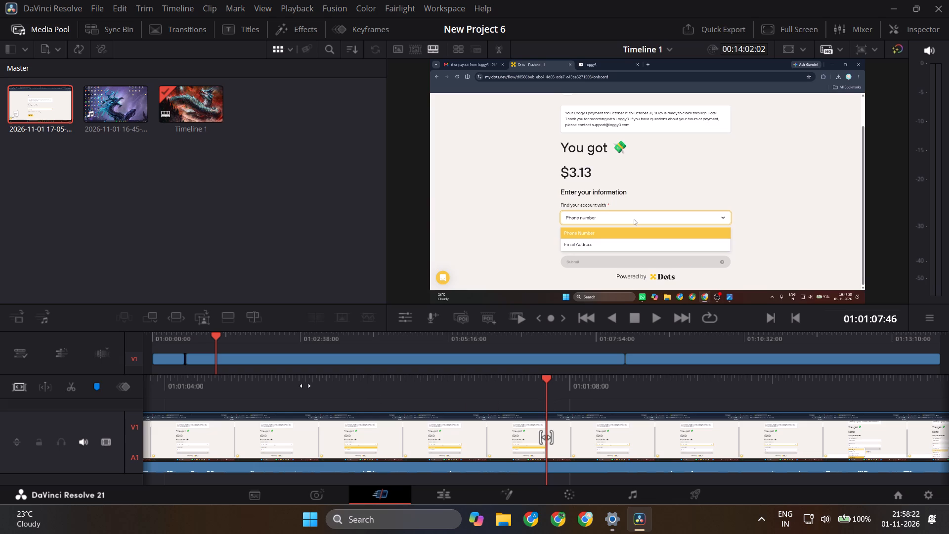
left_click(71, 386)
key("space")
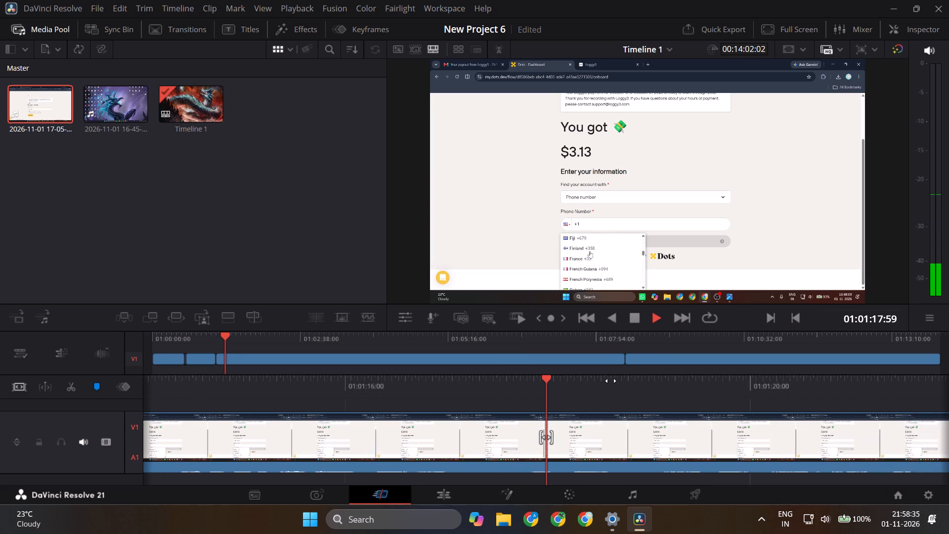
scroll(611, 381, "right", 1)
key("space")
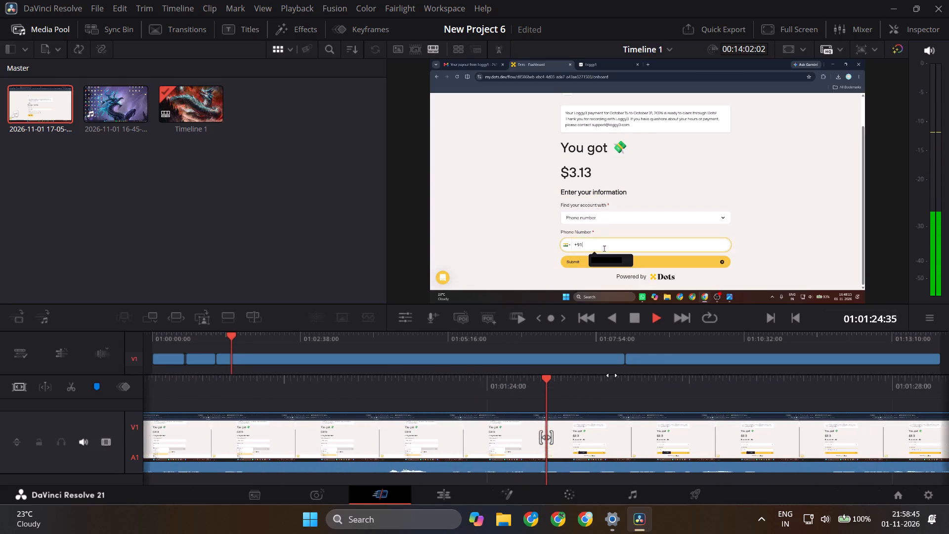
key("space")
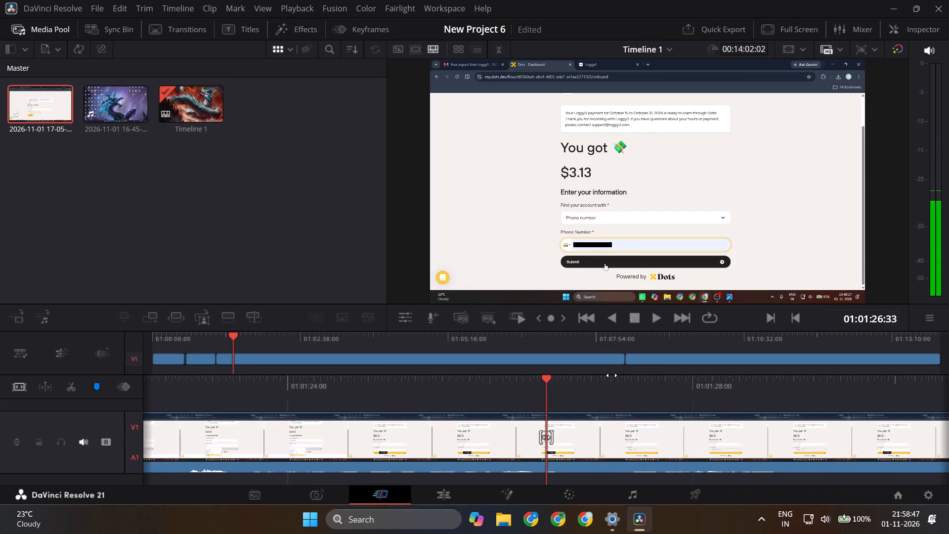
scroll(607, 411, "right", 1)
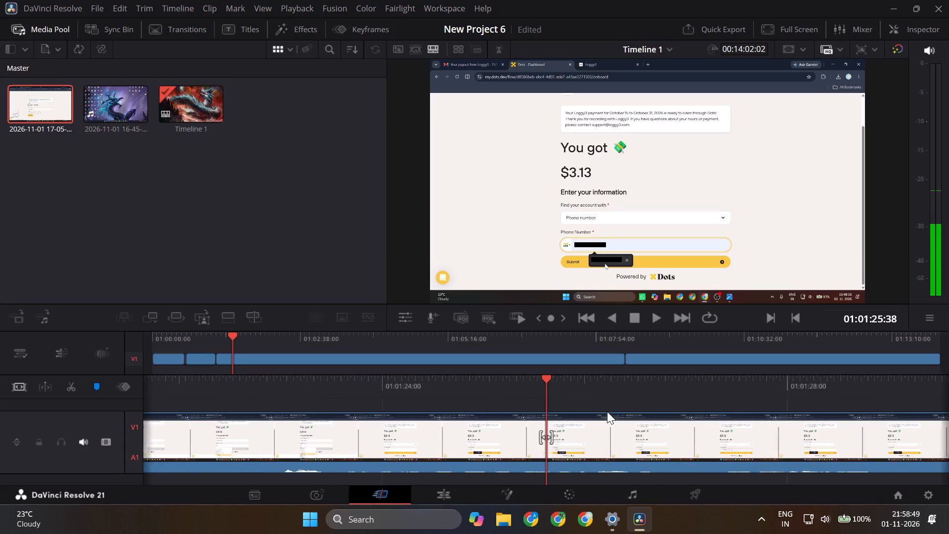
scroll(607, 411, "right", 1)
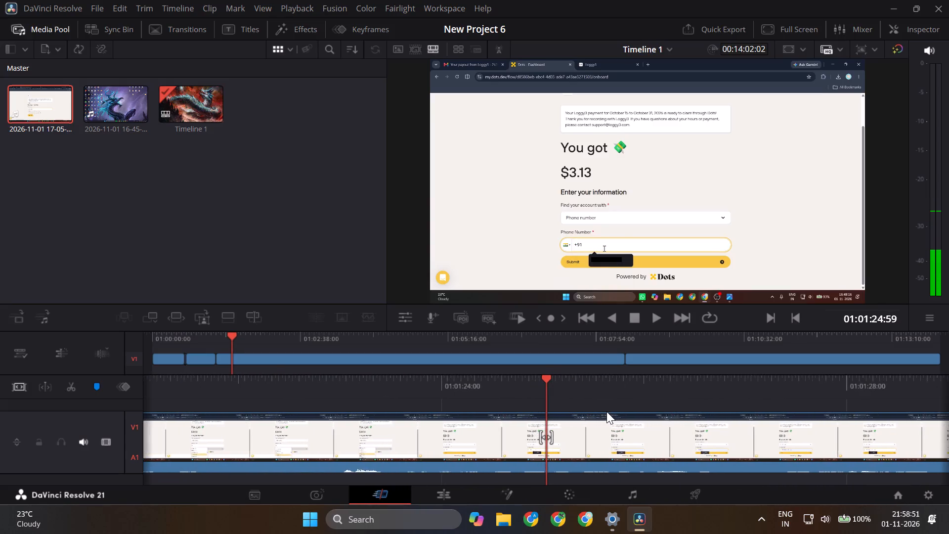
scroll(606, 411, "right", 1)
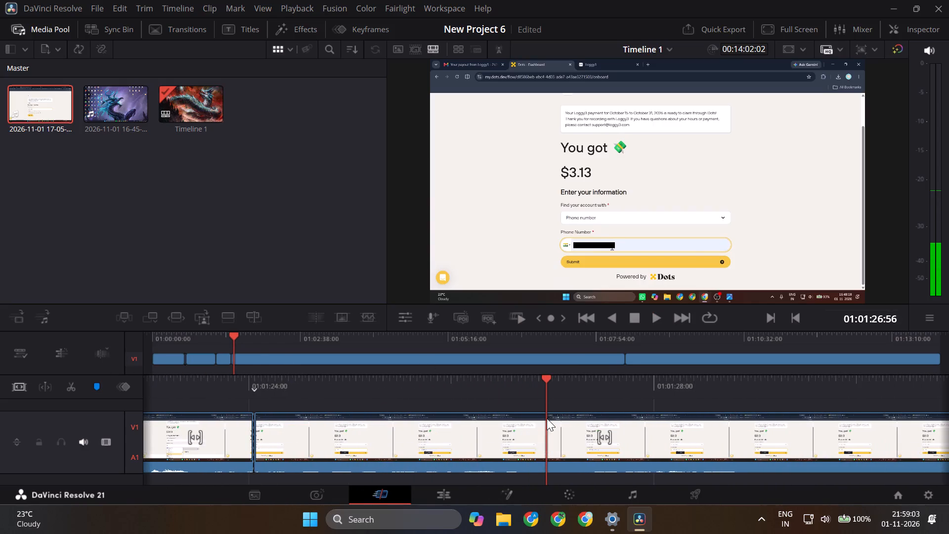
left_click(71, 390)
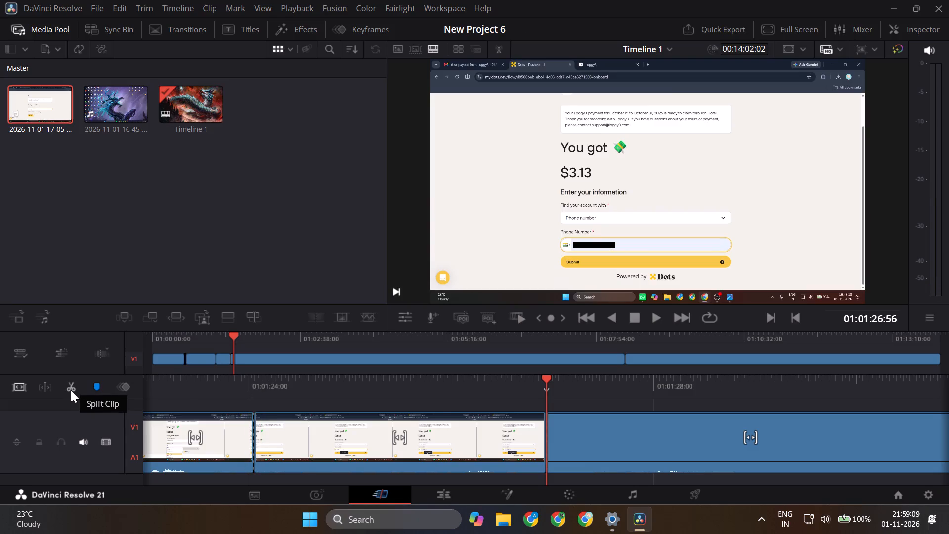
Review the footage after the cut, from the phone number being re-entered on the payout form through to the legal name fields.
key("space")
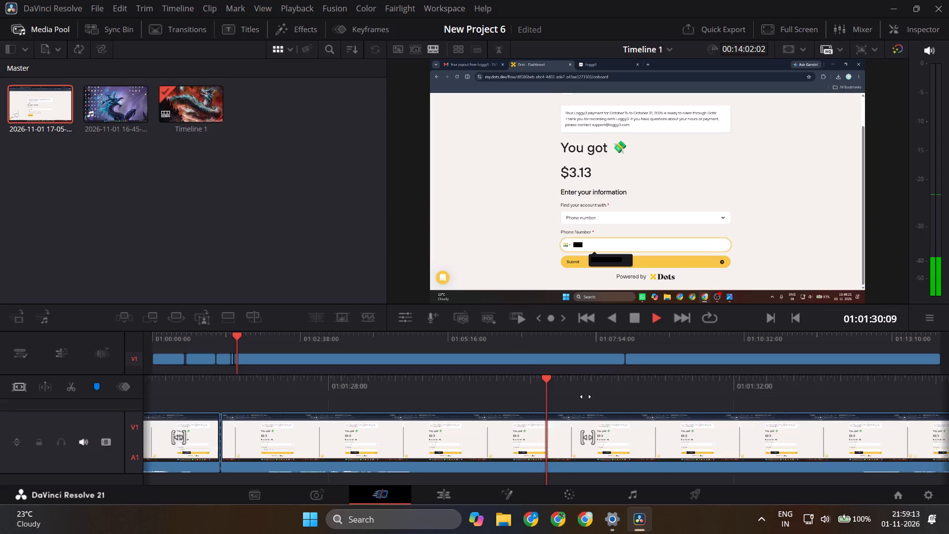
scroll(577, 398, "left", 6)
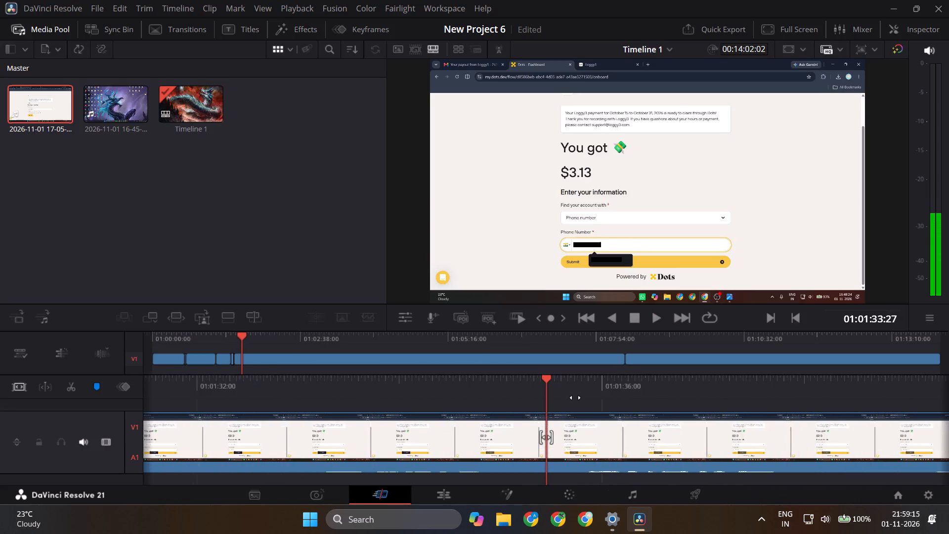
scroll(575, 398, "left", 4)
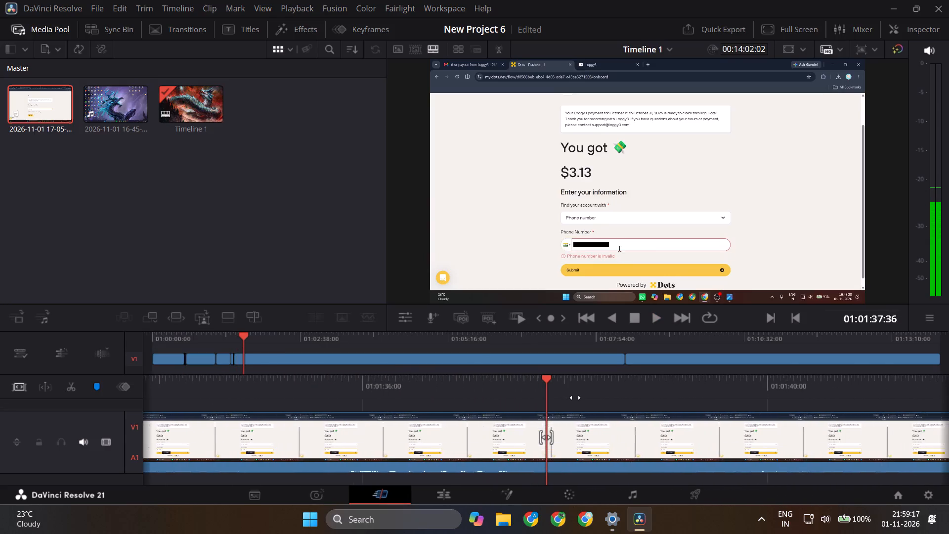
scroll(575, 398, "left", 3)
scroll(575, 398, "right", 1)
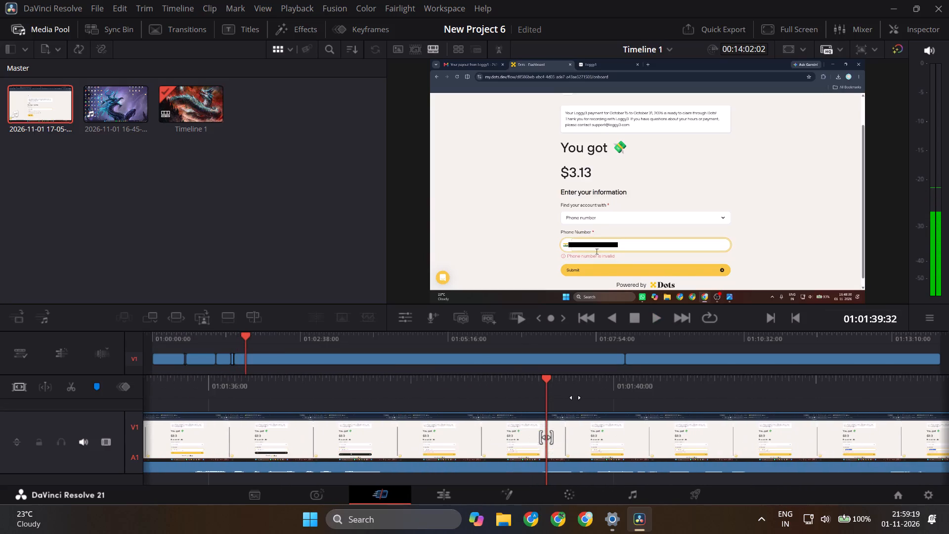
scroll(575, 398, "left", 5)
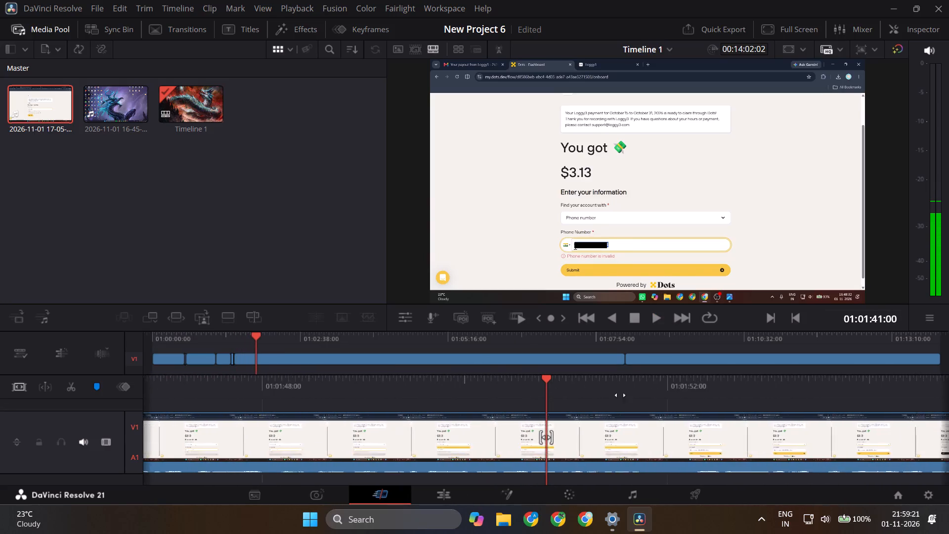
scroll(620, 395, "left", 5)
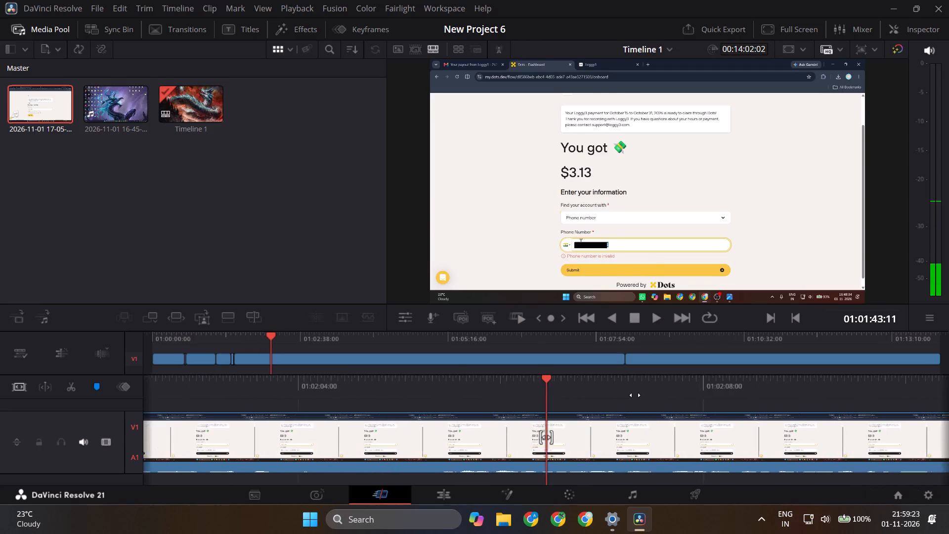
scroll(635, 395, "left", 1)
scroll(635, 395, "right", 1)
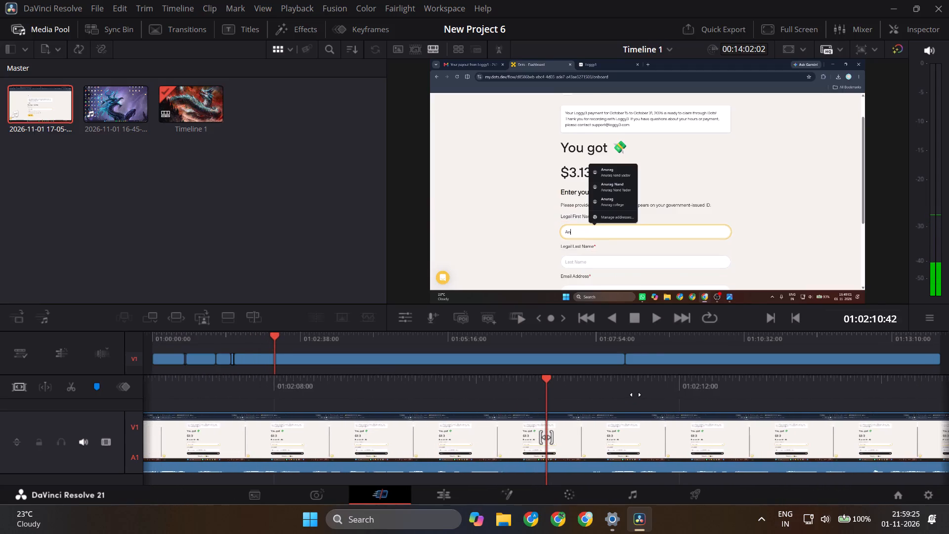
scroll(636, 395, "right", 1)
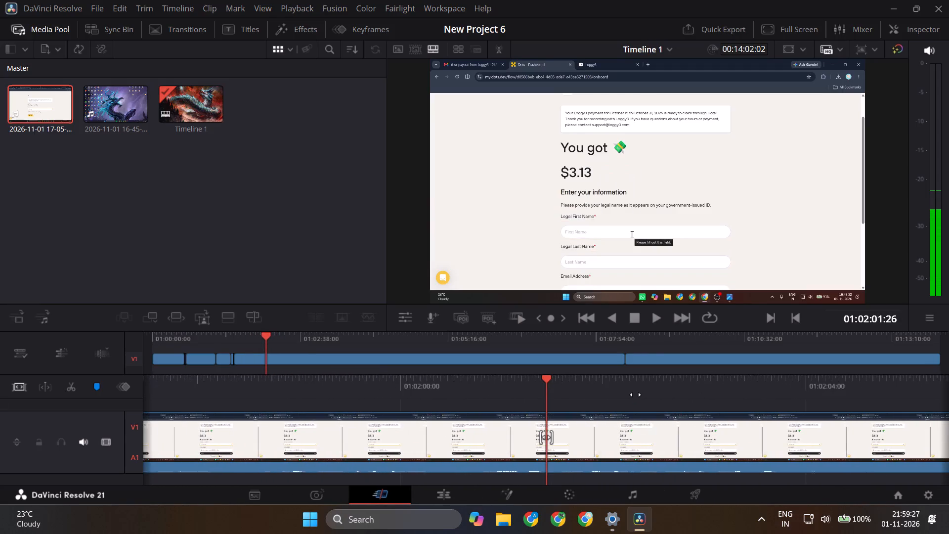
scroll(636, 395, "right", 3)
key("space")
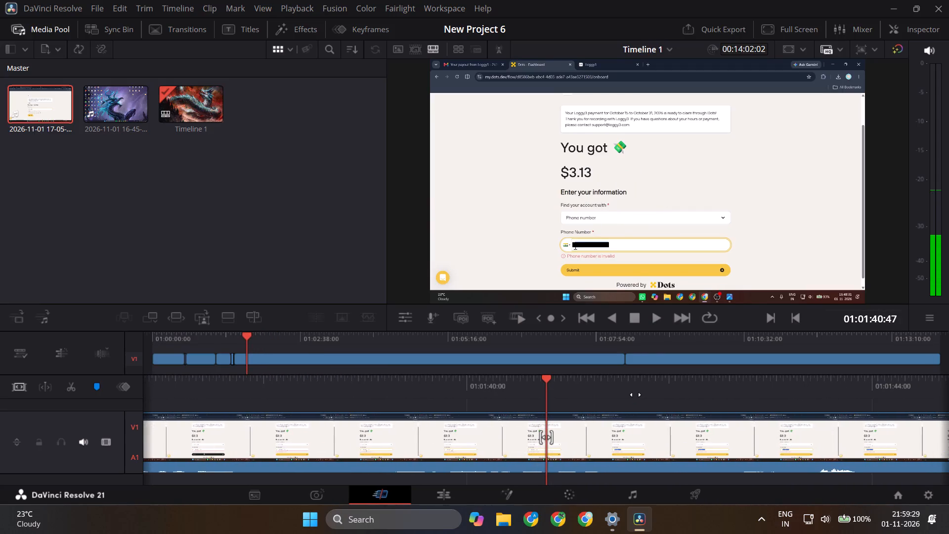
key("space")
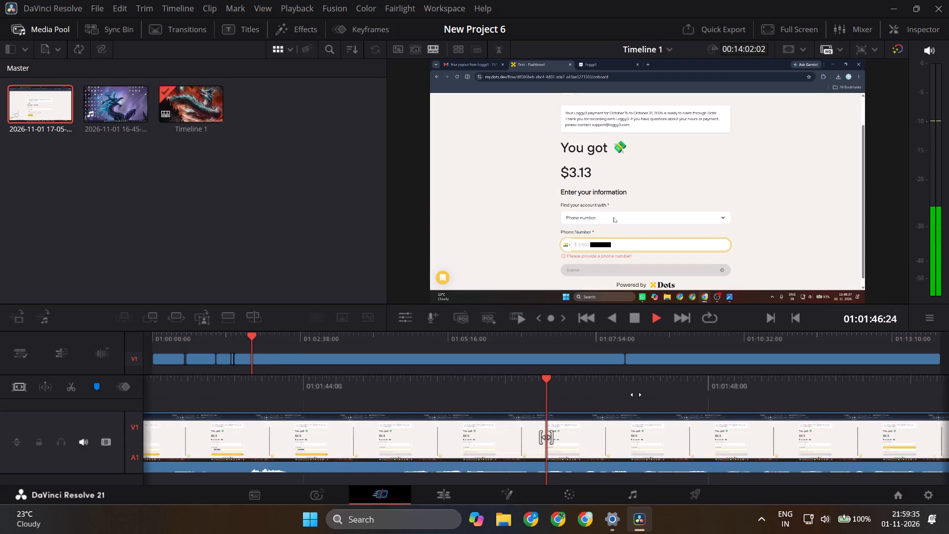
scroll(636, 395, "right", 3)
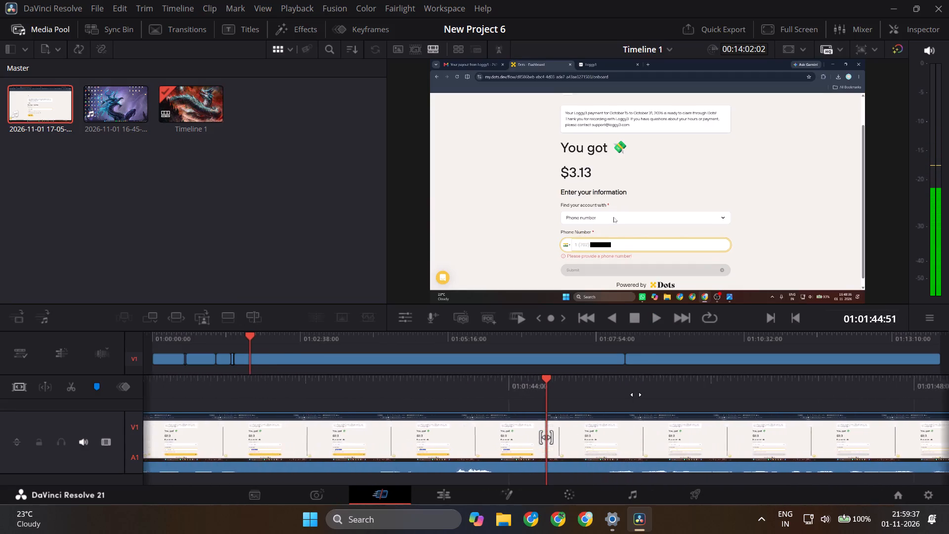
scroll(636, 395, "right", 5)
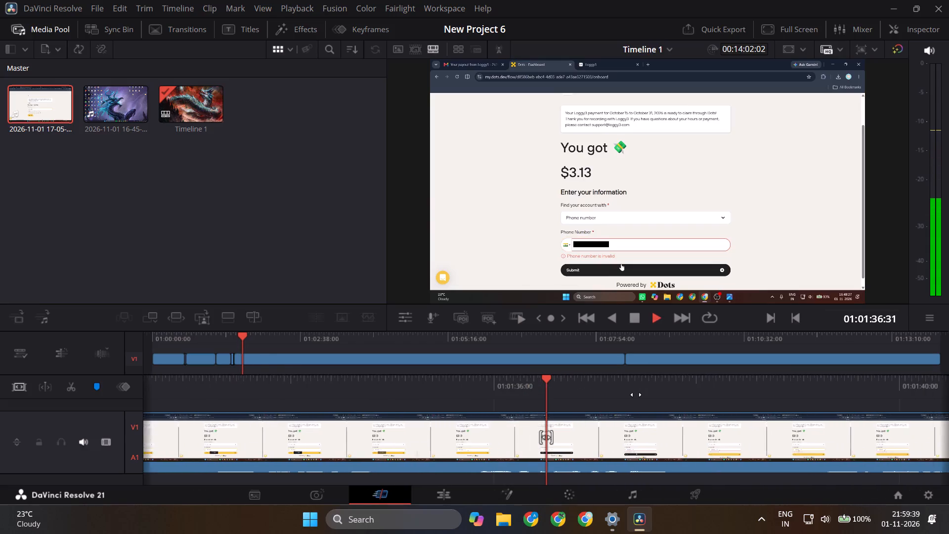
scroll(636, 395, "right", 4)
key("space")
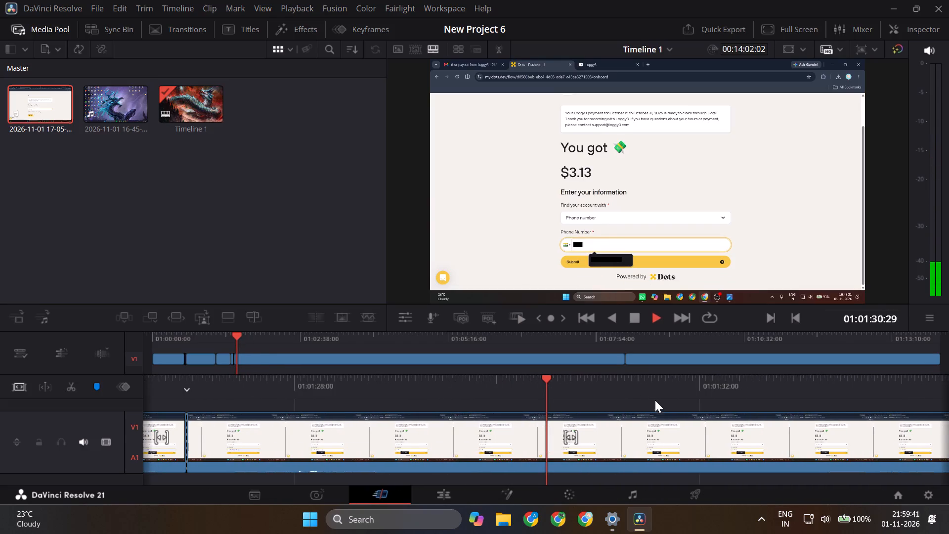
key("space")
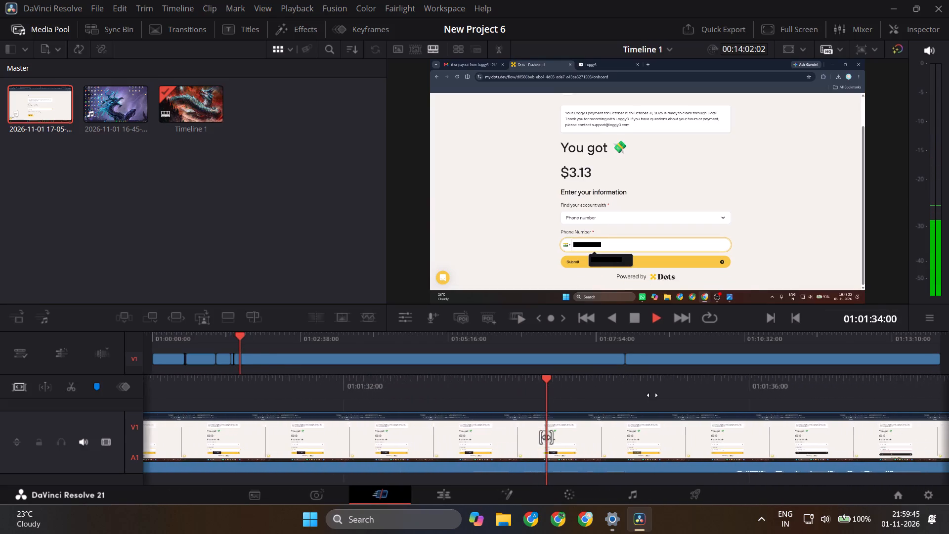
key("space")
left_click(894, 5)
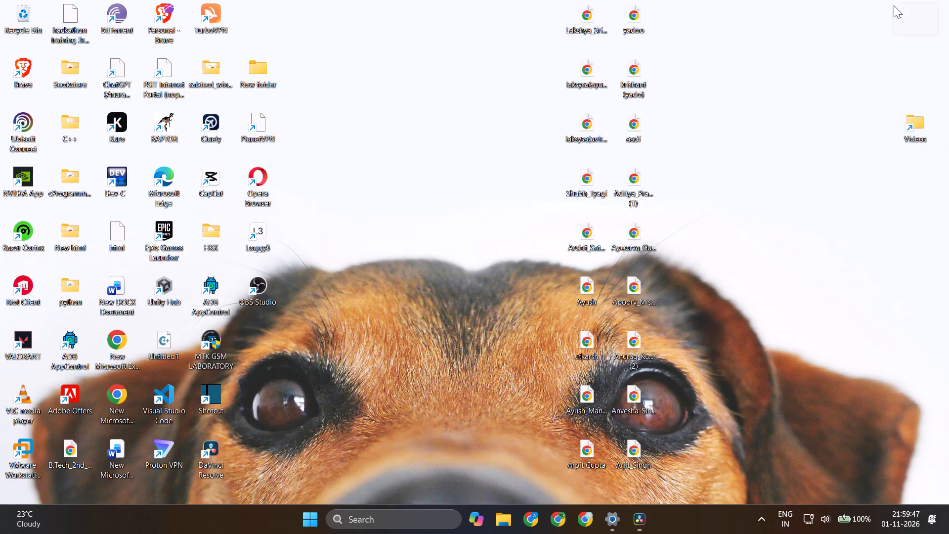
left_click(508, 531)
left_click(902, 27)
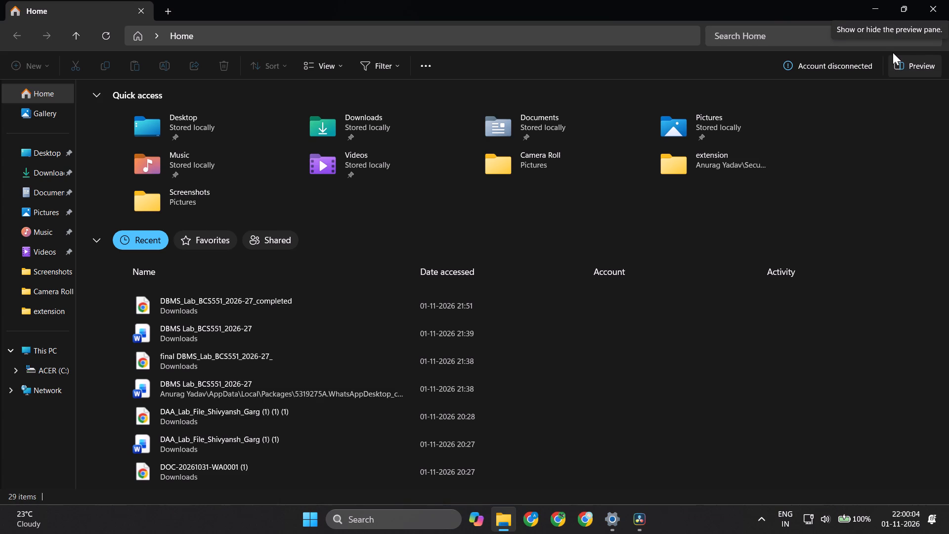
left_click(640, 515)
Split the first recording at 01:01:35:17, just before the re-entered phone number is submitted, and delete the section back to the previous cut.
key("space")
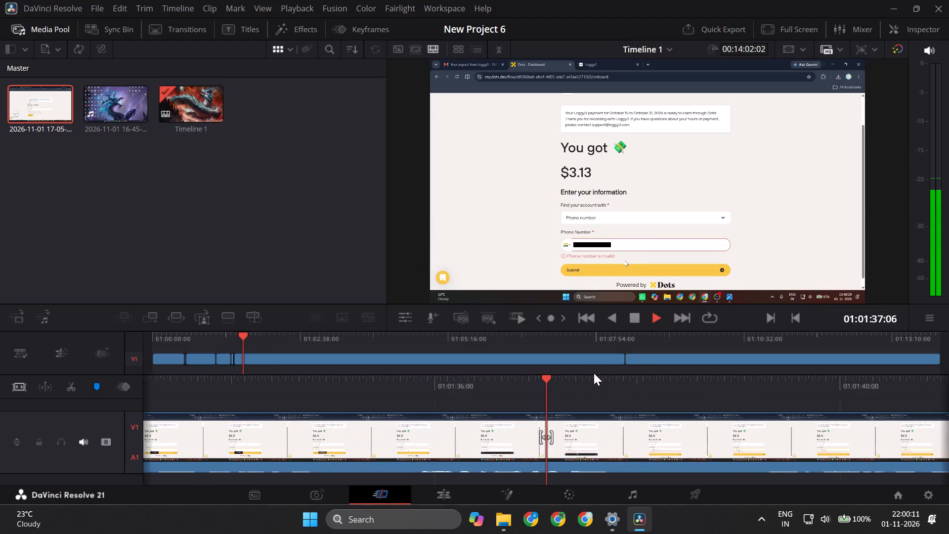
scroll(599, 374, "right", 1)
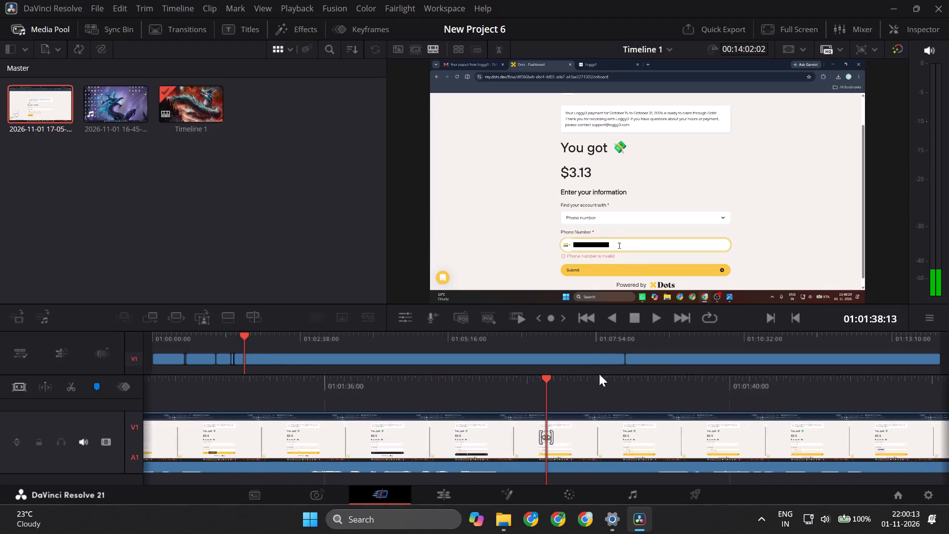
scroll(599, 374, "right", 1)
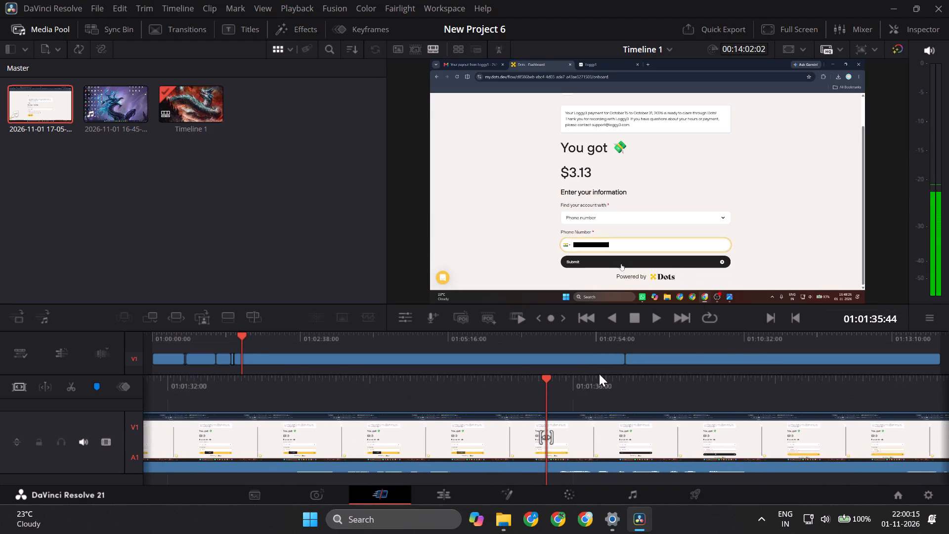
key("space")
key("space")
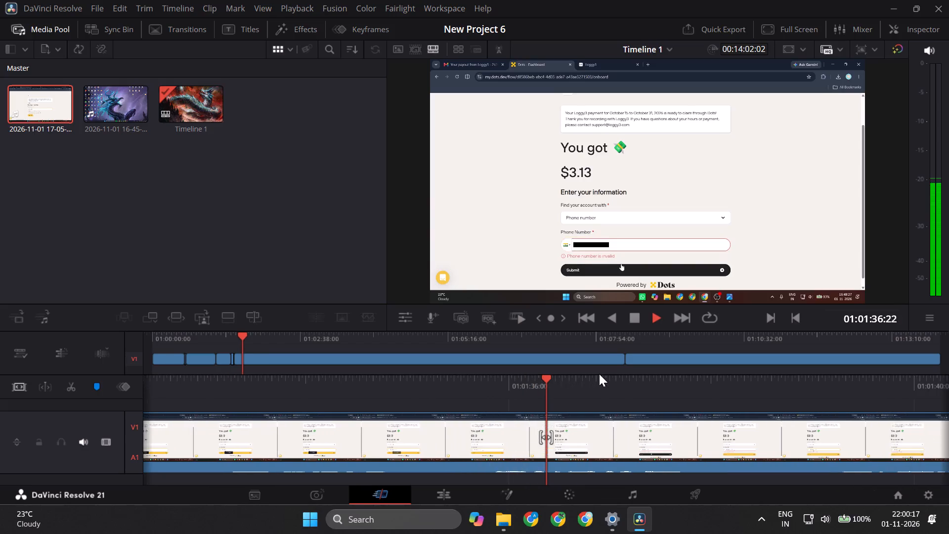
key("space")
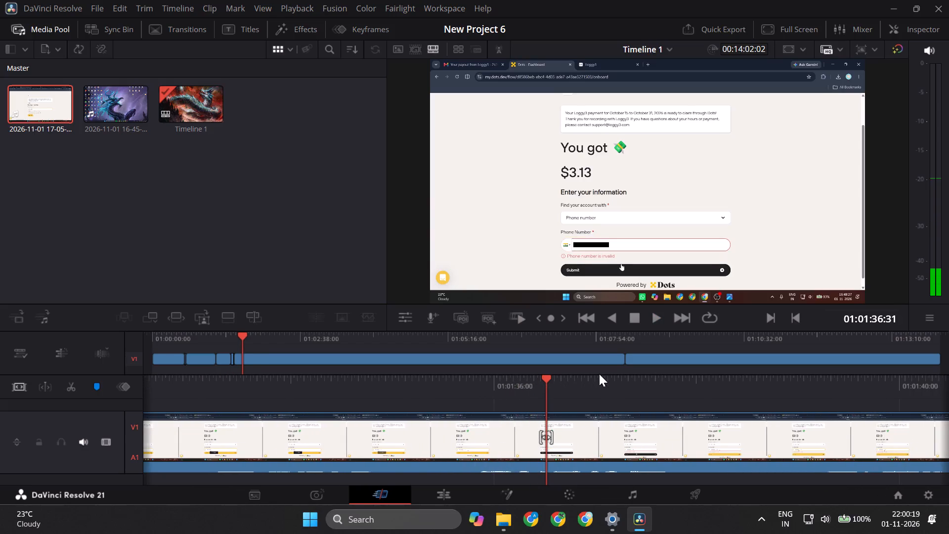
scroll(599, 374, "right", 1)
key("space")
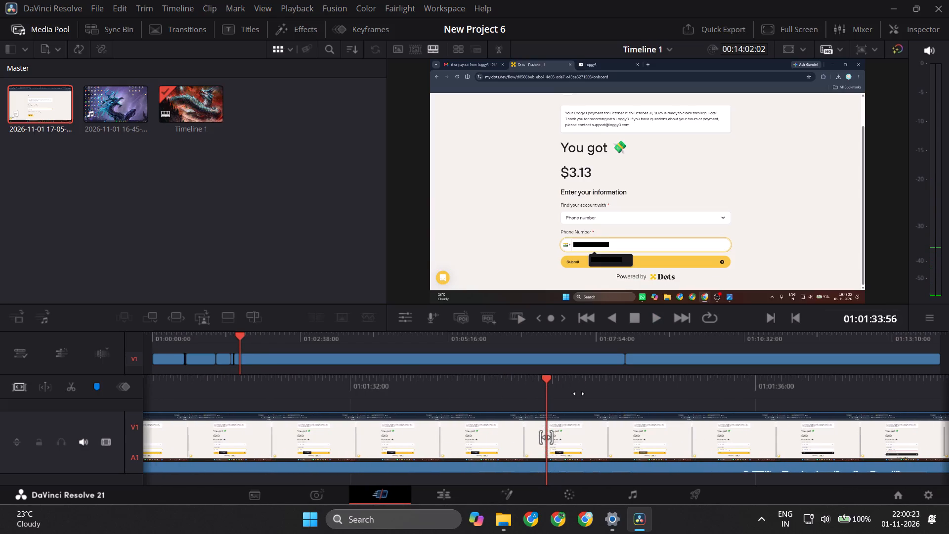
key("space")
key("space")
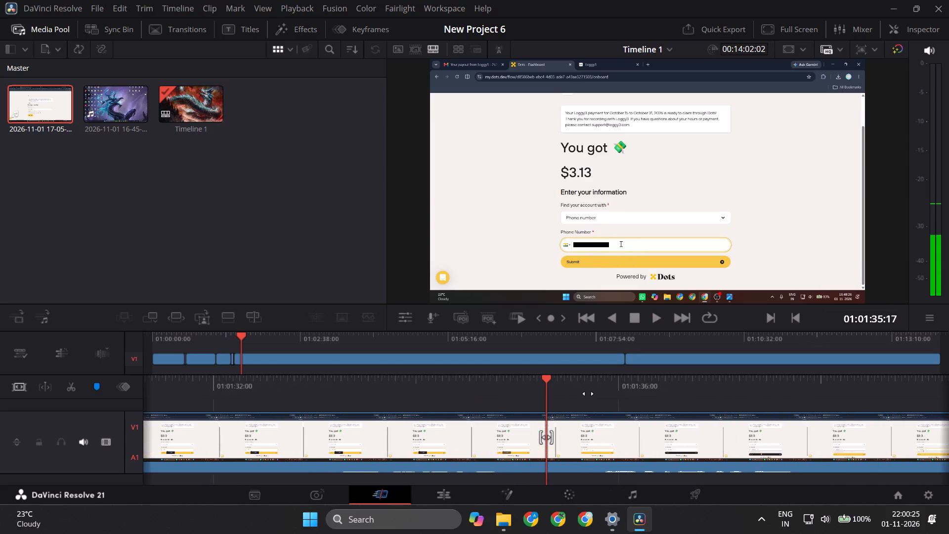
left_click(71, 391)
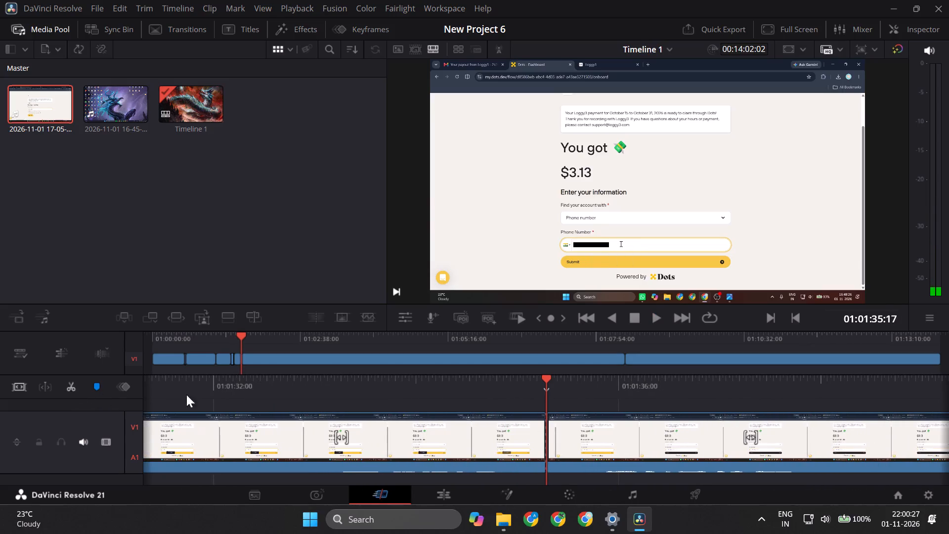
left_click(450, 445)
key("Delete")
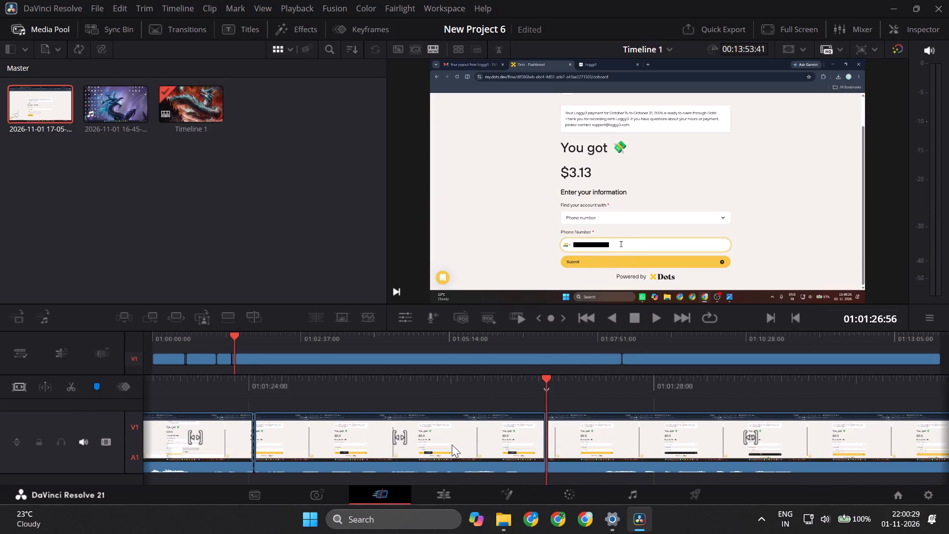
Play across the new join from about 01:01:24:21 to 01:01:33:53, checking the payout form's phone number entry.
scroll(530, 422, "right", 1)
key("space")
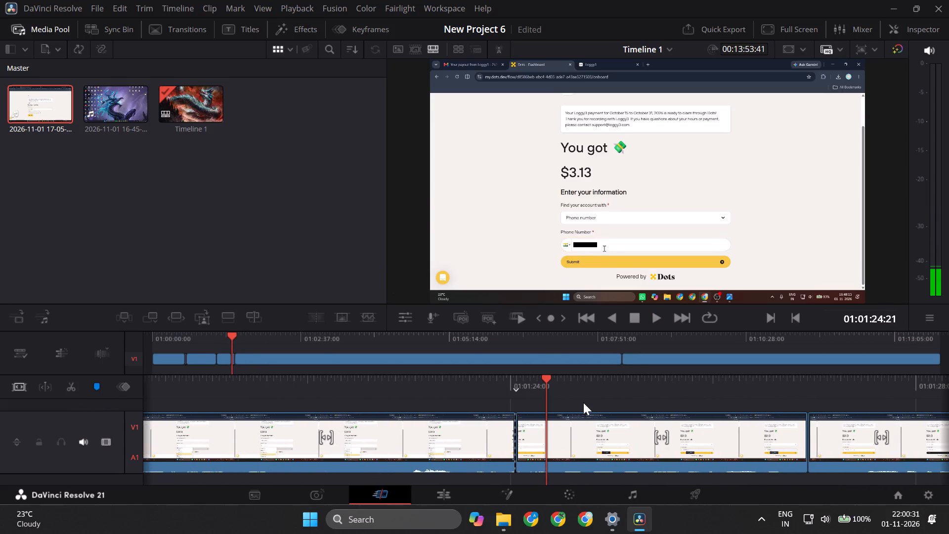
key("space")
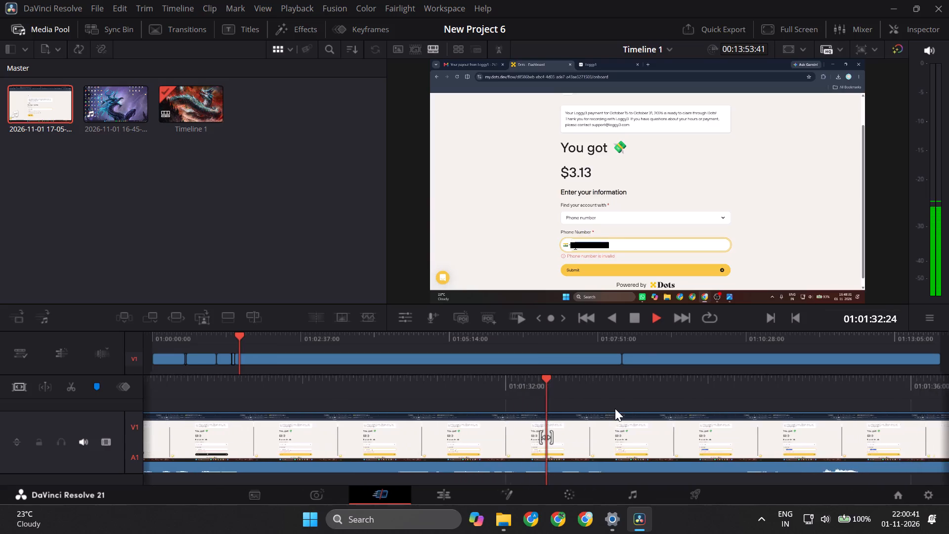
key("space")
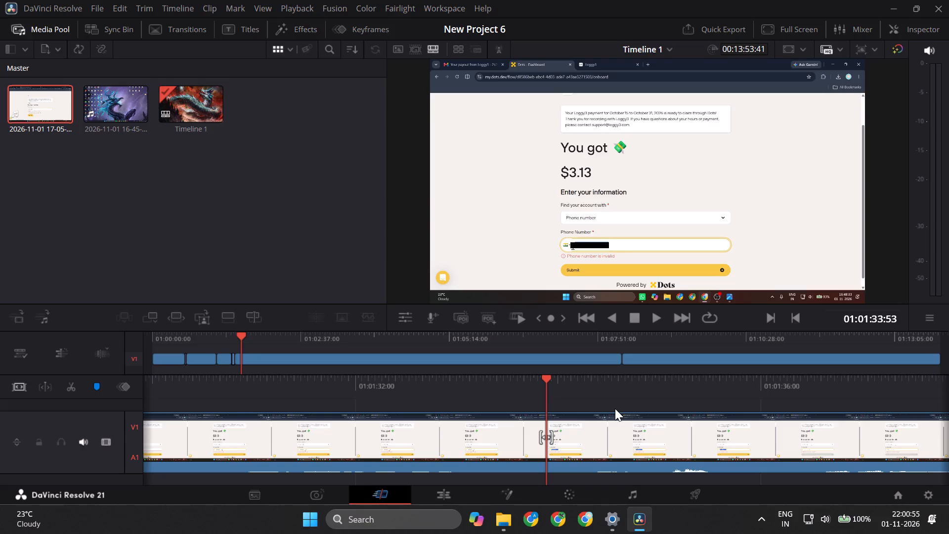
Switch to the open File Explorer window.
left_click(505, 520)
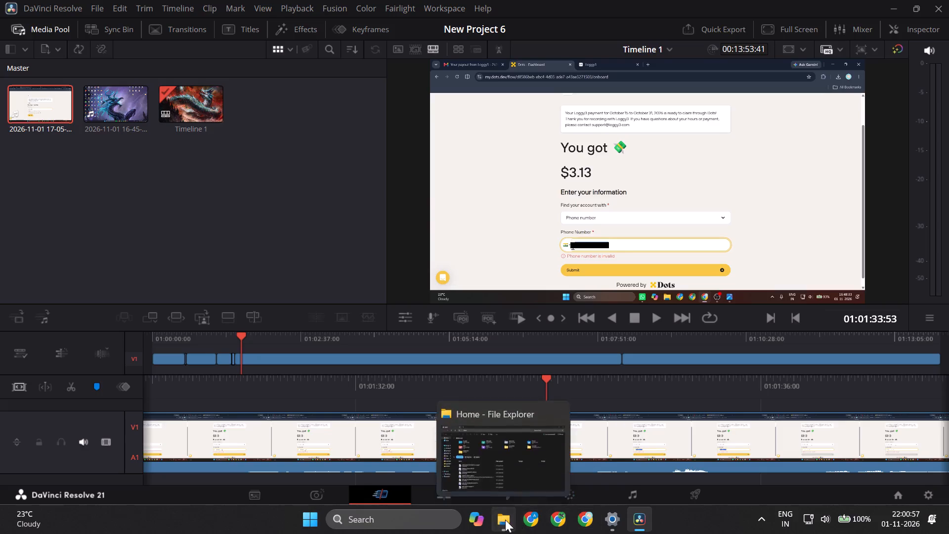
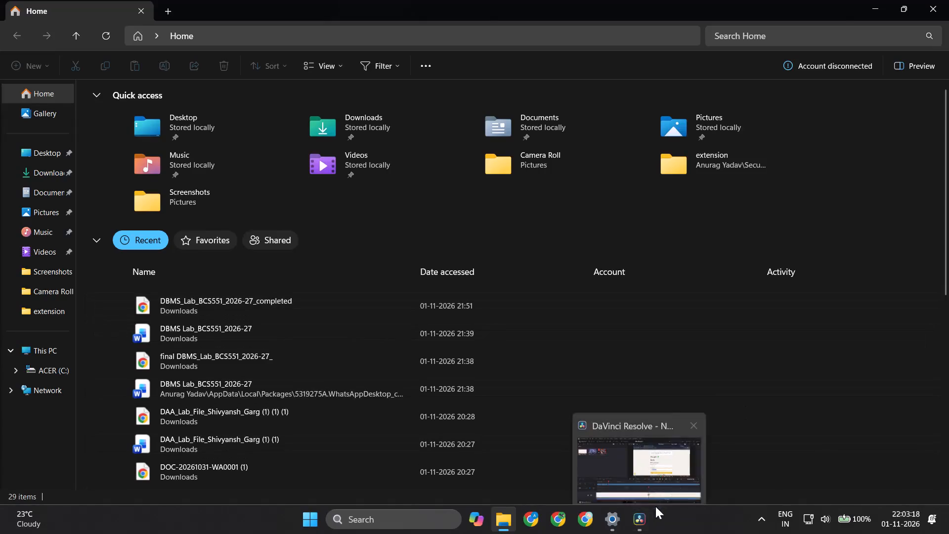
Return to DaVinci Resolve and replay the payout form's phone number entry from about 01:01:25:23 to 01:01:37:14.
left_click(635, 523)
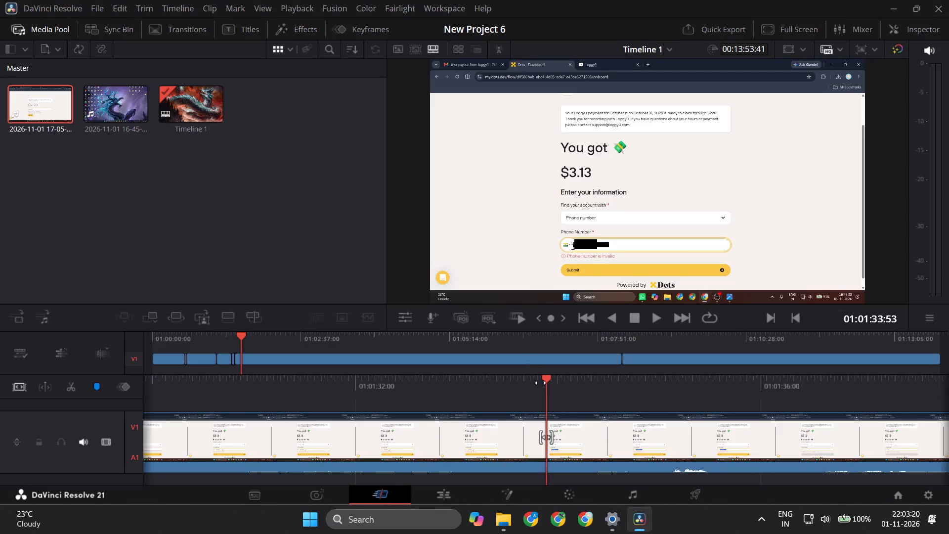
scroll(524, 383, "right", 2)
key("space")
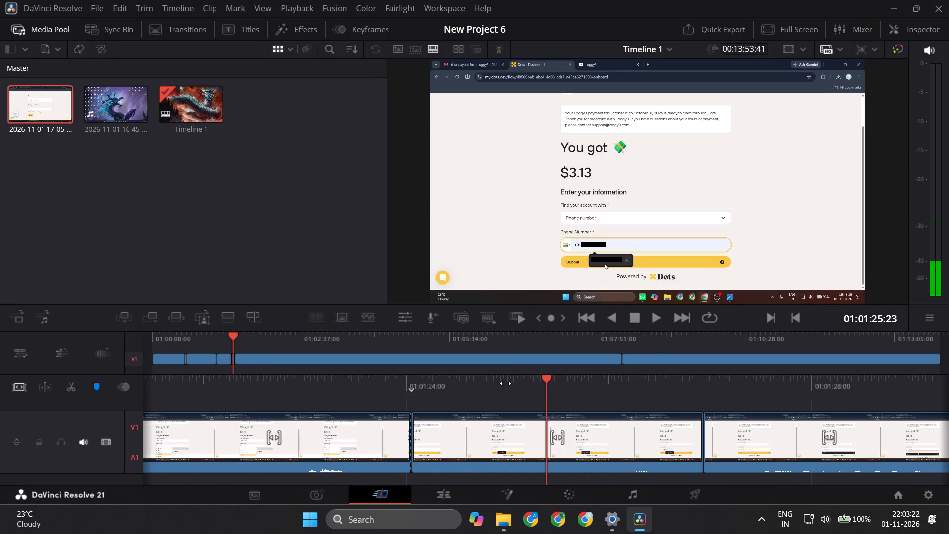
key("space")
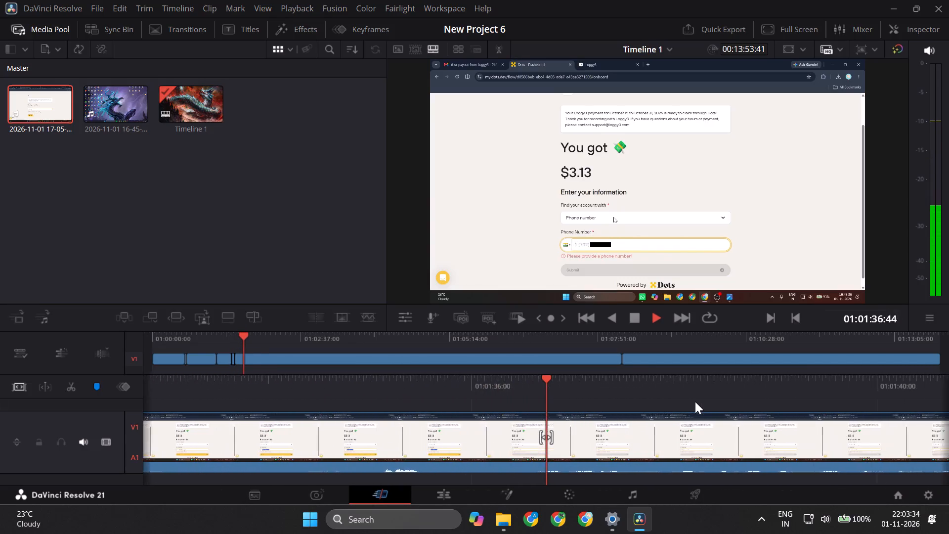
key("space")
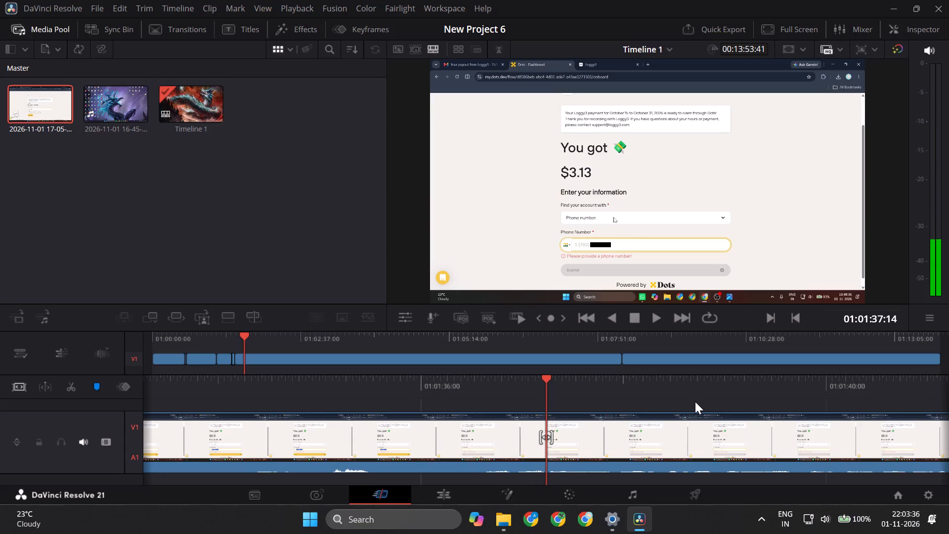
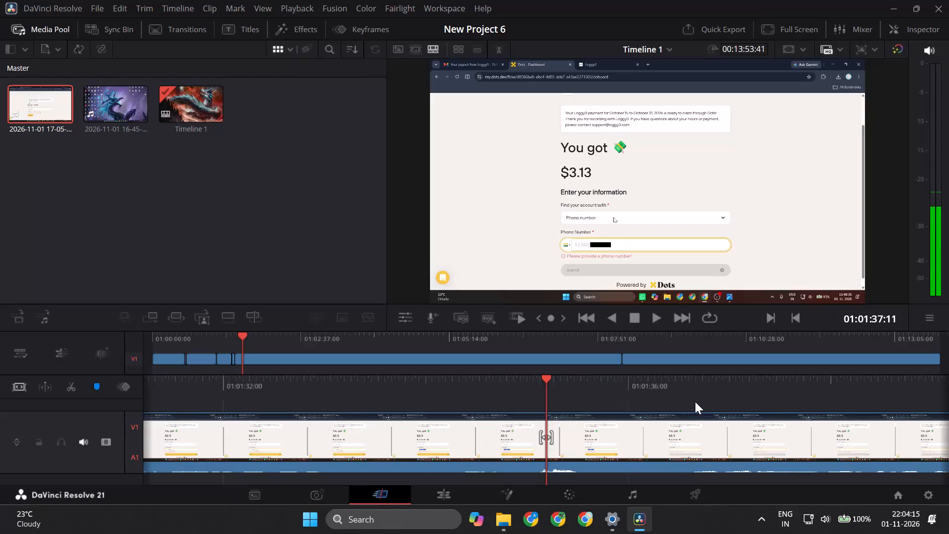
Replay the payout form footage from about 01:01:32:28 to 01:01:48:25, covering the change from phone number to email address.
scroll(695, 401, "right", 1)
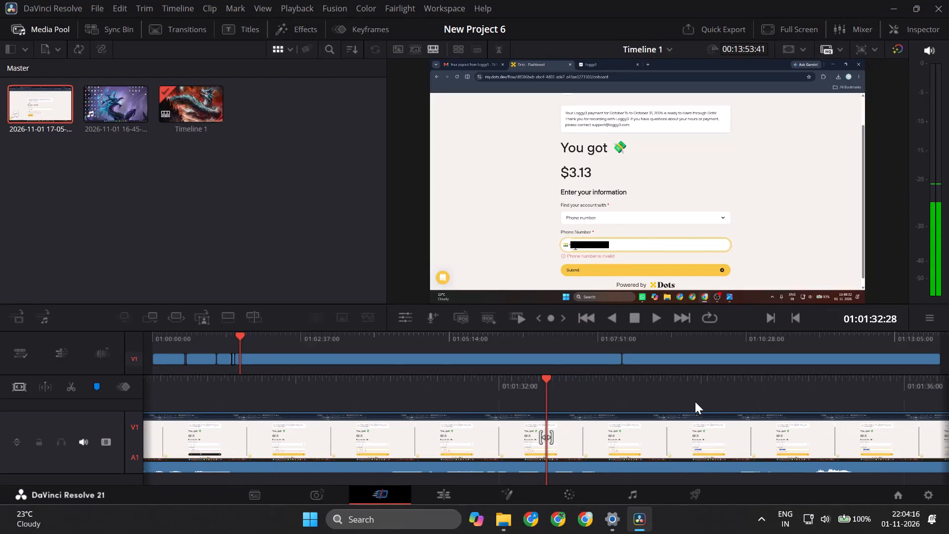
scroll(695, 401, "right", 1)
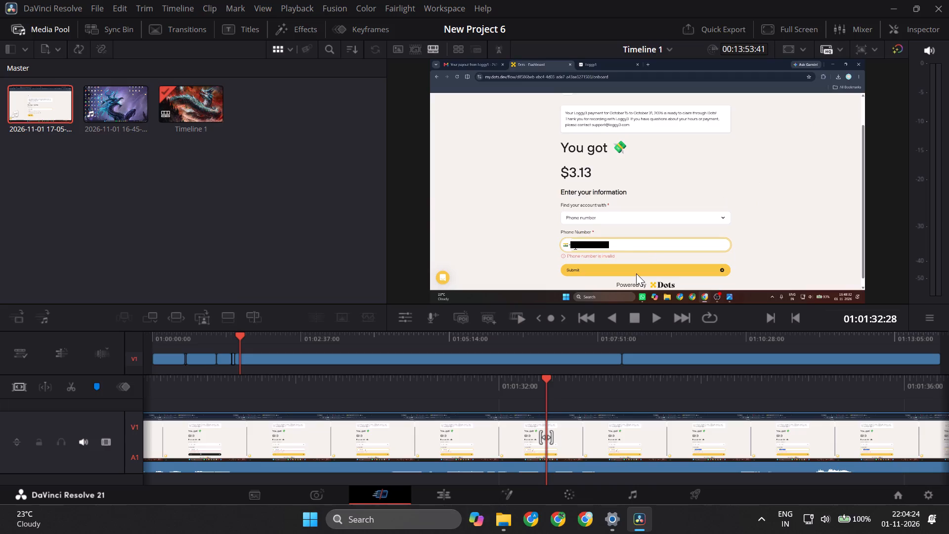
key("space")
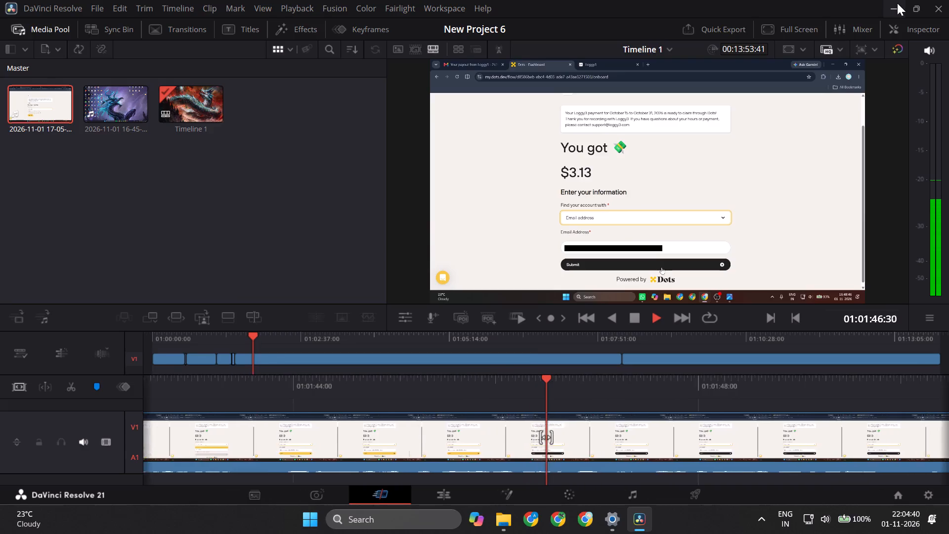
key("space")
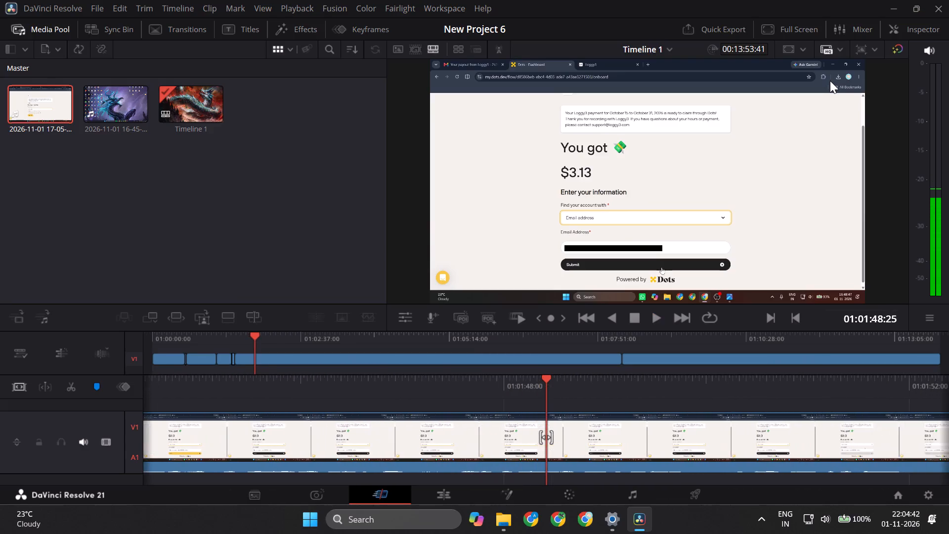
Minimize DaVinci Resolve to bring the File Explorer window into view.
left_click(891, 0)
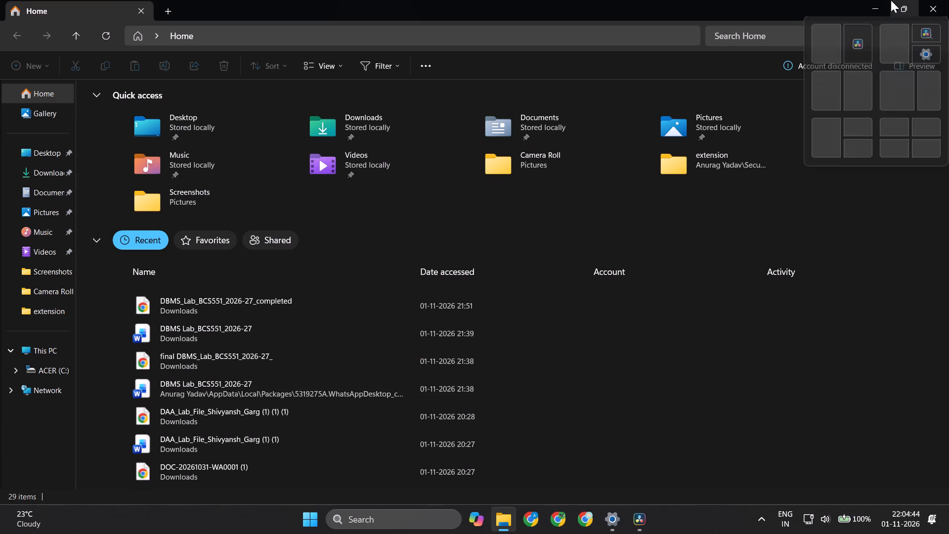
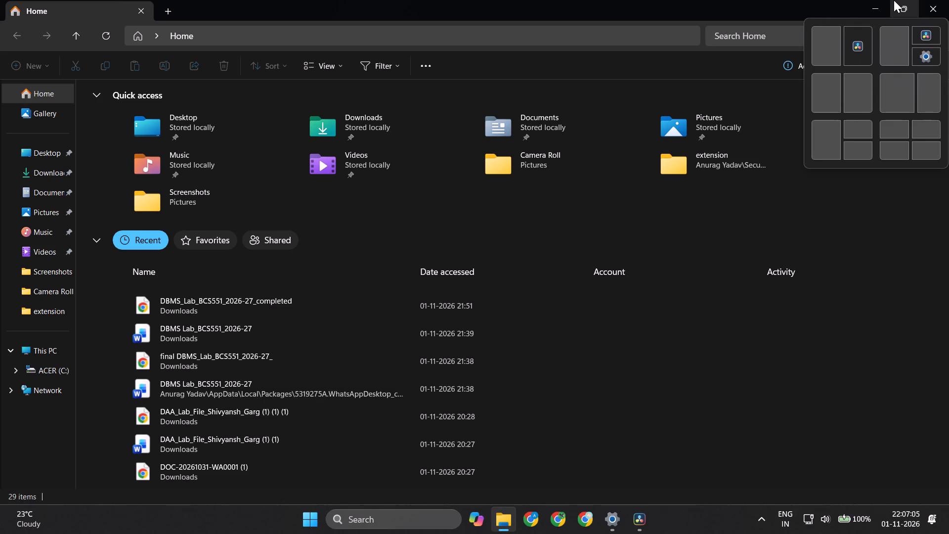
Close the File Explorer window and switch back to DaVinci Resolve.
left_click(948, 0)
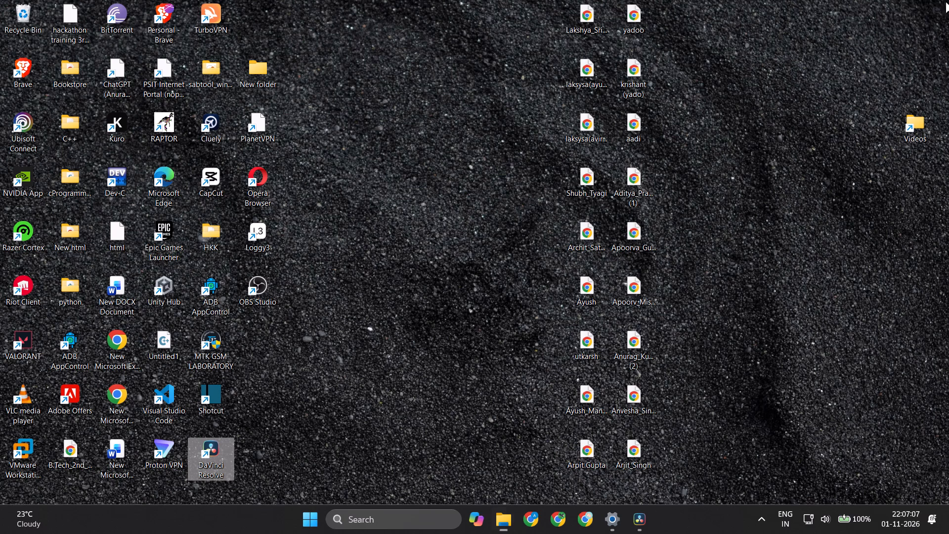
left_click(644, 522)
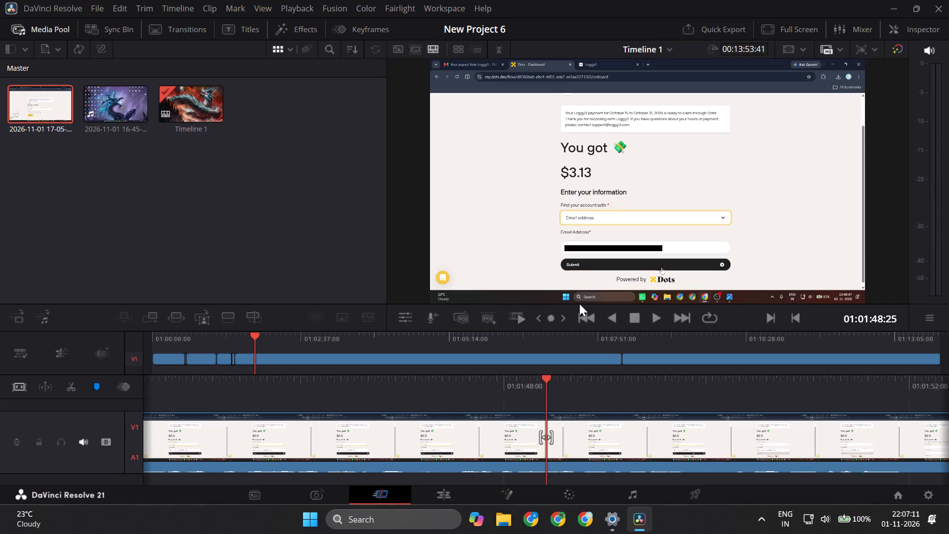
Review the payout form footage from about 01:01:26 to 01:01:51, covering the phone number entry and the switch to email address.
key("space")
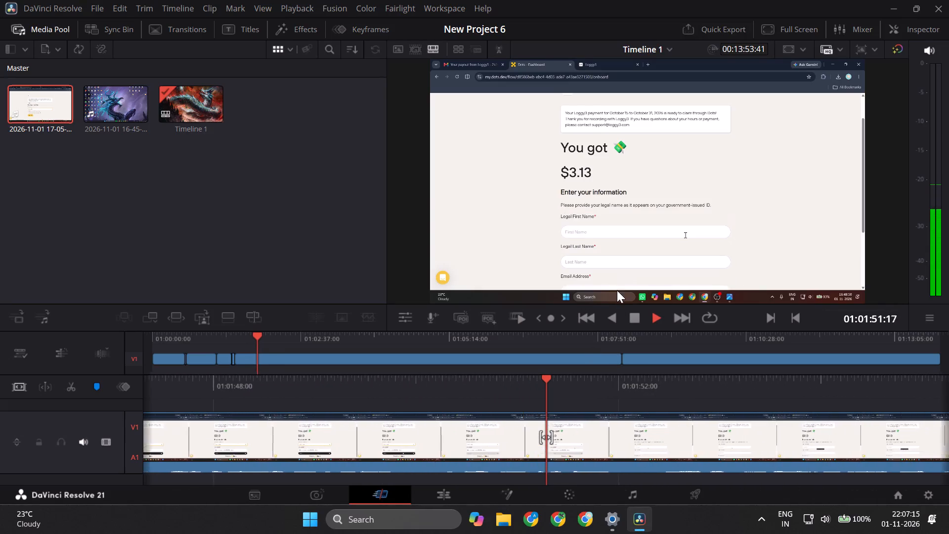
key("space")
scroll(612, 296, "right", 7)
scroll(595, 414, "right", 2)
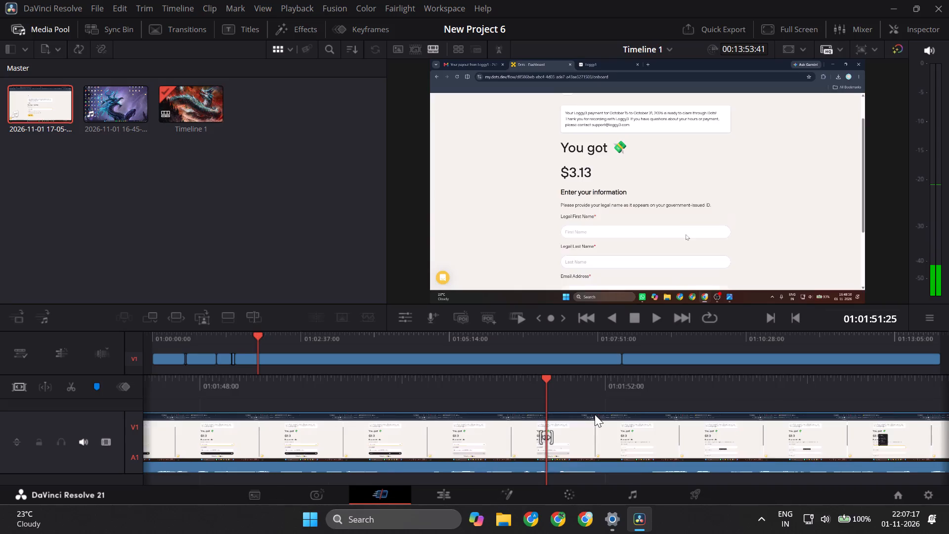
scroll(595, 414, "right", 7)
scroll(595, 414, "up", 1)
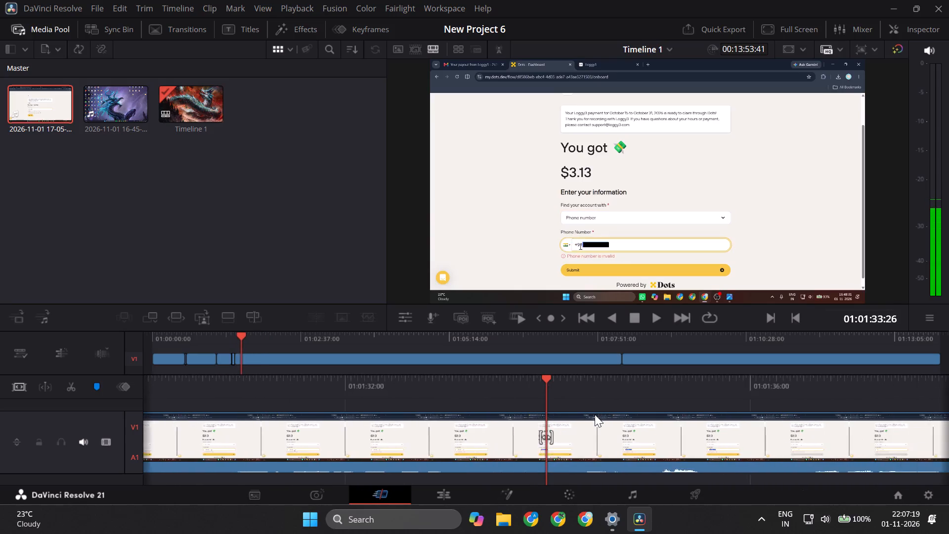
scroll(595, 414, "up", 1)
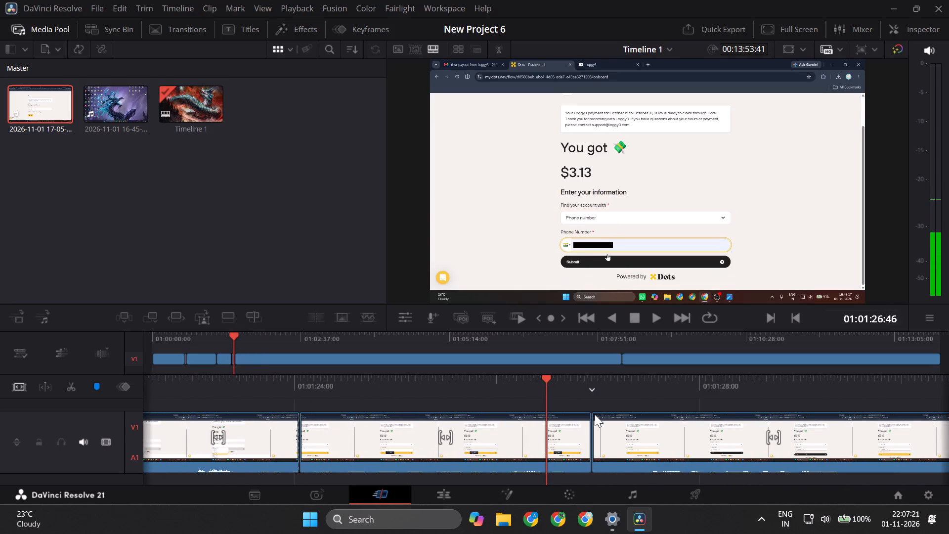
key("space")
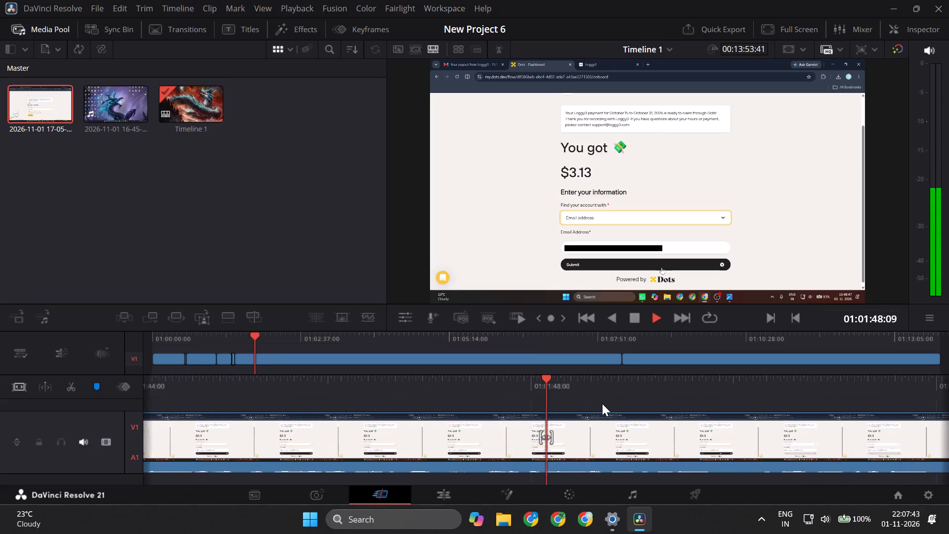
key("space")
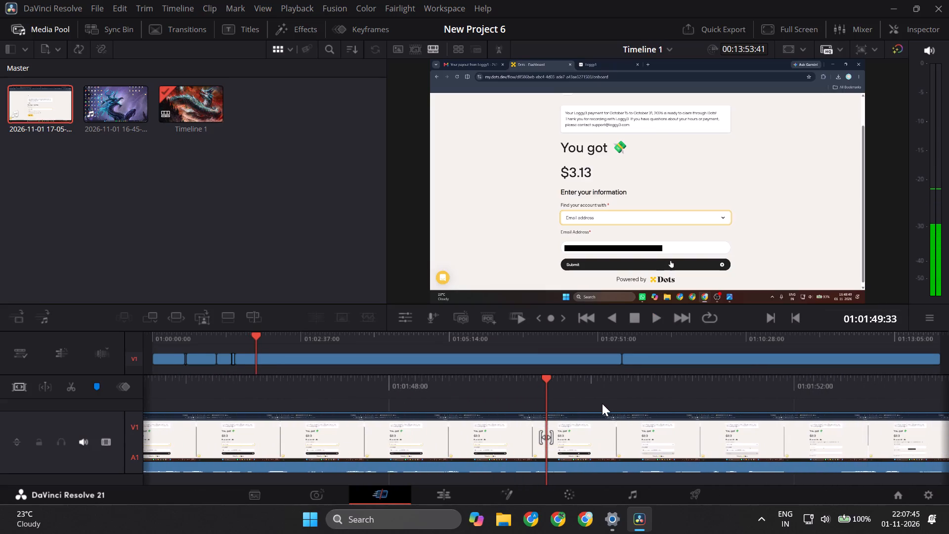
Split the timeline clip at 01:01:53:41, just before the legal first name is entered in the payout form.
key("space")
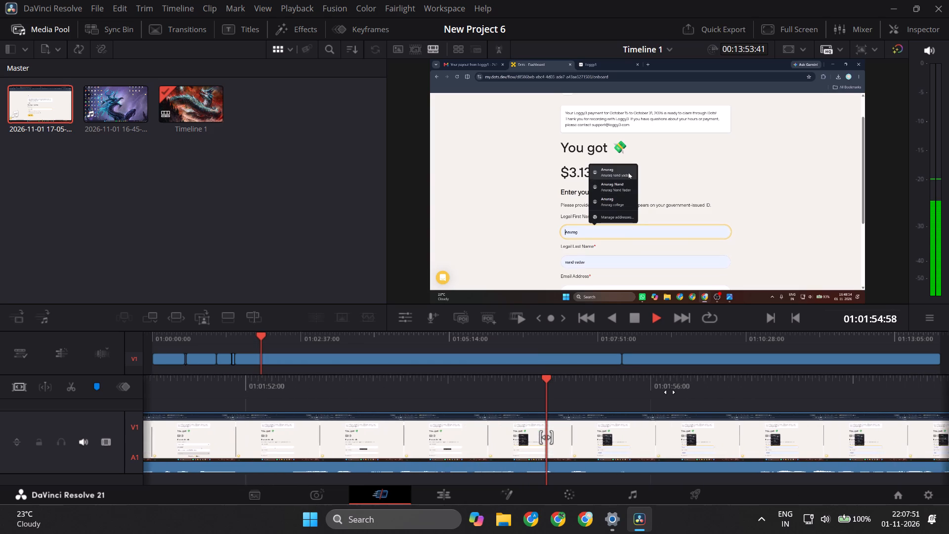
key("space")
scroll(665, 393, "right", 1)
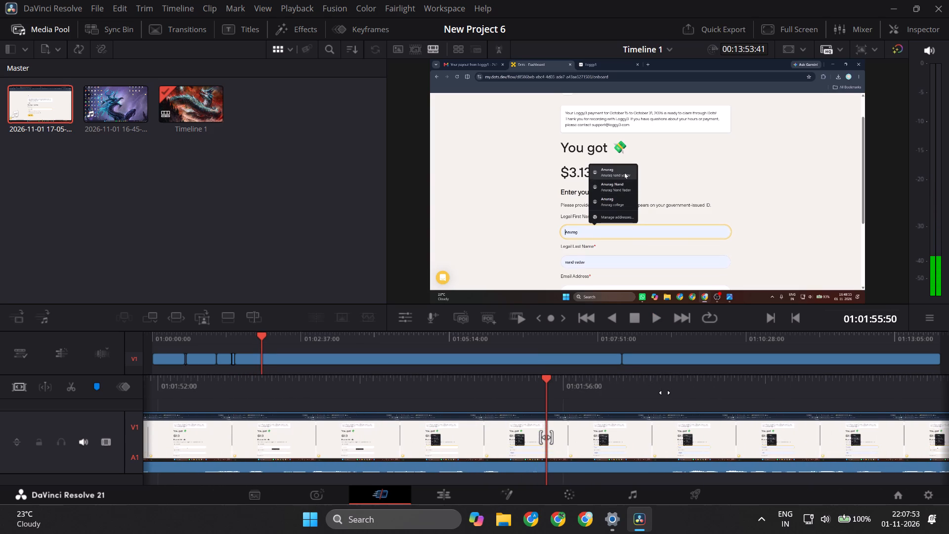
scroll(665, 393, "right", 1)
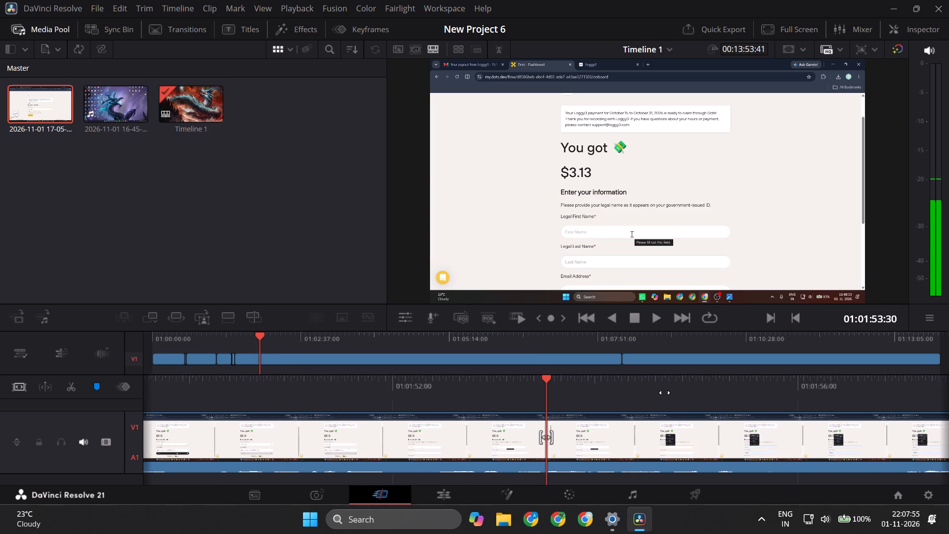
scroll(665, 393, "right", 1)
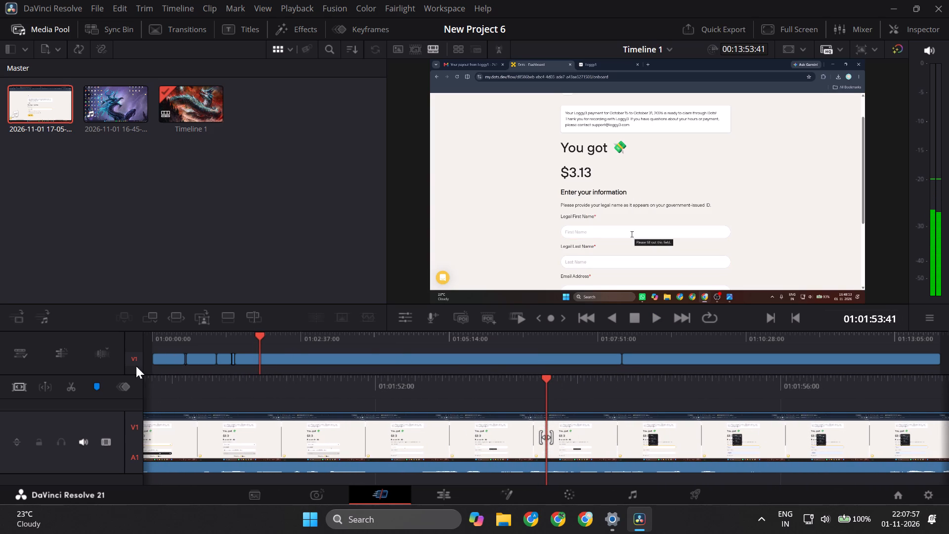
left_click(70, 384)
Split the timeline clip at 01:02:12:40, after the legal names are filled in and before the phone number is entered.
key("space")
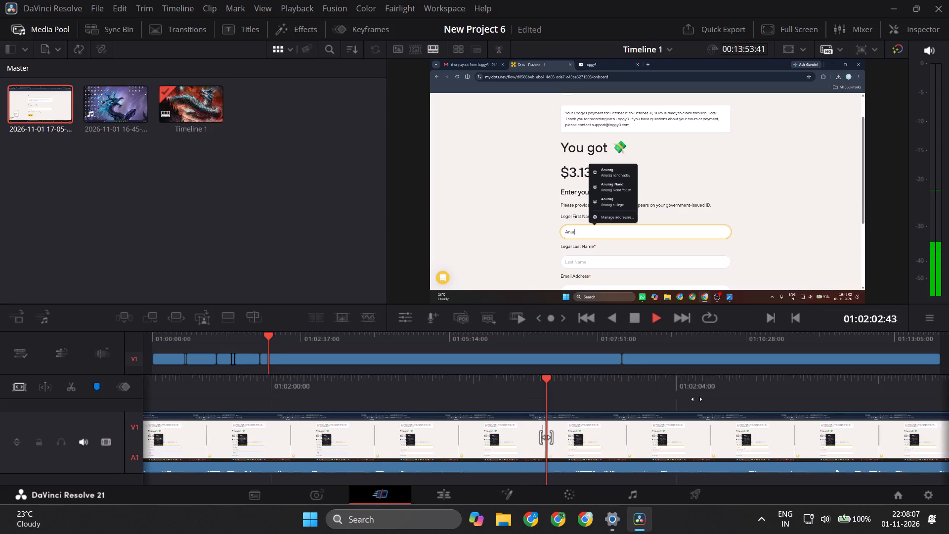
scroll(697, 399, "left", 3)
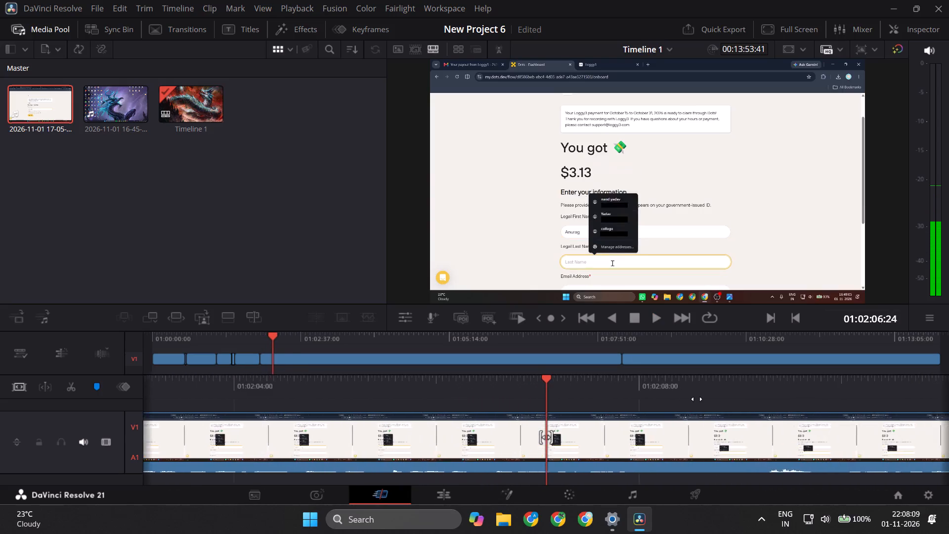
scroll(697, 399, "left", 5)
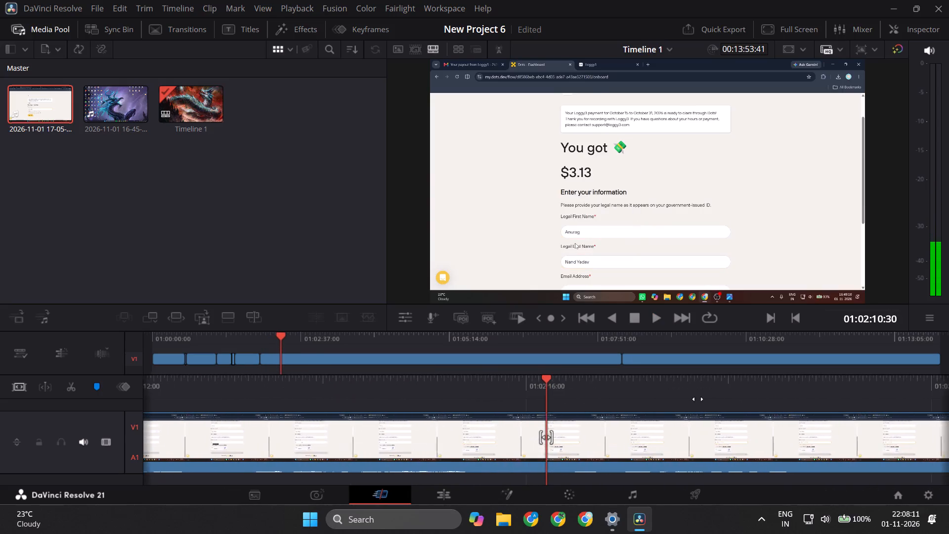
scroll(698, 399, "right", 1)
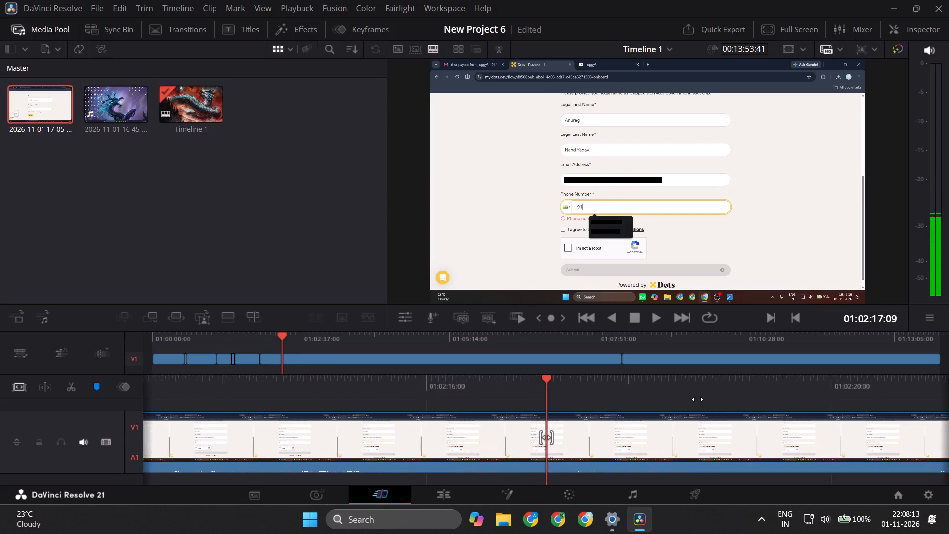
scroll(698, 399, "right", 1)
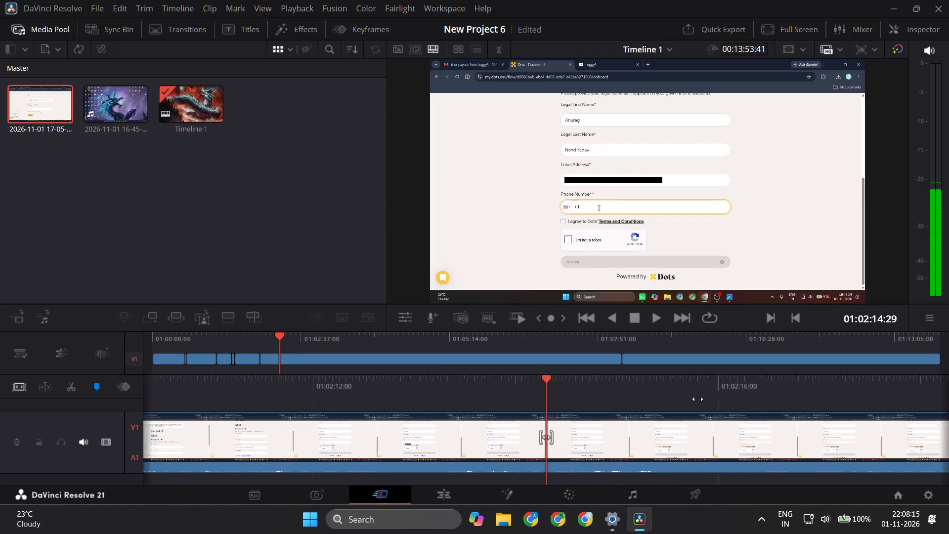
scroll(698, 399, "right", 1)
key("space")
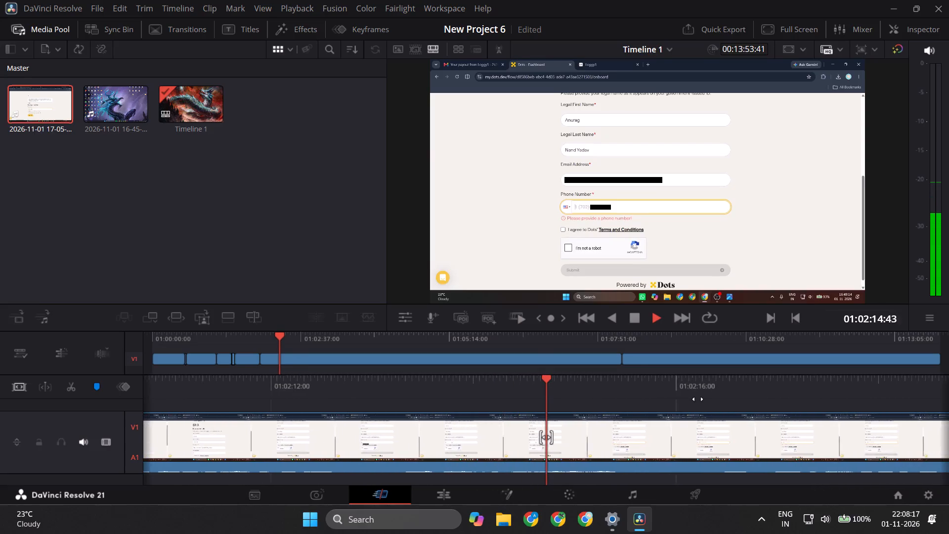
scroll(698, 399, "right", 6)
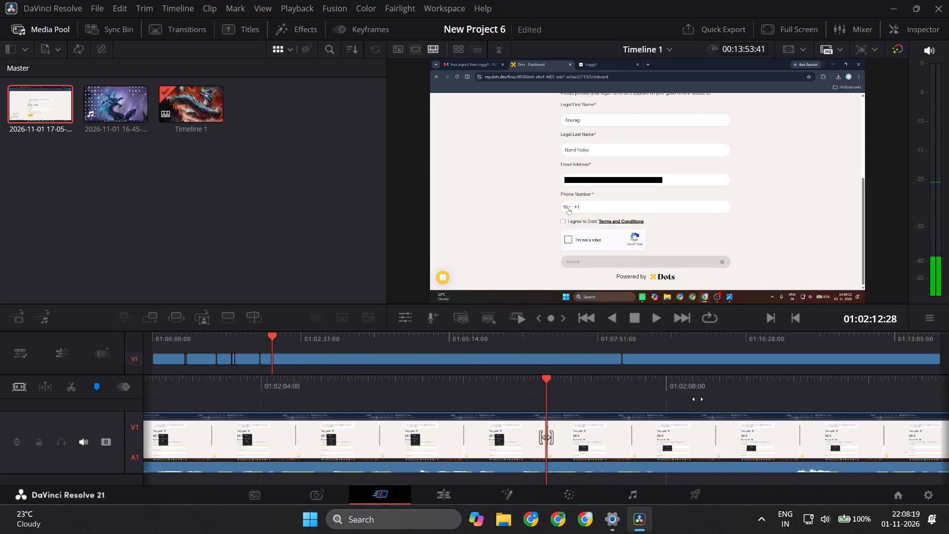
scroll(698, 399, "left", 1)
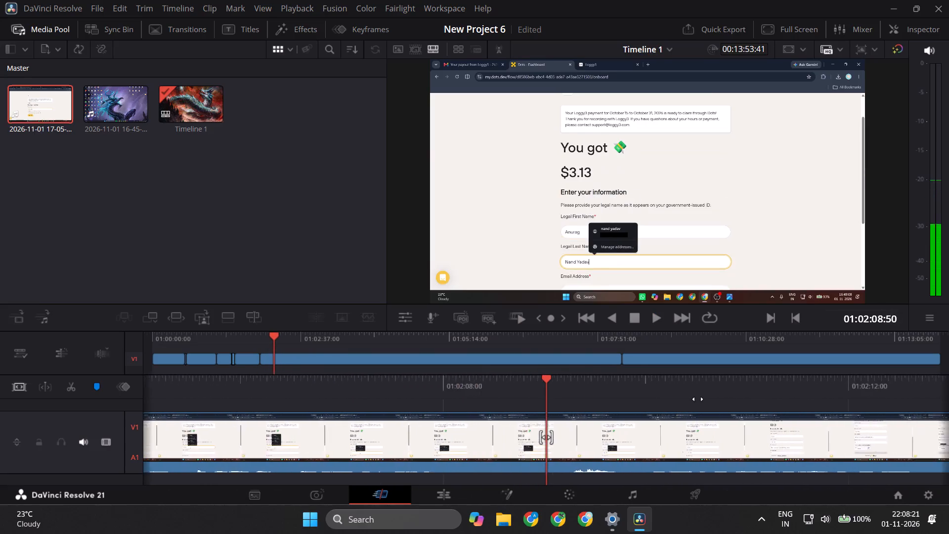
scroll(698, 399, "left", 1)
scroll(698, 399, "right", 1)
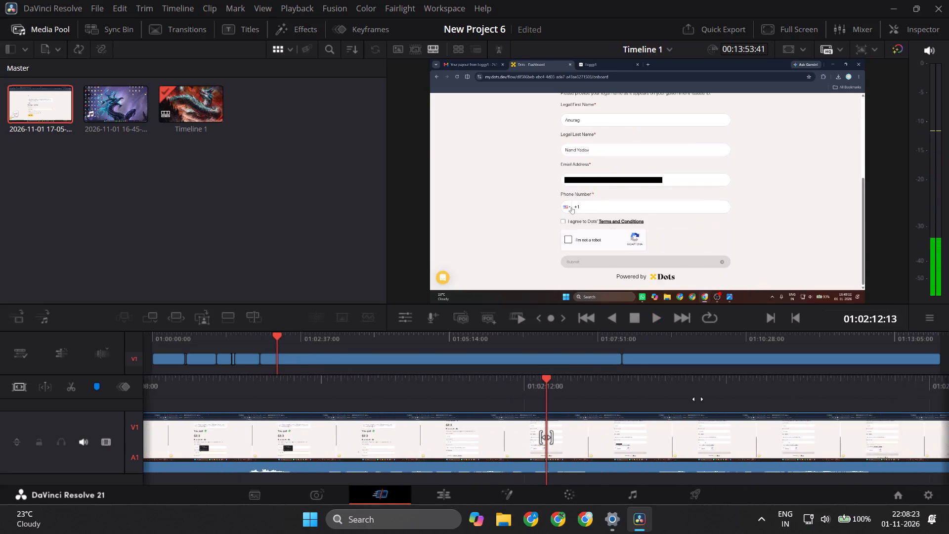
scroll(698, 399, "right", 1)
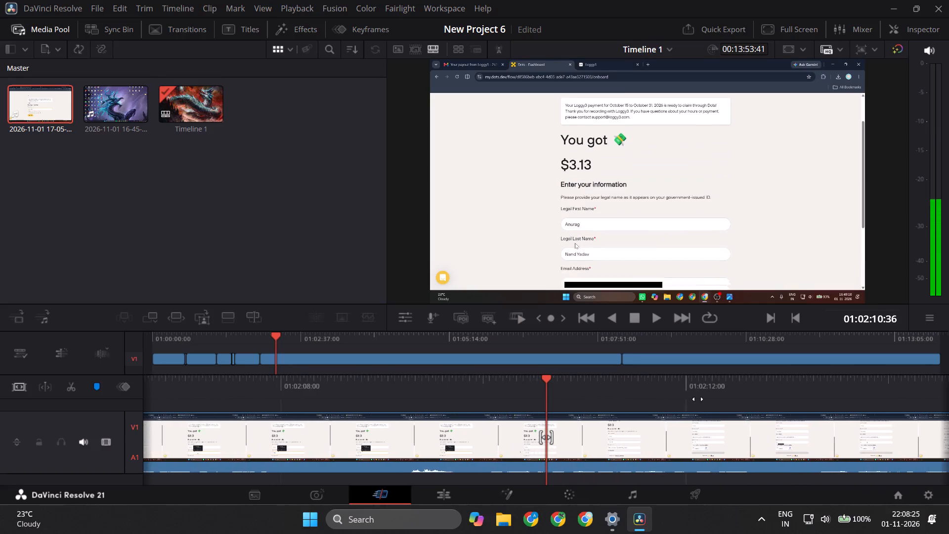
scroll(698, 399, "right", 1)
key("space")
scroll(692, 398, "right", 1)
key("space")
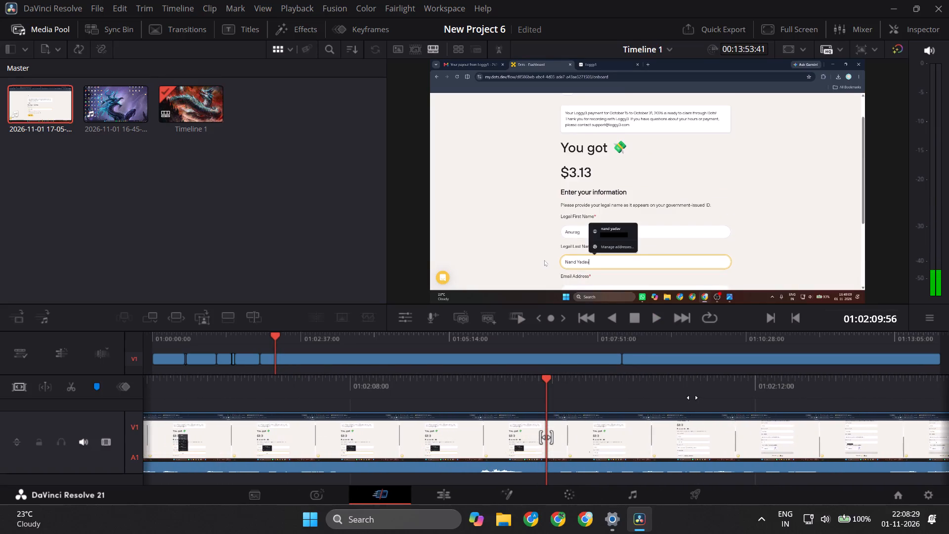
key("space")
key("space")
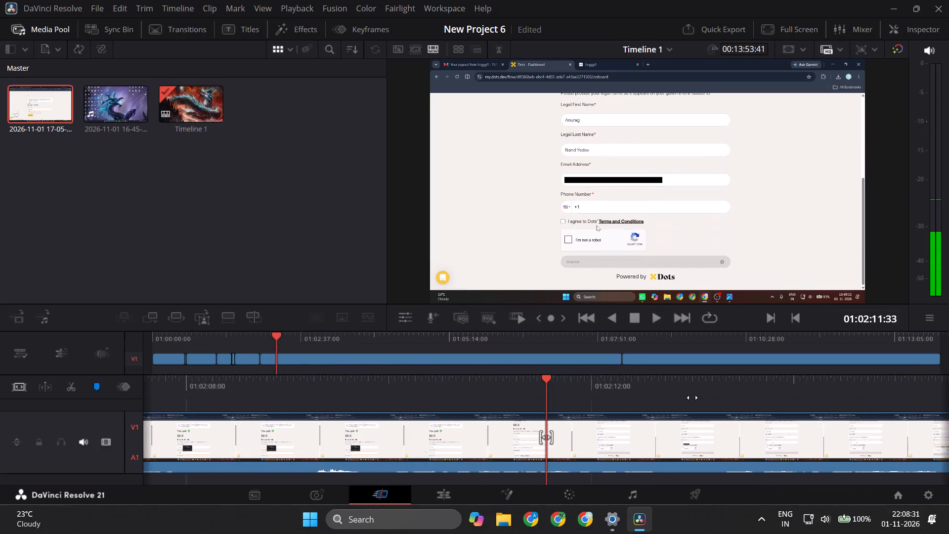
key("space")
key("space")
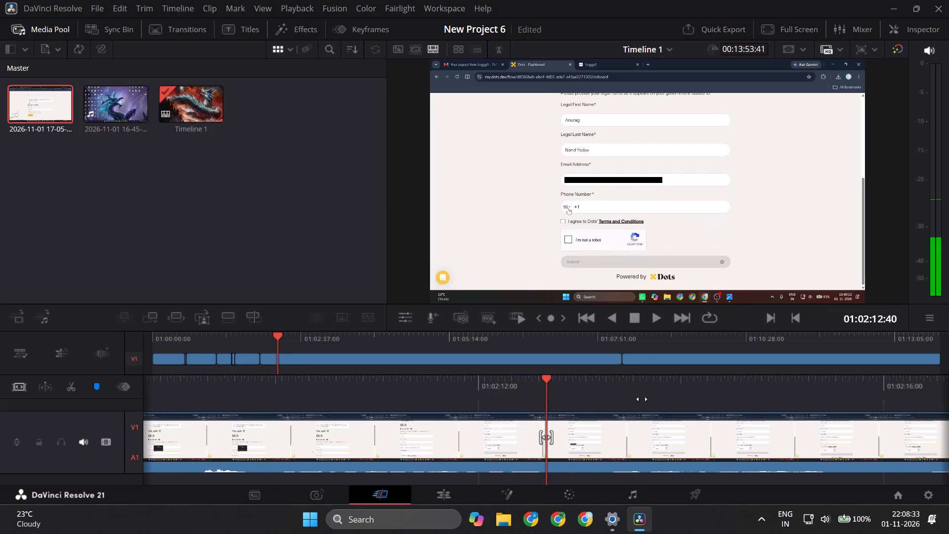
left_click(70, 386)
Review the payout form footage from 01:02:12 to about 01:03:12, covering the phone number entry and form submission.
key("space")
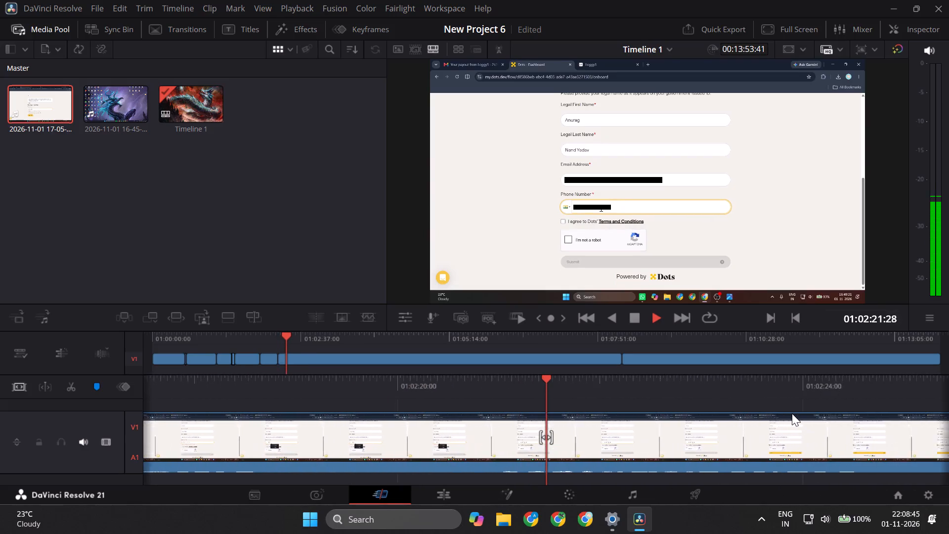
scroll(792, 413, "left", 1)
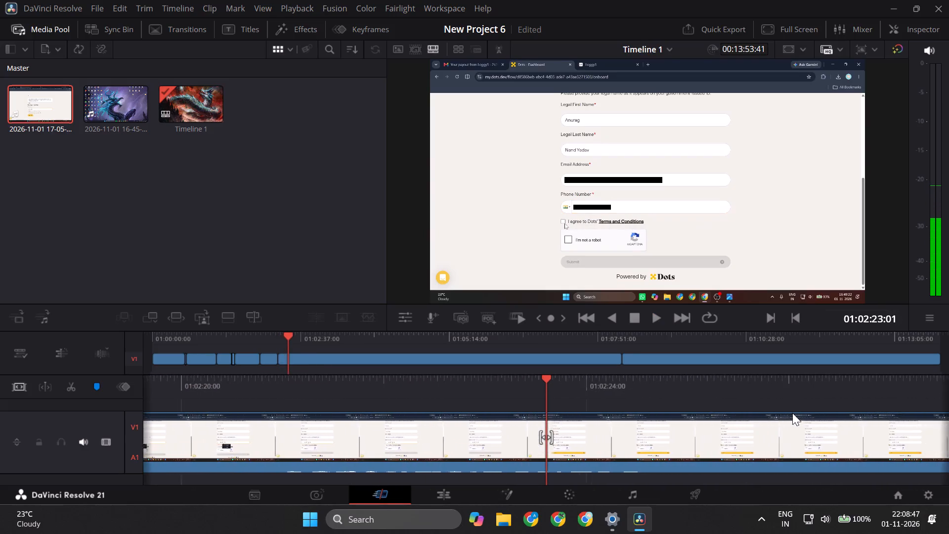
scroll(792, 413, "left", 1)
key("space")
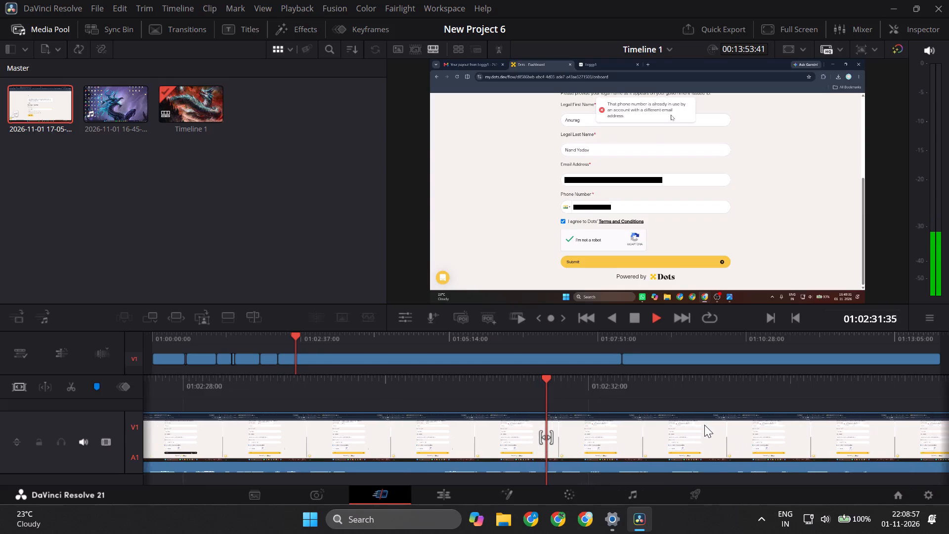
scroll(704, 425, "left", 7)
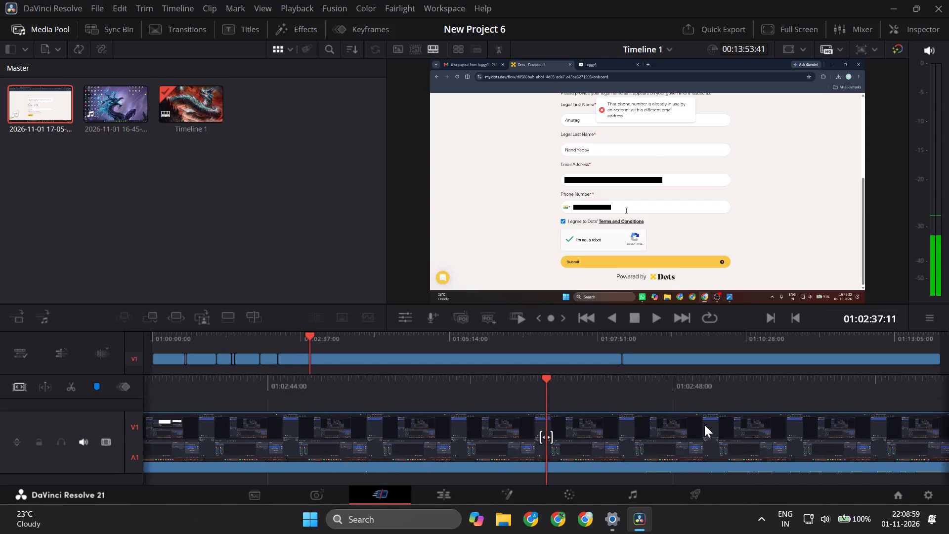
scroll(704, 425, "left", 5)
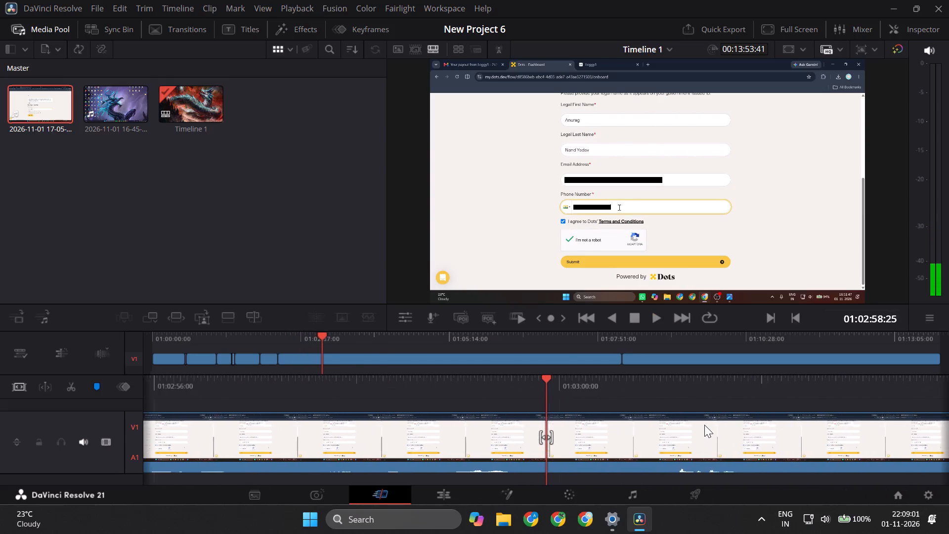
scroll(704, 425, "left", 8)
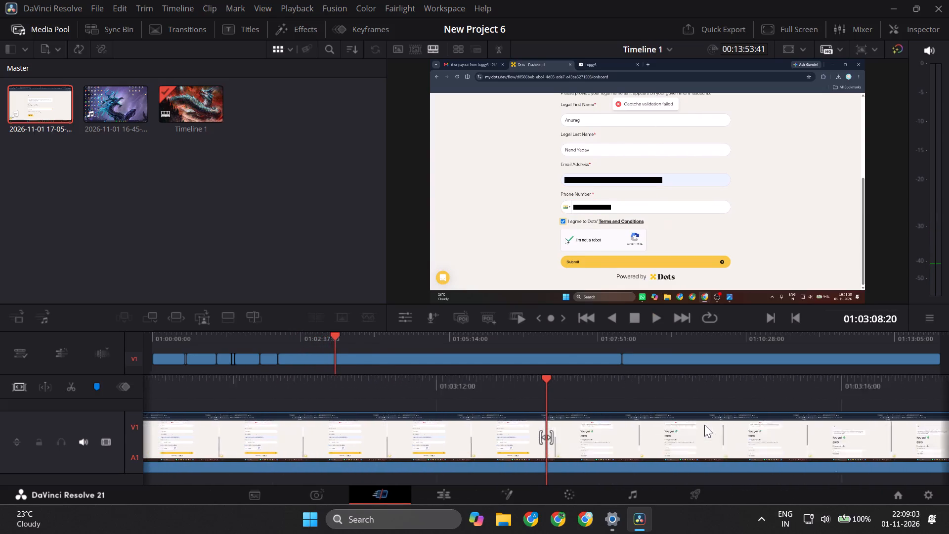
Review the footage from about 01:03:12 to 01:06:44, covering the repeated payout form entry and the switch to email verification.
scroll(704, 425, "left", 12)
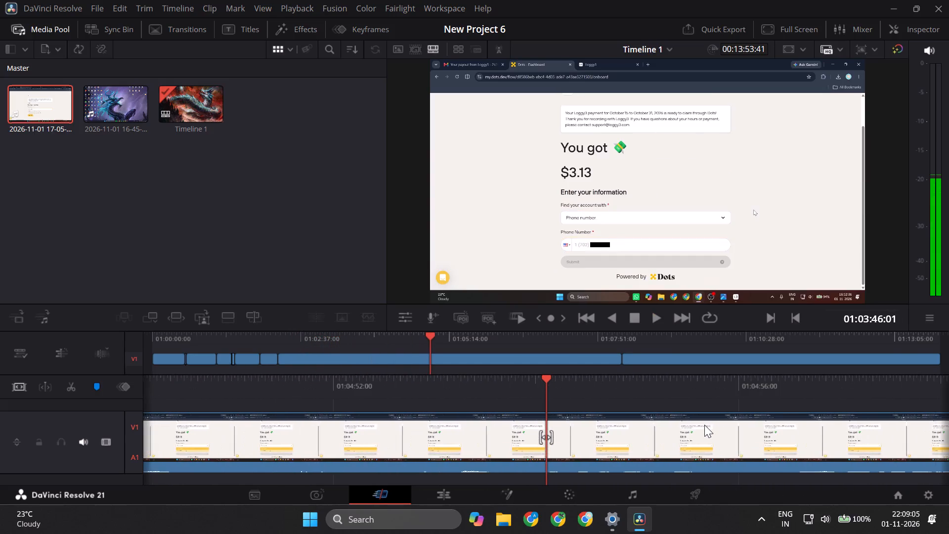
scroll(704, 425, "left", 7)
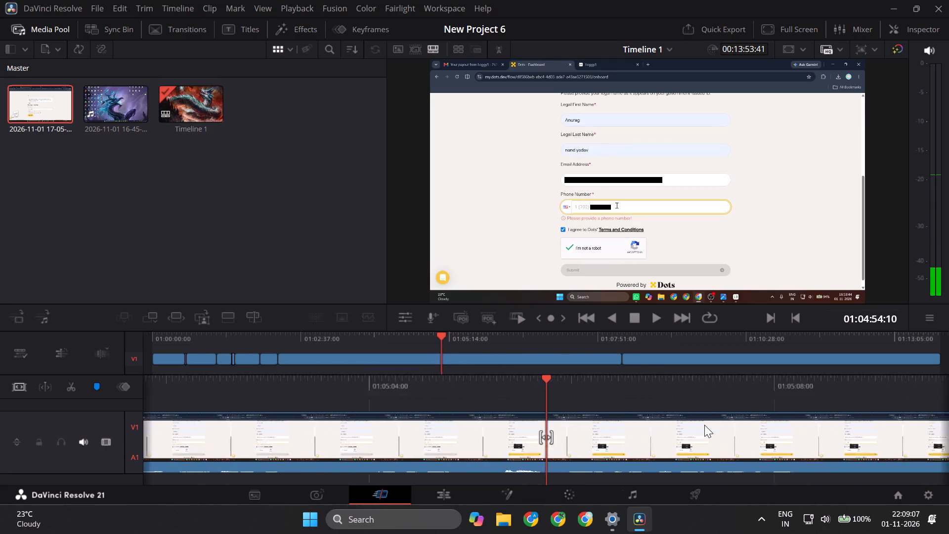
scroll(704, 425, "left", 6)
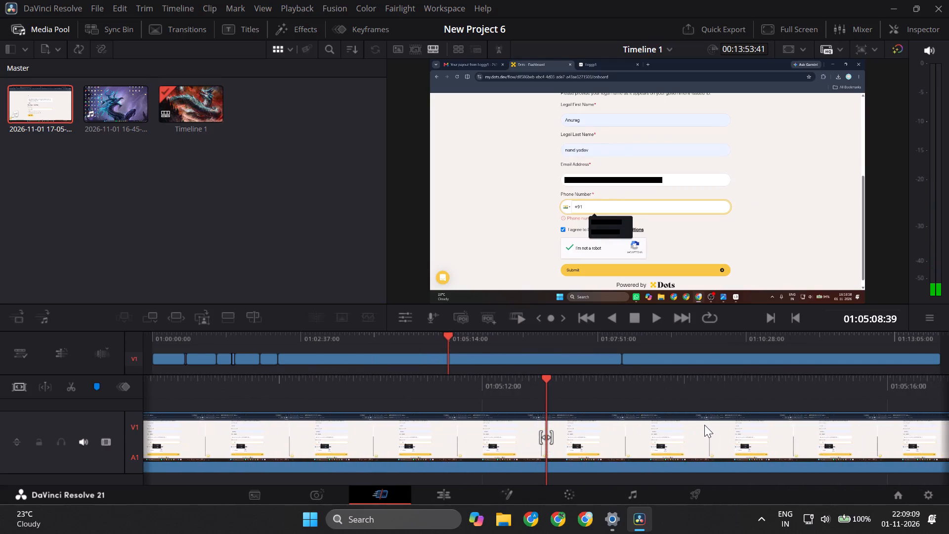
scroll(704, 425, "left", 12)
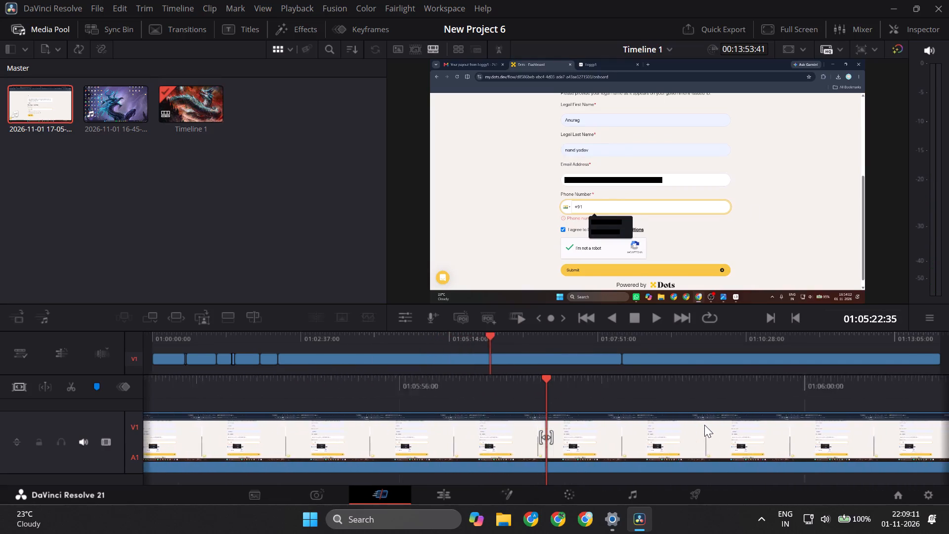
scroll(704, 425, "left", 11)
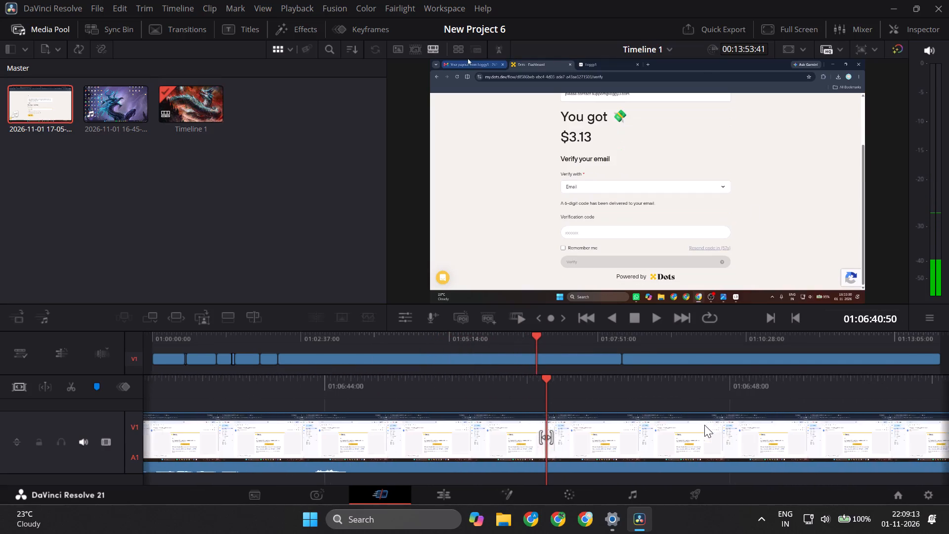
Review the footage from about 01:06:44 to 01:08:45, covering the verification code attempts and the start of the next clip.
scroll(704, 425, "left", 3)
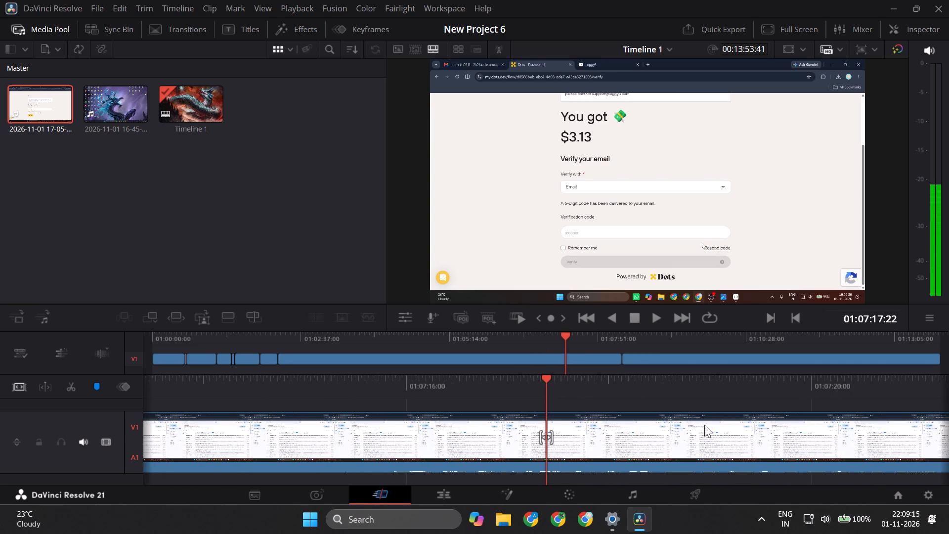
scroll(704, 425, "left", 1)
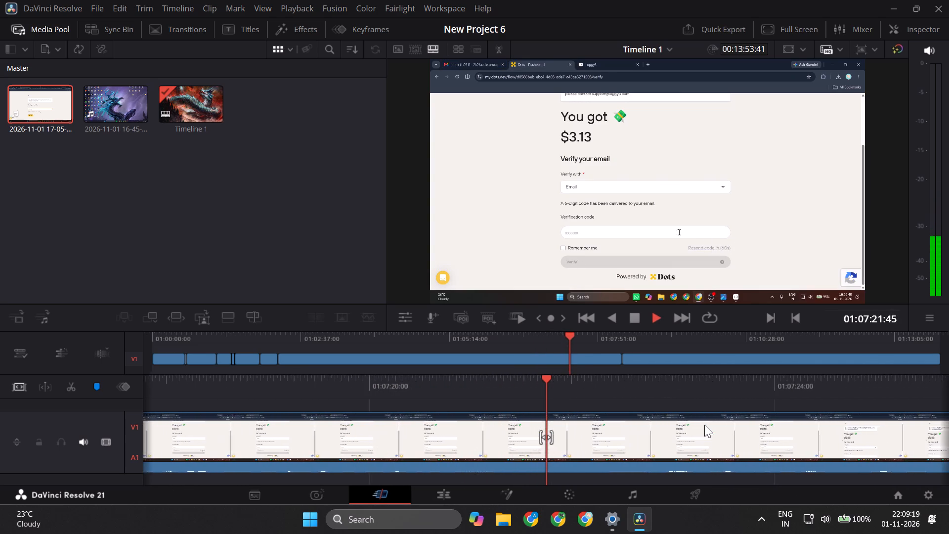
scroll(704, 425, "right", 5)
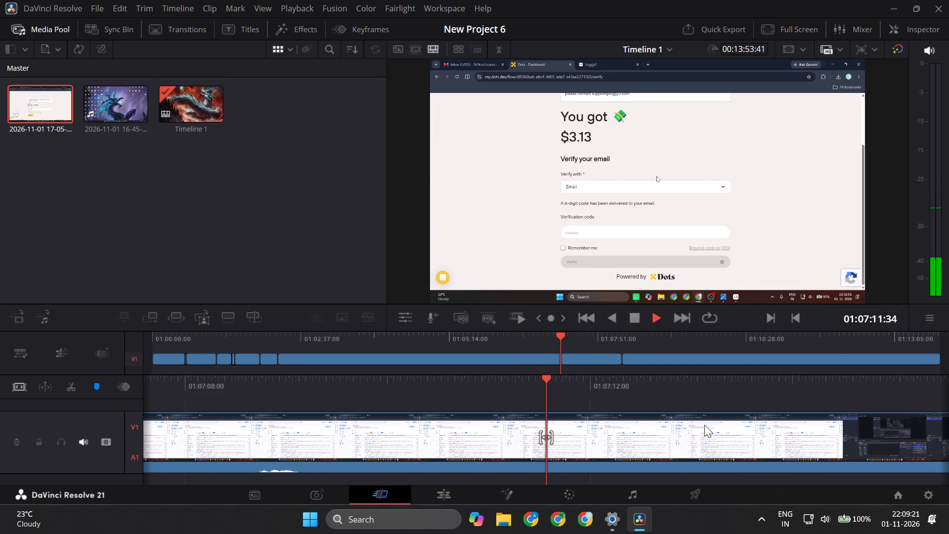
scroll(704, 425, "left", 2)
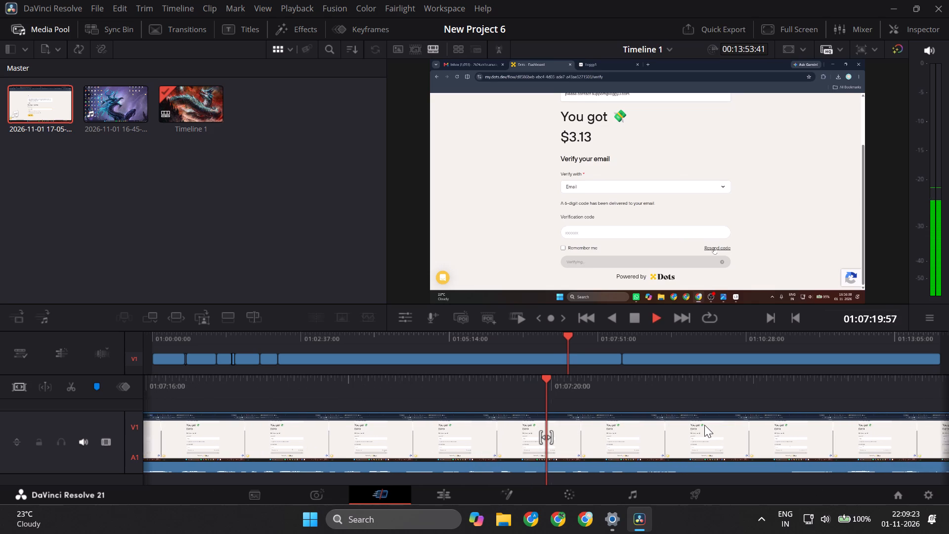
scroll(704, 425, "left", 9)
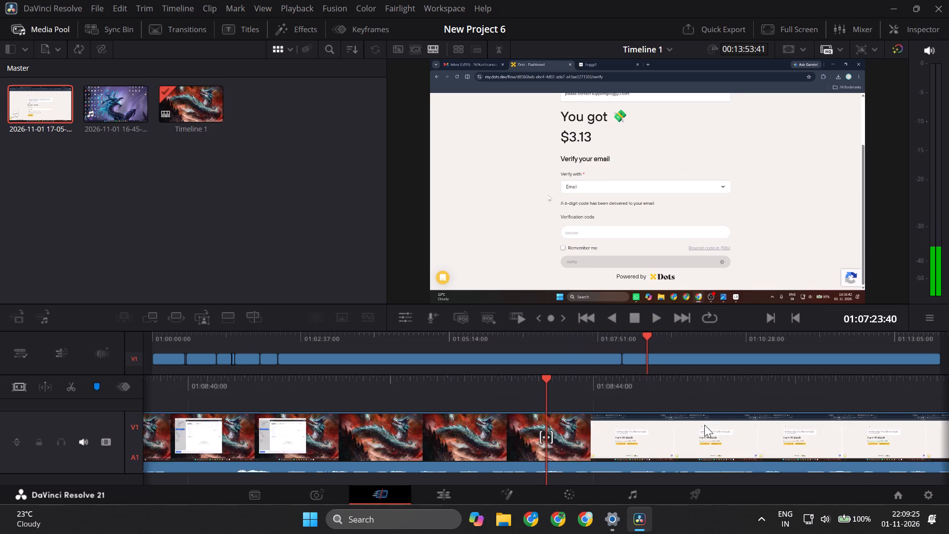
scroll(704, 425, "left", 1)
scroll(704, 425, "right", 2)
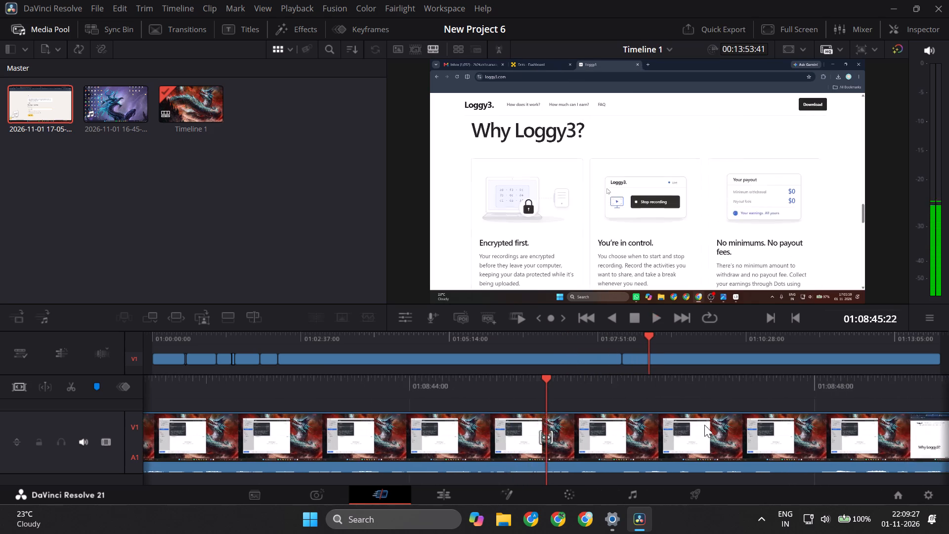
scroll(704, 425, "right", 7)
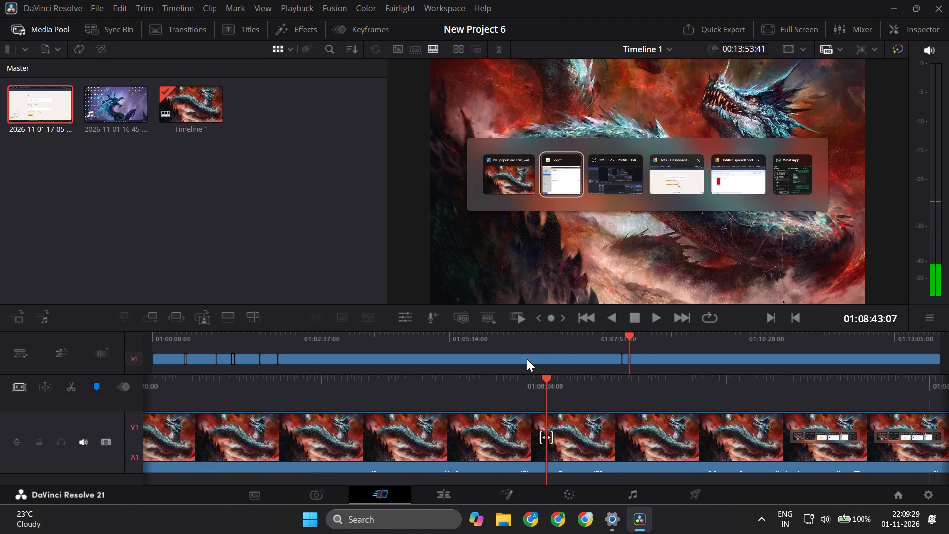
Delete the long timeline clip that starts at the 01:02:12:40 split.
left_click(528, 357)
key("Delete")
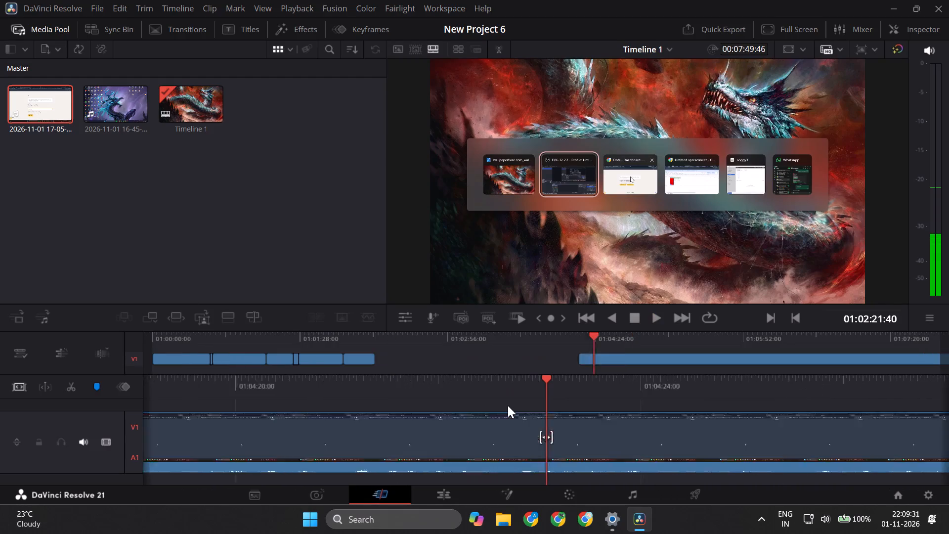
Review the footage around the cut near 01:02:12, checking how the payout form recording meets the next clip.
scroll(508, 403, "right", 2)
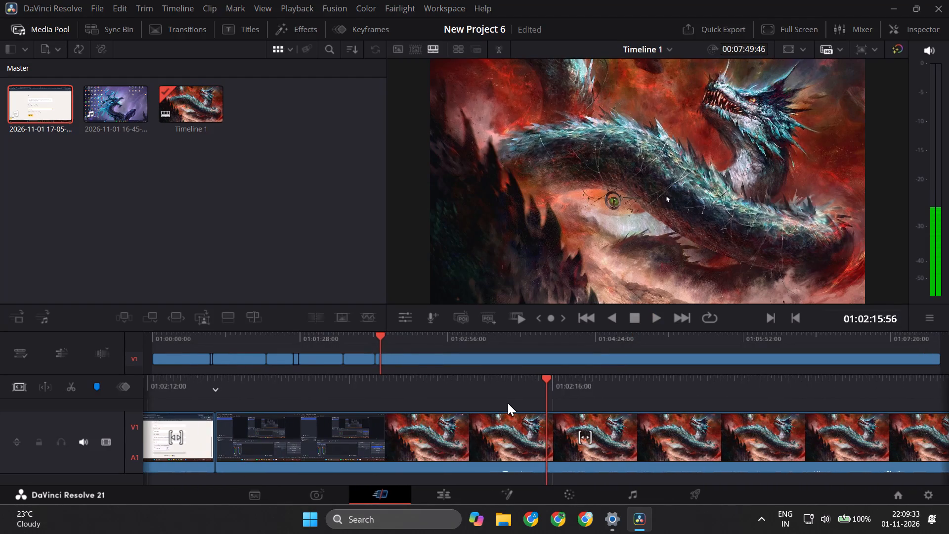
scroll(539, 397, "right", 1)
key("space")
scroll(531, 394, "left", 1)
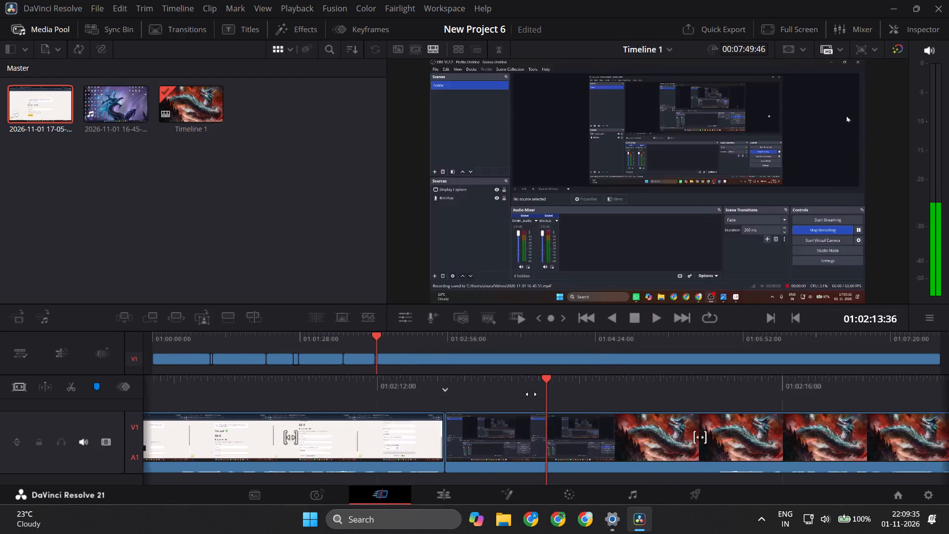
scroll(531, 394, "left", 1)
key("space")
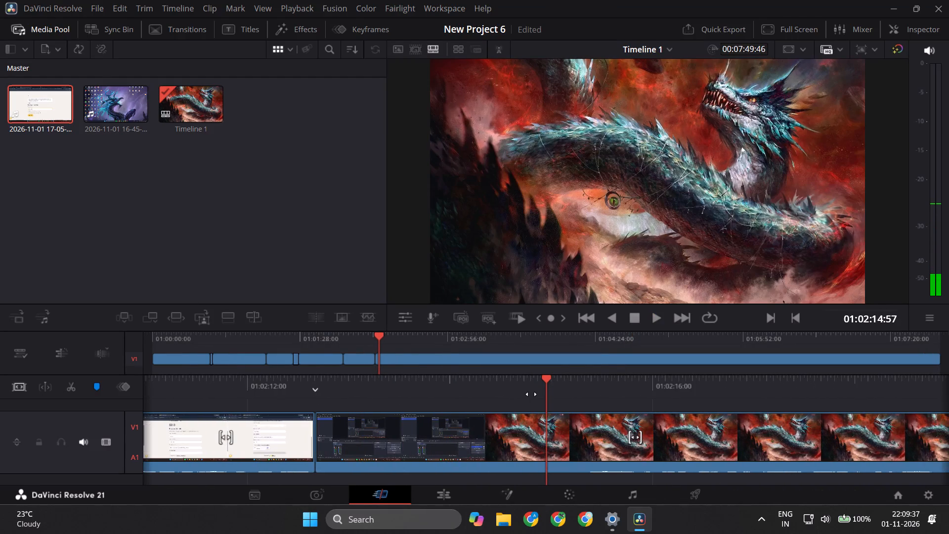
scroll(424, 399, "right", 3)
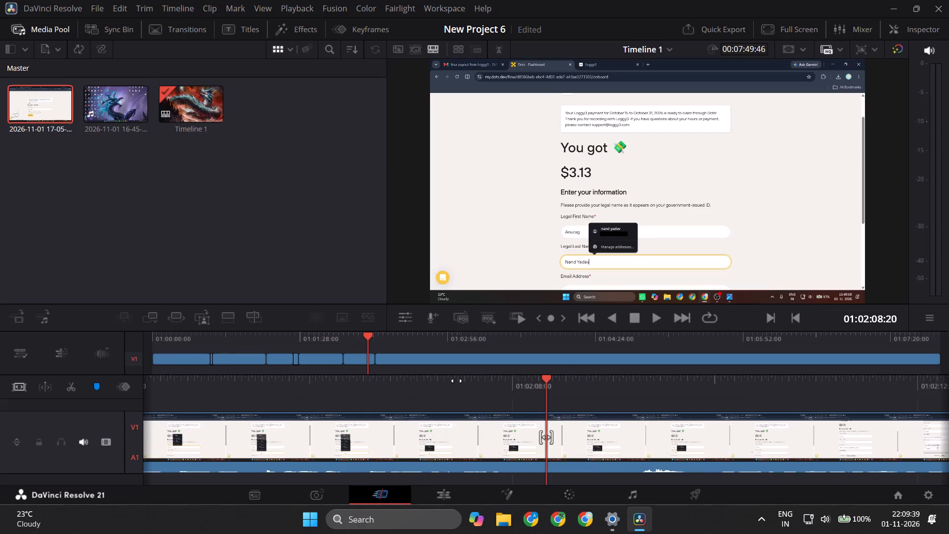
left_click(497, 344)
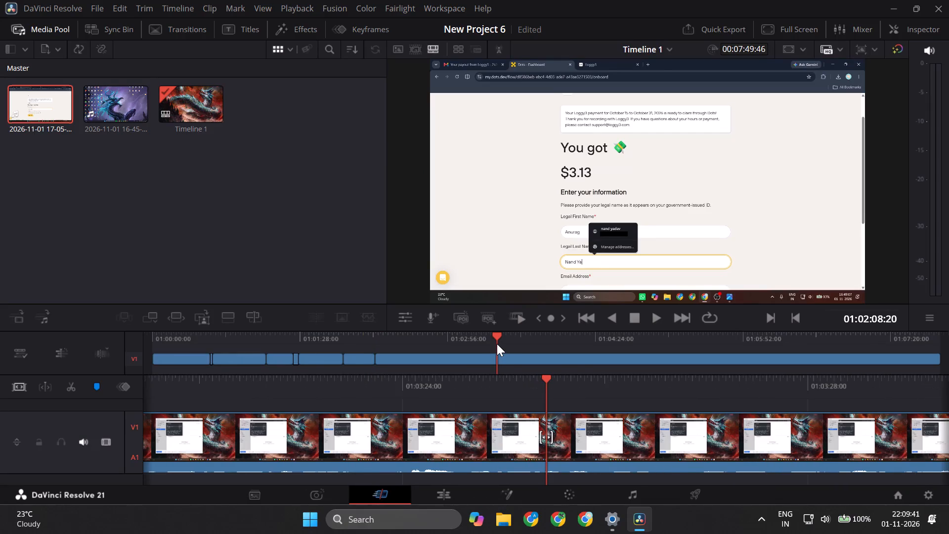
Undo the deletion of the long clip that starts at 01:02:12:40.
key("ctrl+z")
Review the long clip backwards from about 01:08:22 to 01:06:15, covering the verification code entry, inbox and email verification.
scroll(504, 348, "right", 8)
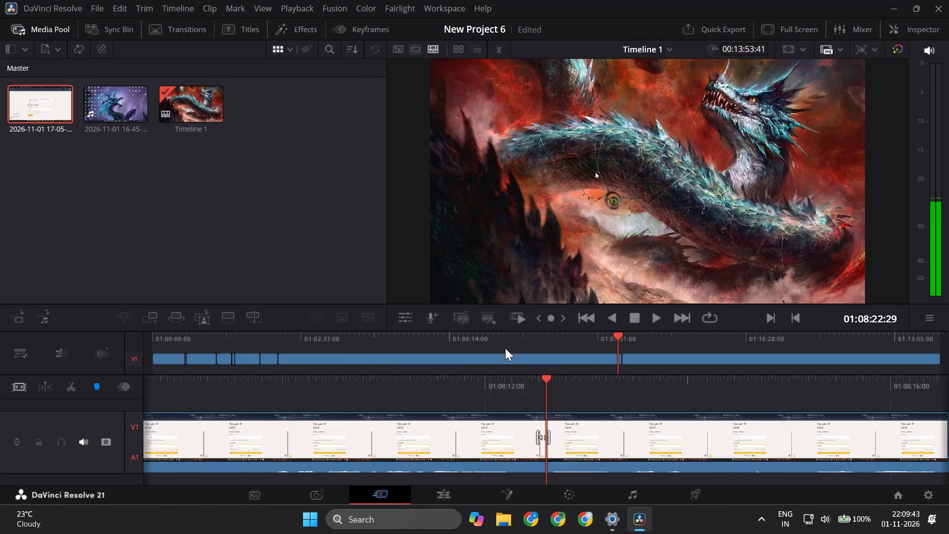
scroll(505, 348, "right", 9)
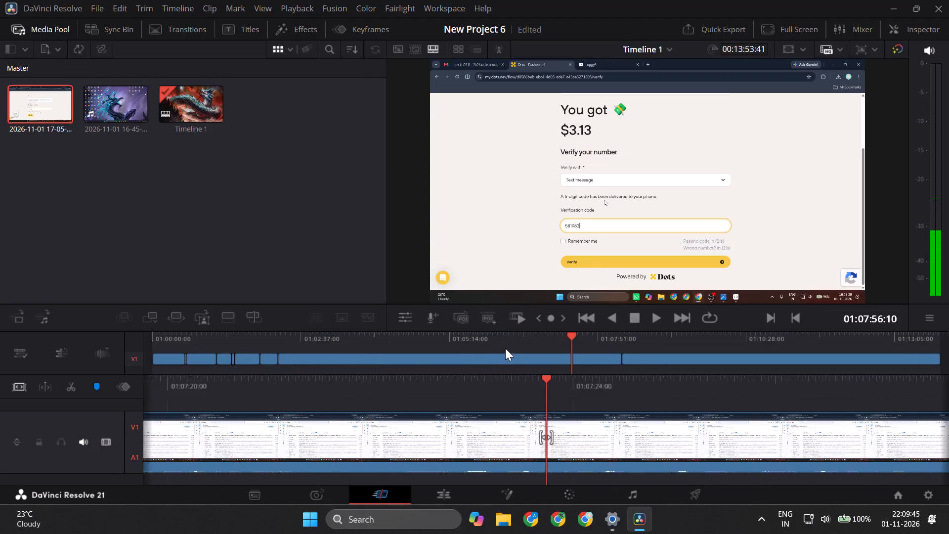
scroll(505, 348, "right", 4)
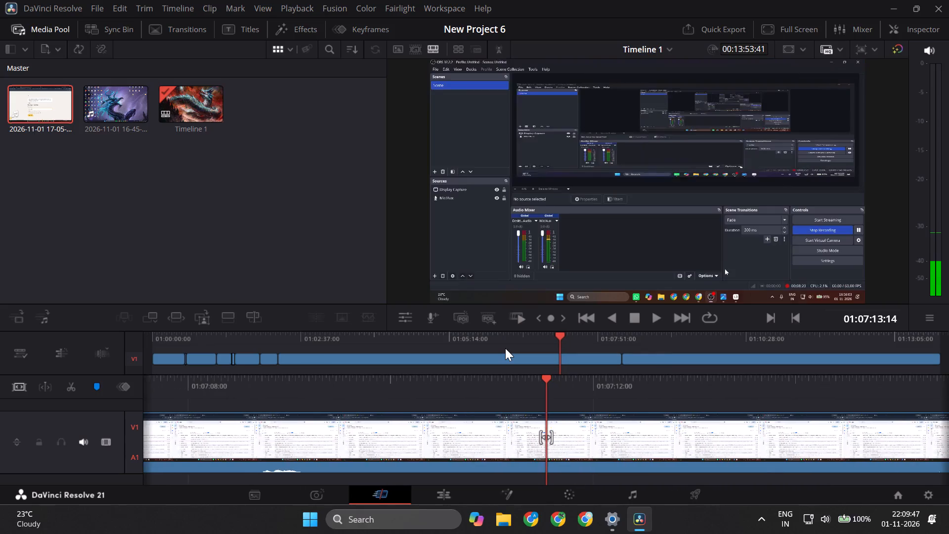
scroll(505, 348, "right", 6)
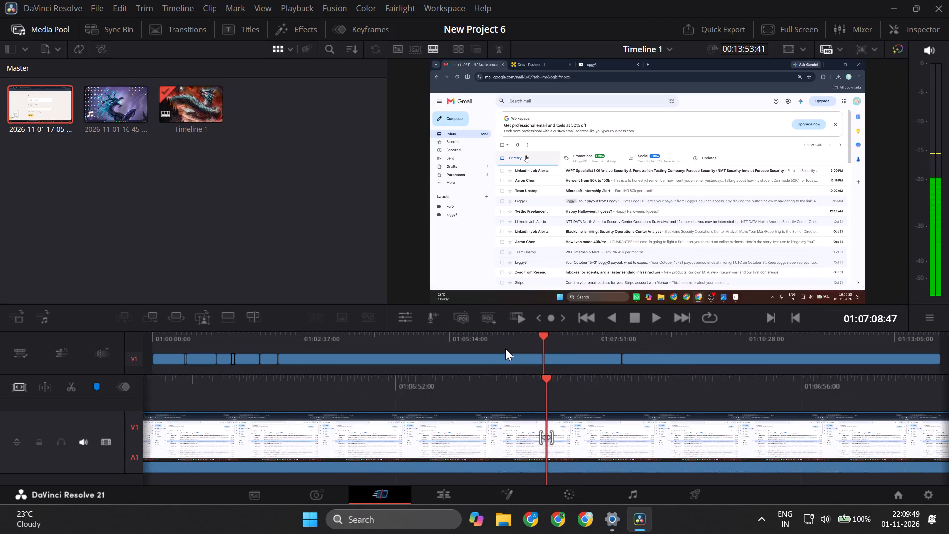
scroll(505, 348, "right", 3)
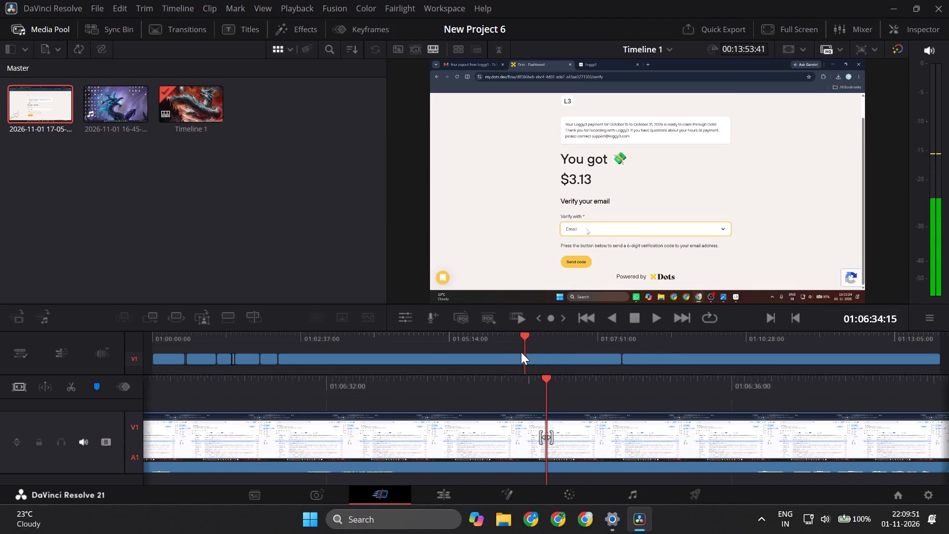
scroll(521, 352, "right", 6)
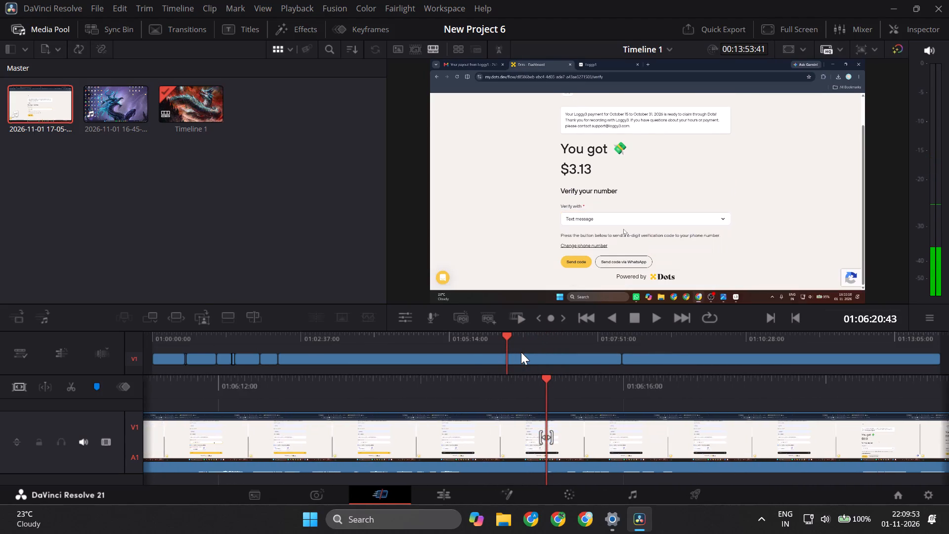
Review the footage backwards from about 01:06:15 to 01:04:55, covering the repeated phone number entry in the payout form.
scroll(521, 352, "right", 4)
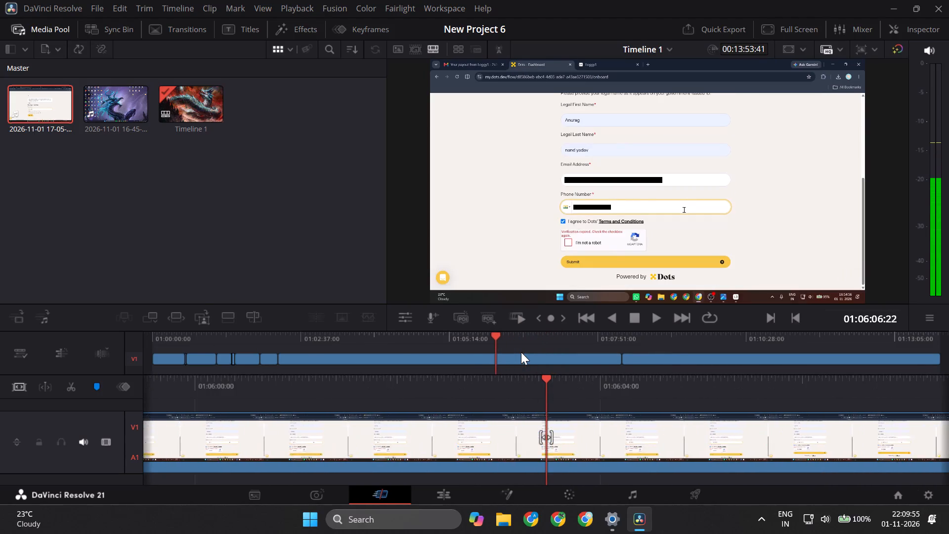
scroll(521, 352, "right", 4)
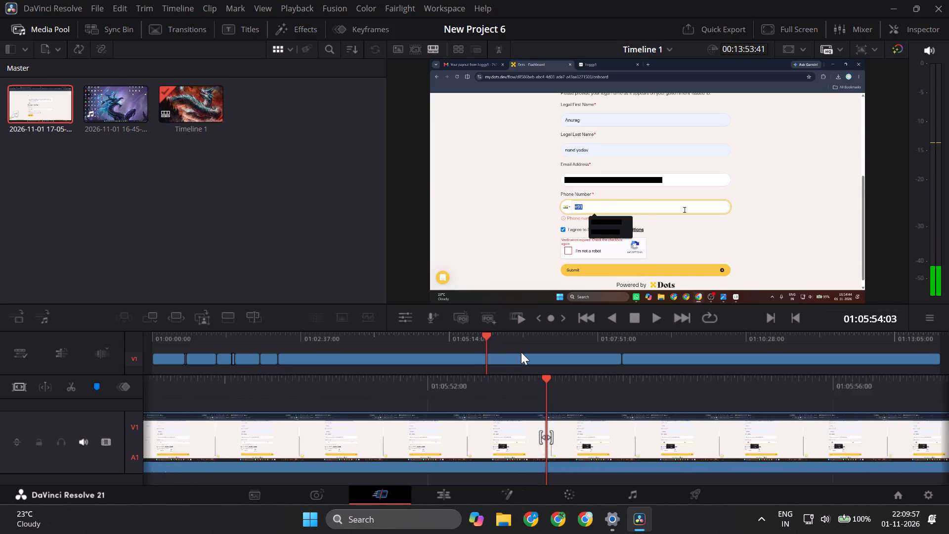
scroll(521, 352, "right", 5)
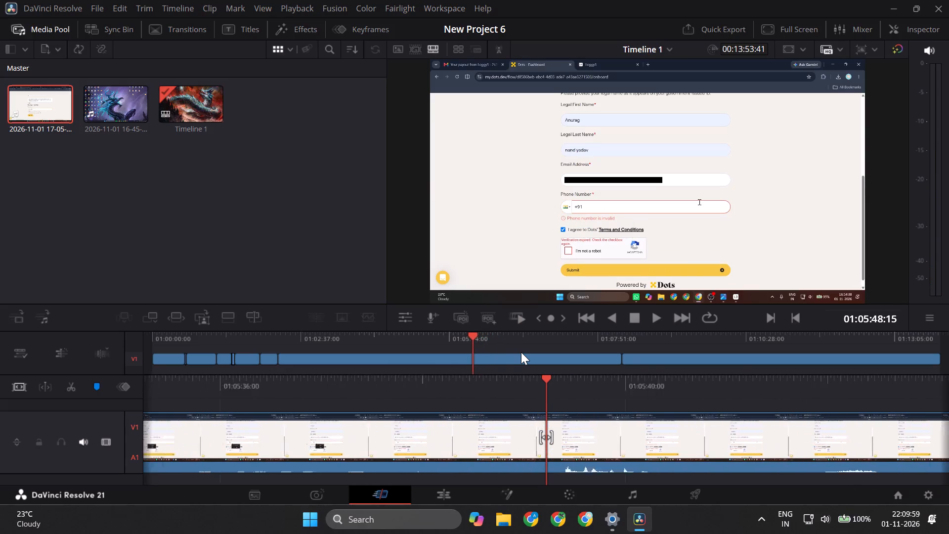
scroll(521, 352, "right", 10)
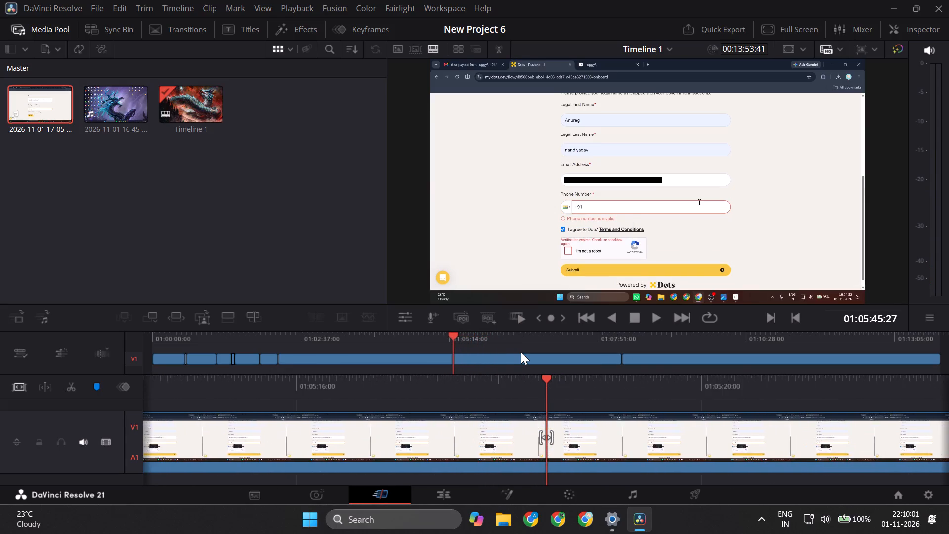
scroll(521, 352, "right", 6)
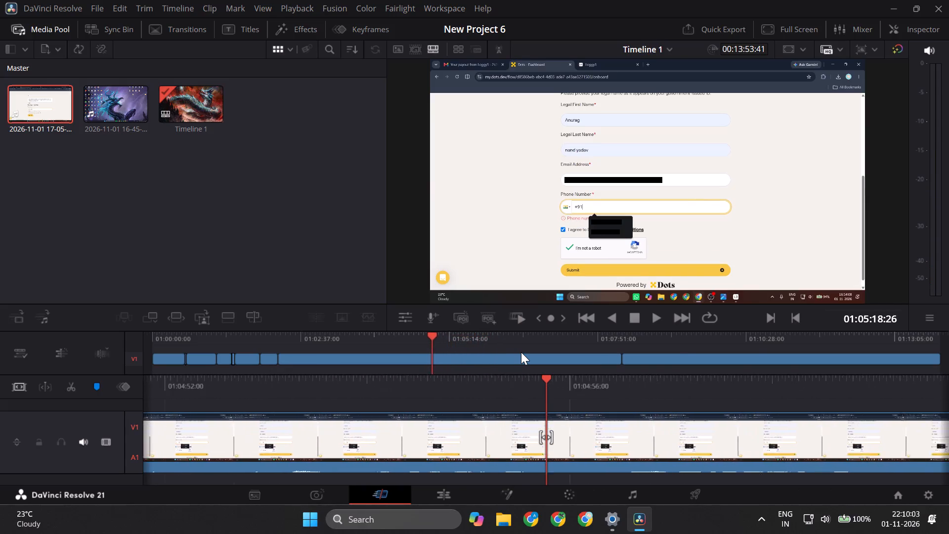
Review the footage backwards from about 01:04:55 to 01:01:36, covering the earlier payout form entries and phone number page.
scroll(521, 352, "right", 10)
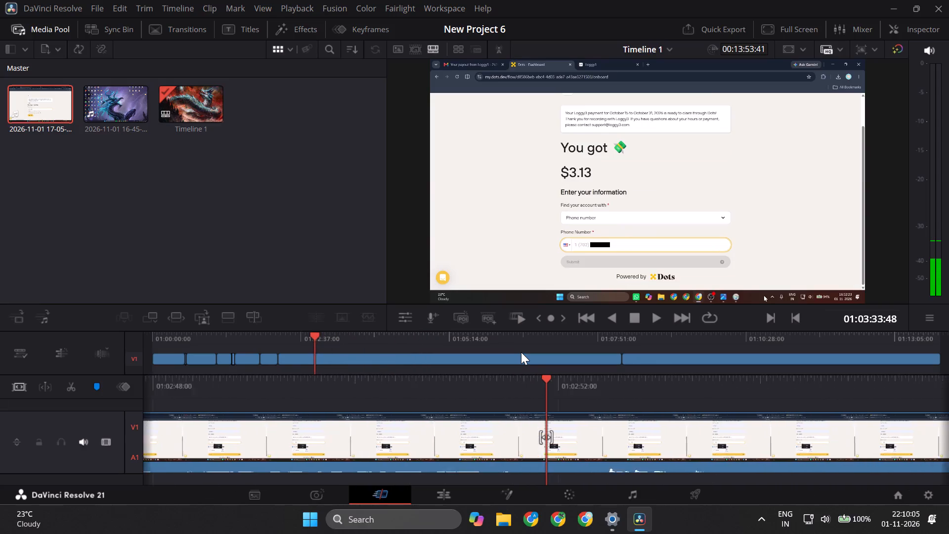
scroll(521, 352, "right", 9)
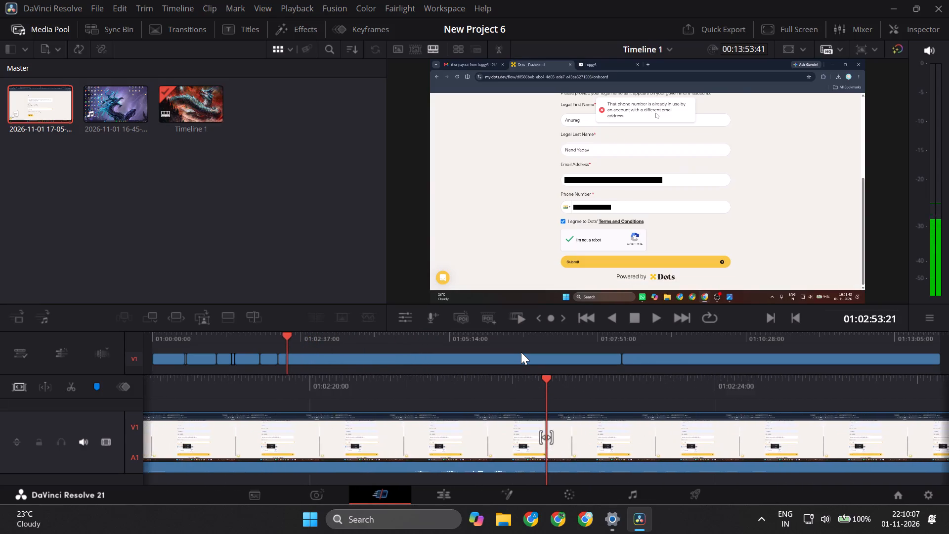
scroll(521, 352, "right", 7)
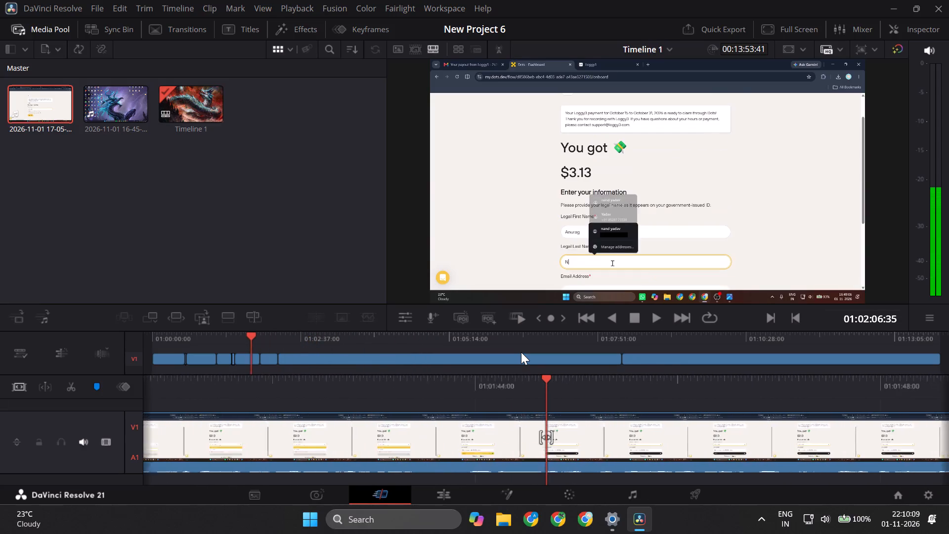
scroll(521, 352, "right", 3)
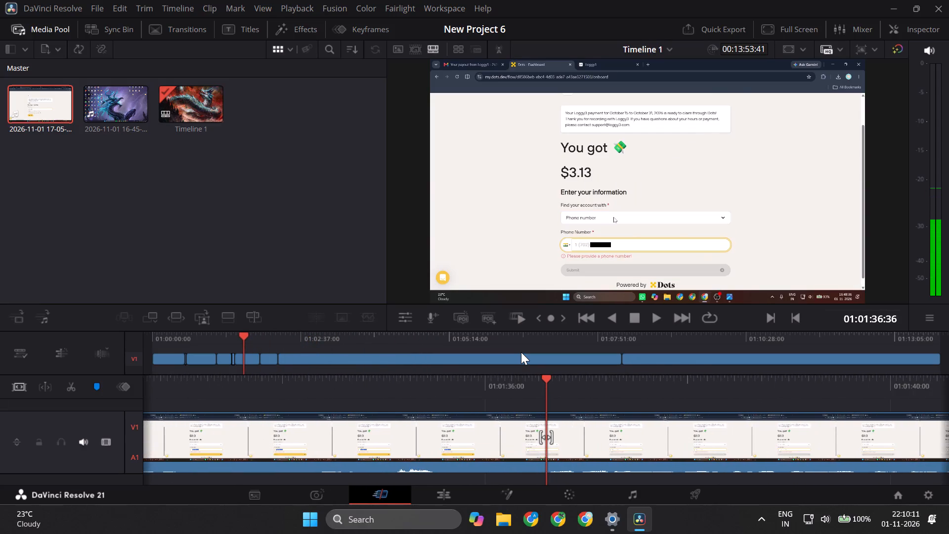
Undo the timeline split at 01:02:12:40.
key("ctrl+z")
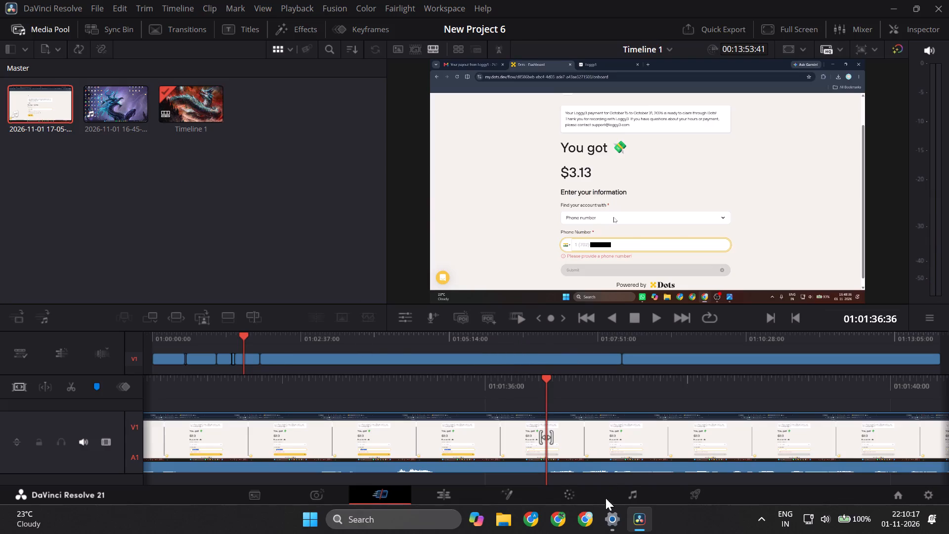
Switch to Chrome with a new tab.
left_click(586, 522)
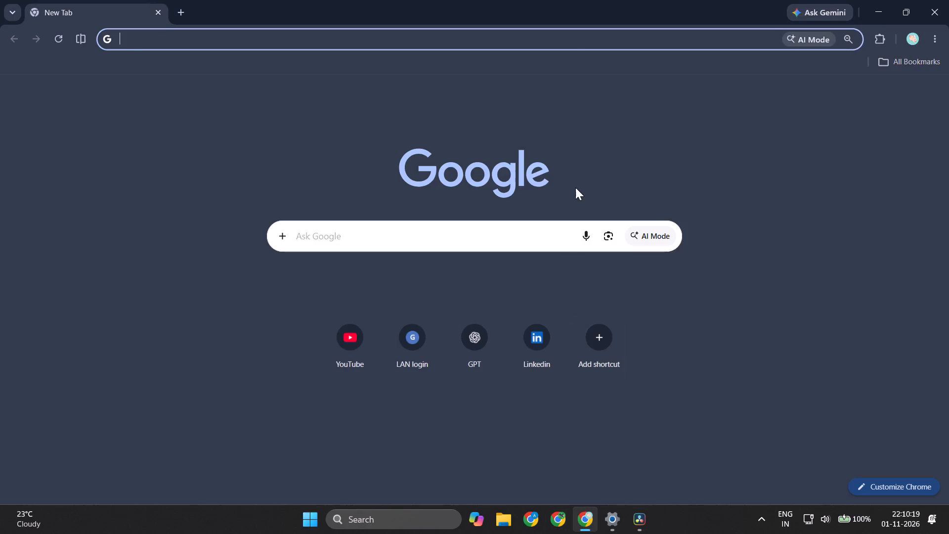
Search the web for the redo shortcut, read it, and close the browser window.
left_click(538, 40)
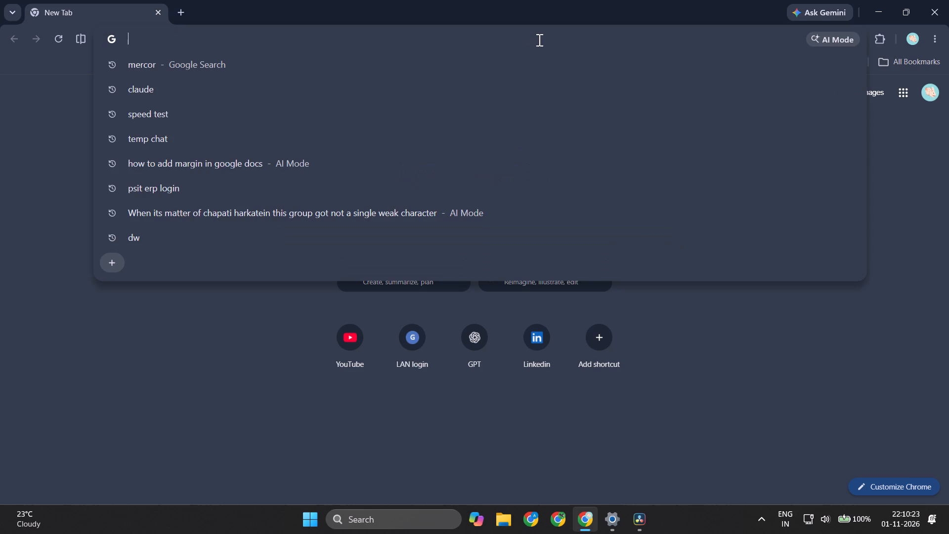
type("rendo")
key("space")
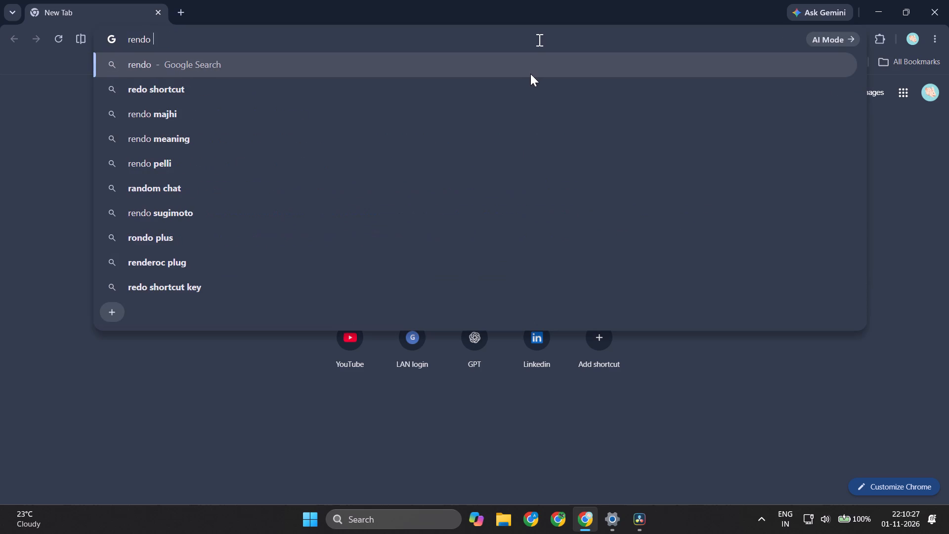
left_click(527, 85)
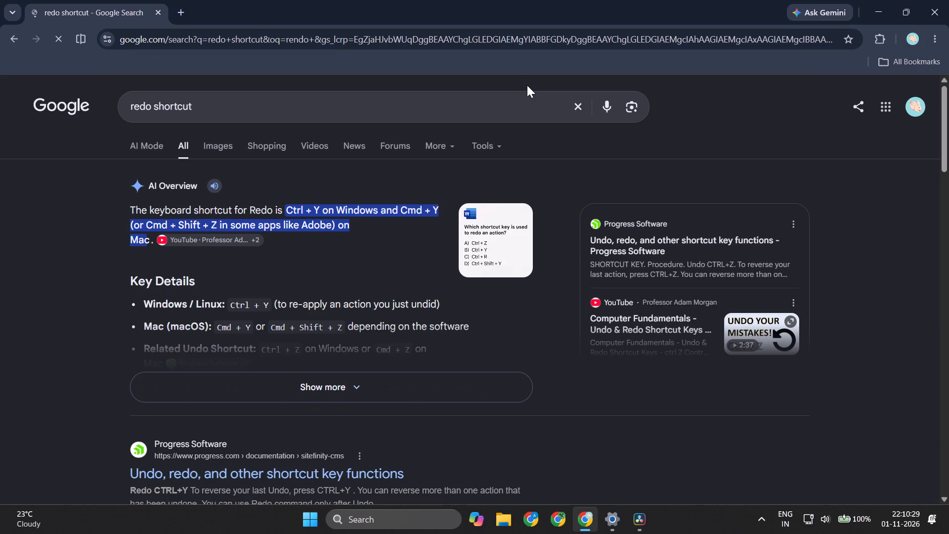
left_click(948, 0)
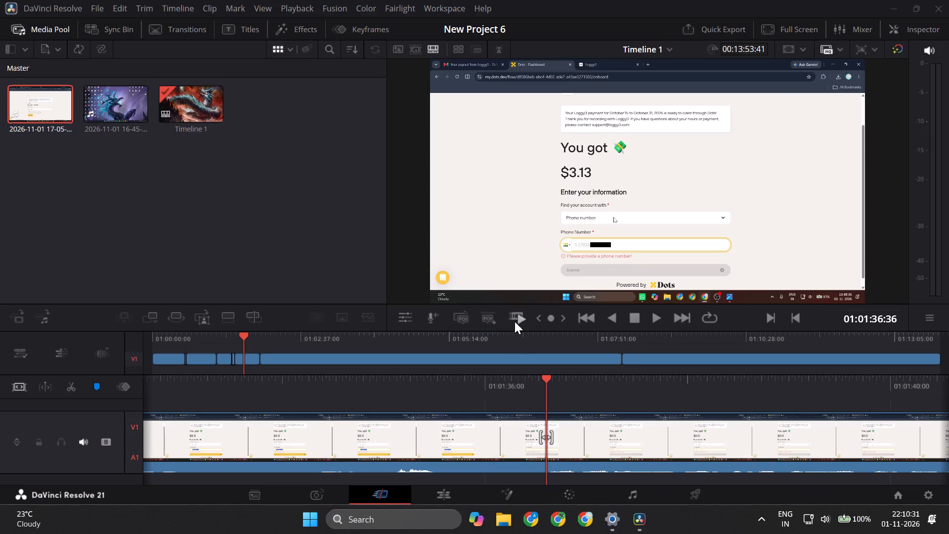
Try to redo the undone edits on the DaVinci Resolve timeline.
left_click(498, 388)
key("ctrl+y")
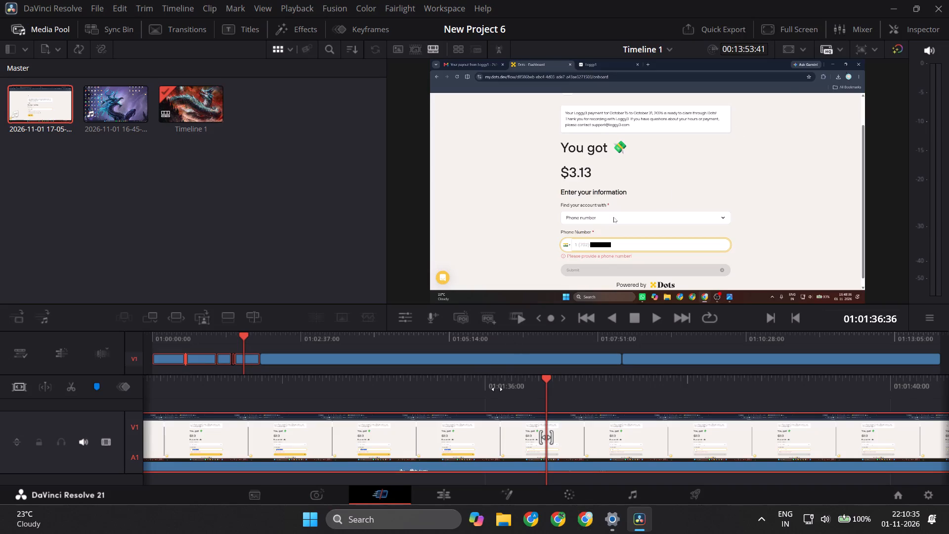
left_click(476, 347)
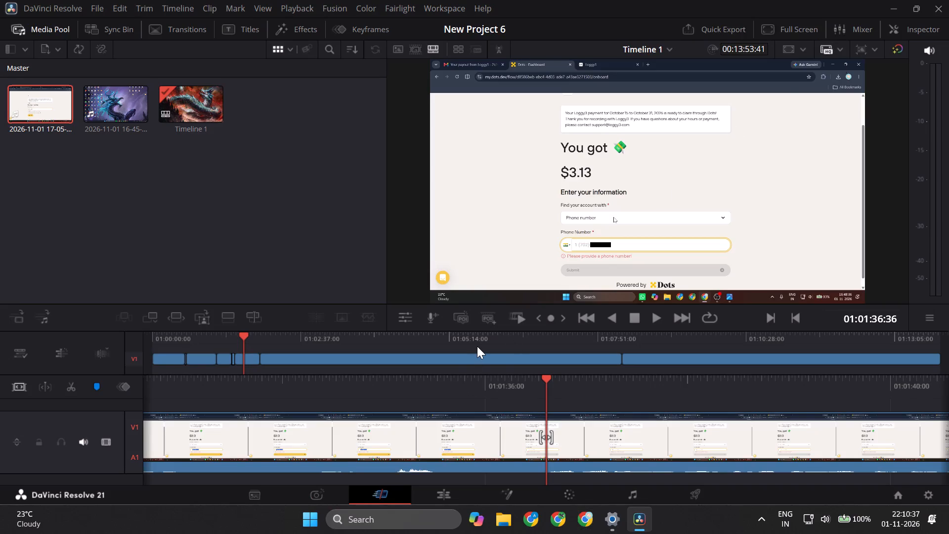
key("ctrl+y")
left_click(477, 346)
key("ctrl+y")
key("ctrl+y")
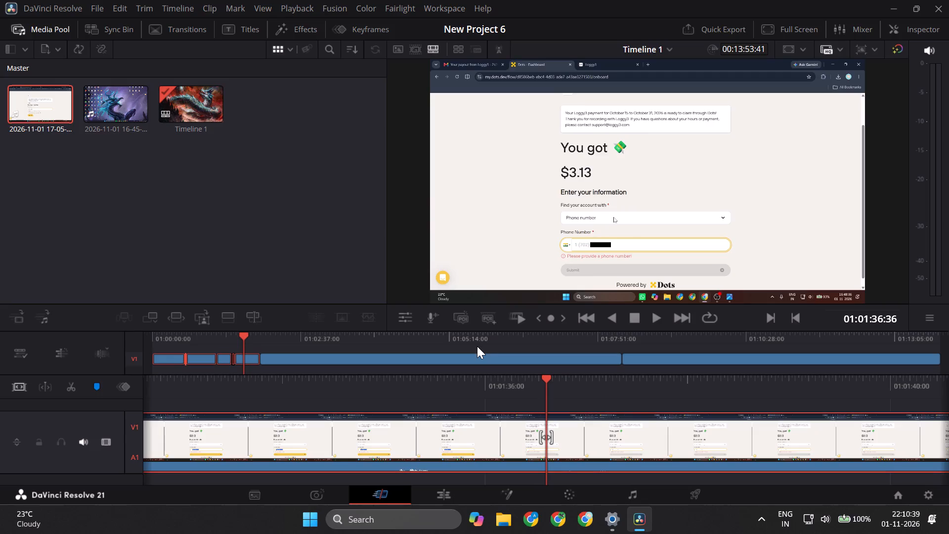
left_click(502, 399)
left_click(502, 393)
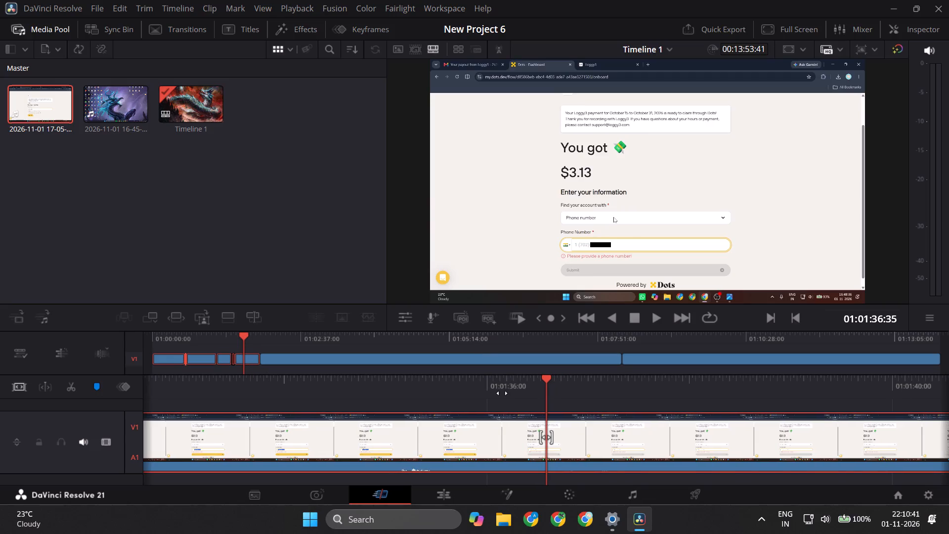
Review the payout form footage between about 01:01:36 and 01:03:20, covering the name, email and phone entries and the repeated attempts.
key("space")
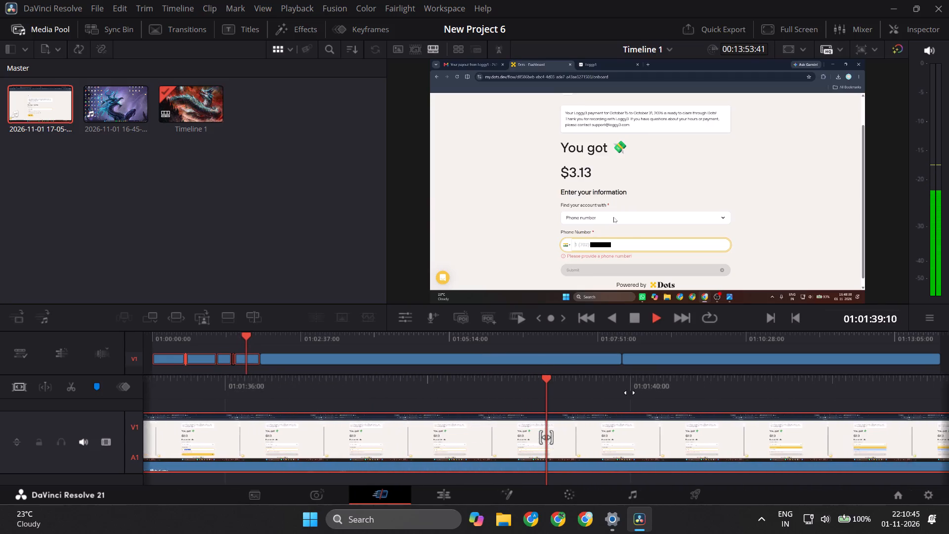
scroll(637, 388, "left", 2)
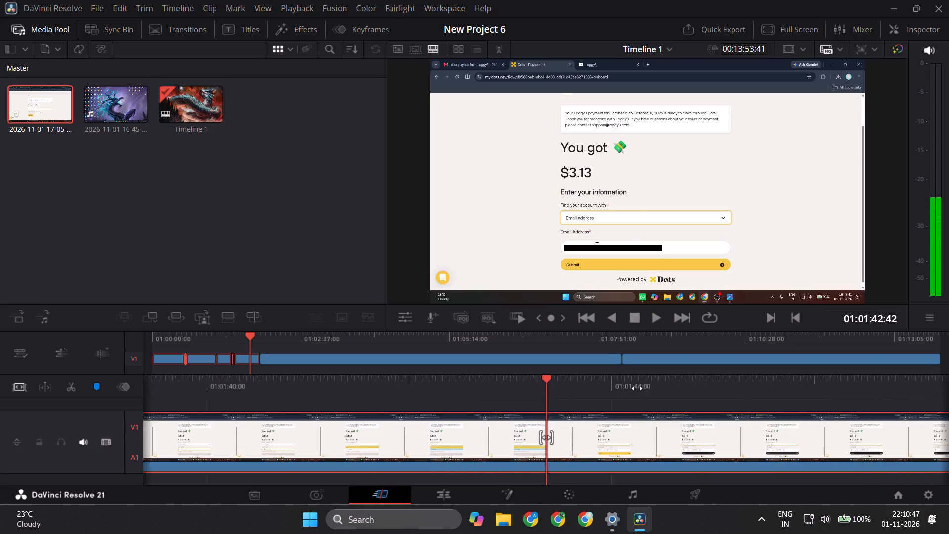
scroll(637, 388, "left", 8)
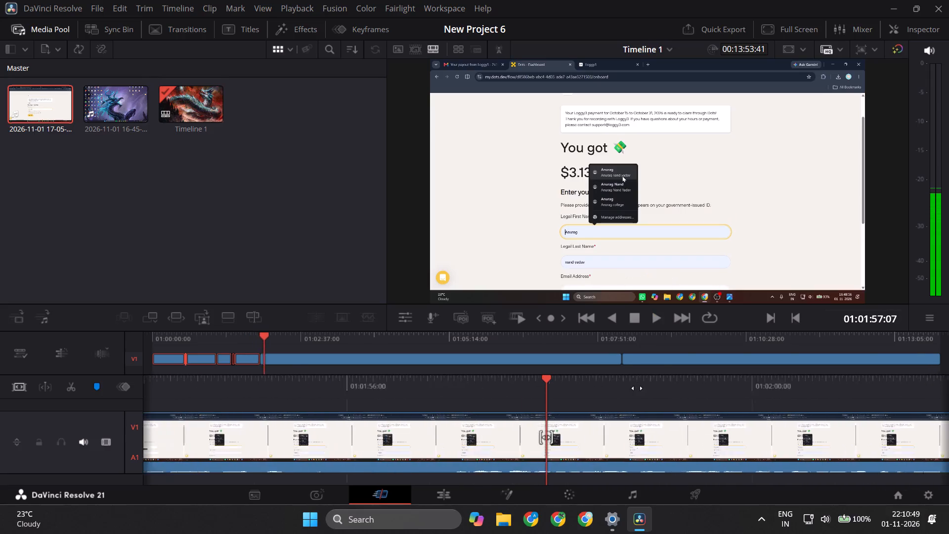
scroll(637, 388, "left", 9)
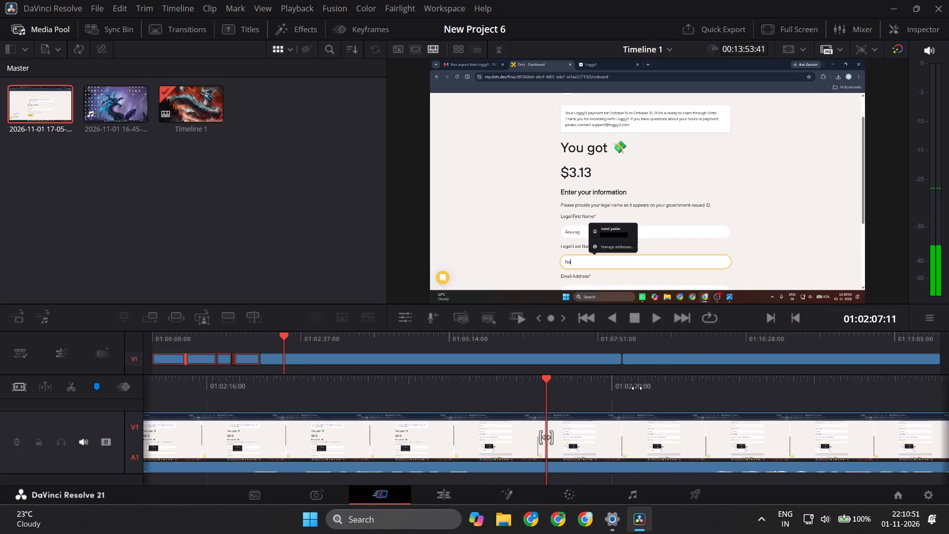
scroll(637, 388, "left", 7)
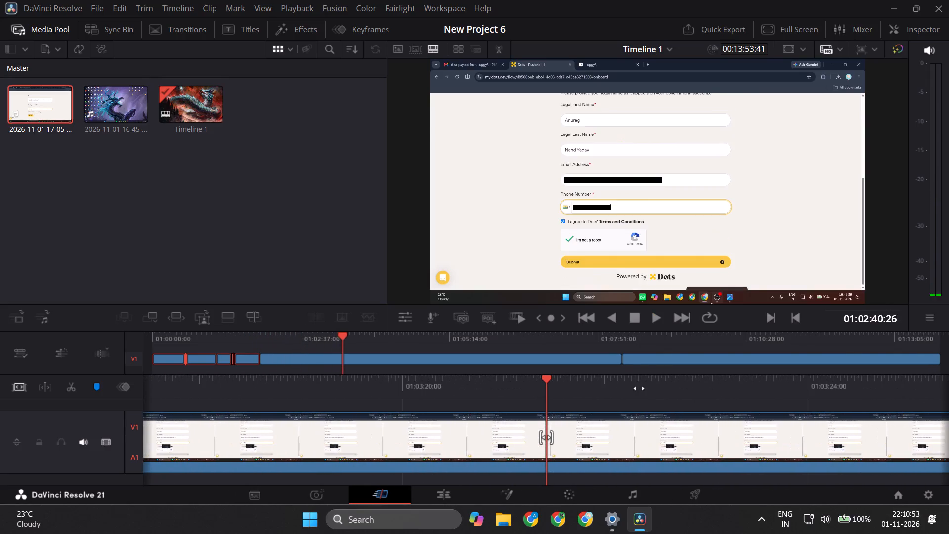
scroll(639, 388, "right", 1)
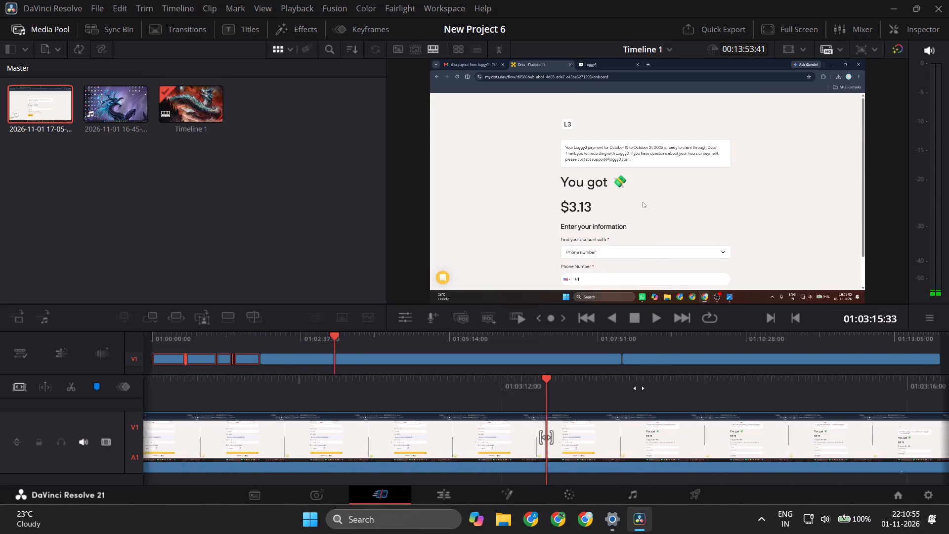
scroll(639, 388, "right", 2)
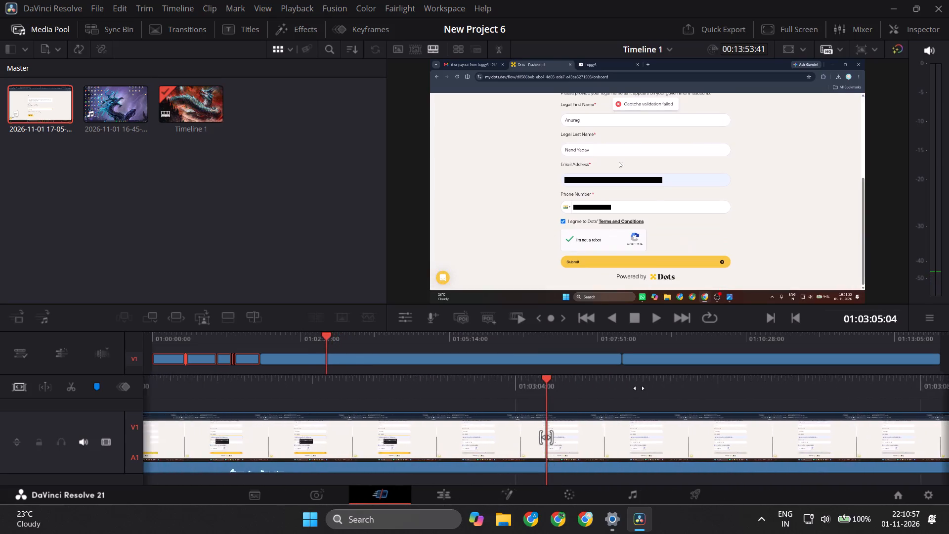
scroll(639, 388, "right", 2)
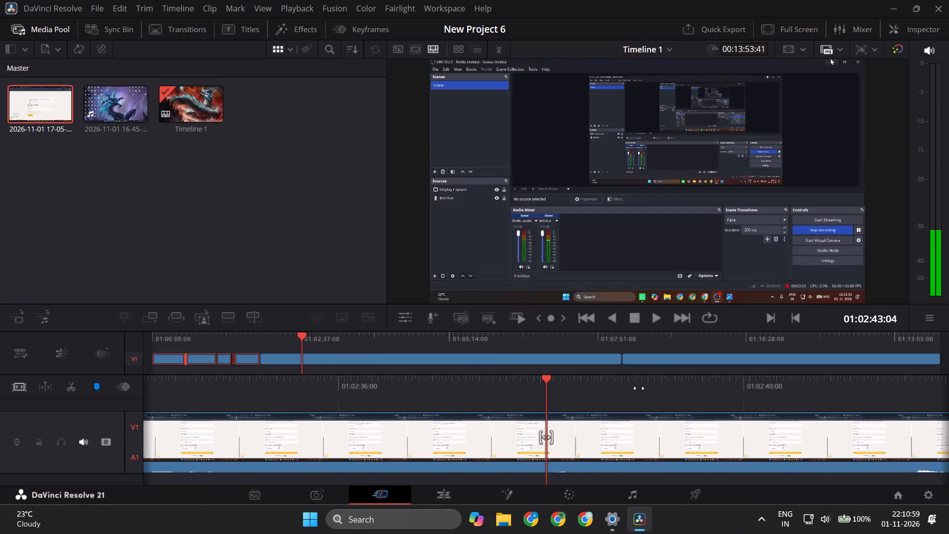
scroll(639, 388, "right", 3)
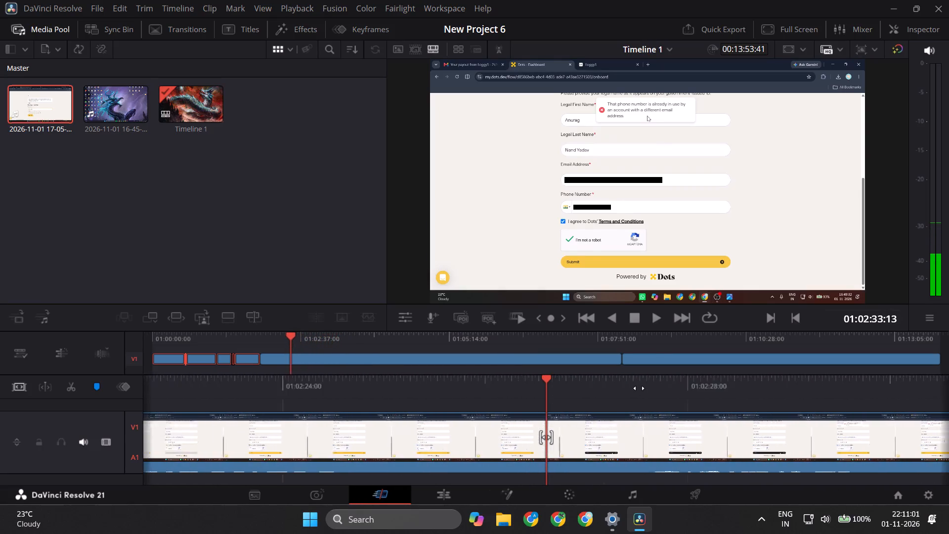
scroll(639, 388, "right", 4)
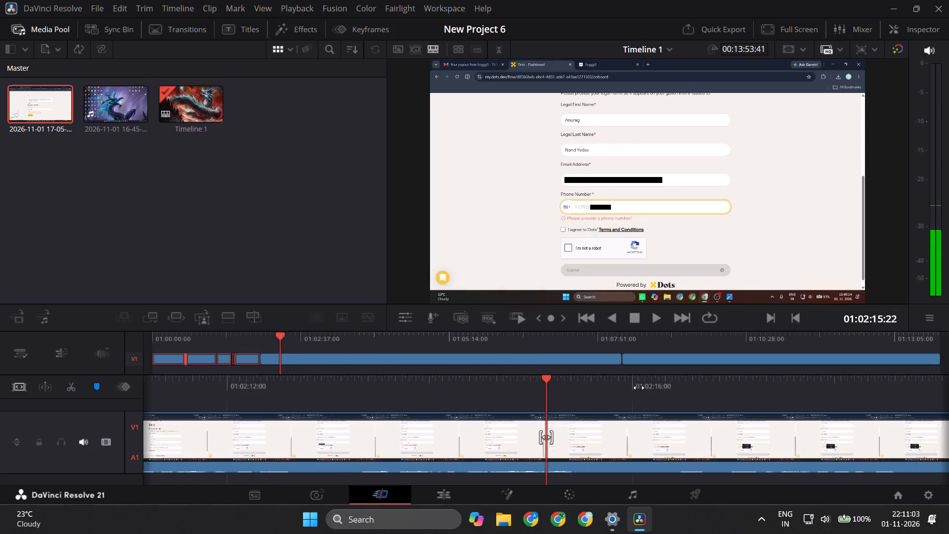
scroll(639, 388, "right", 4)
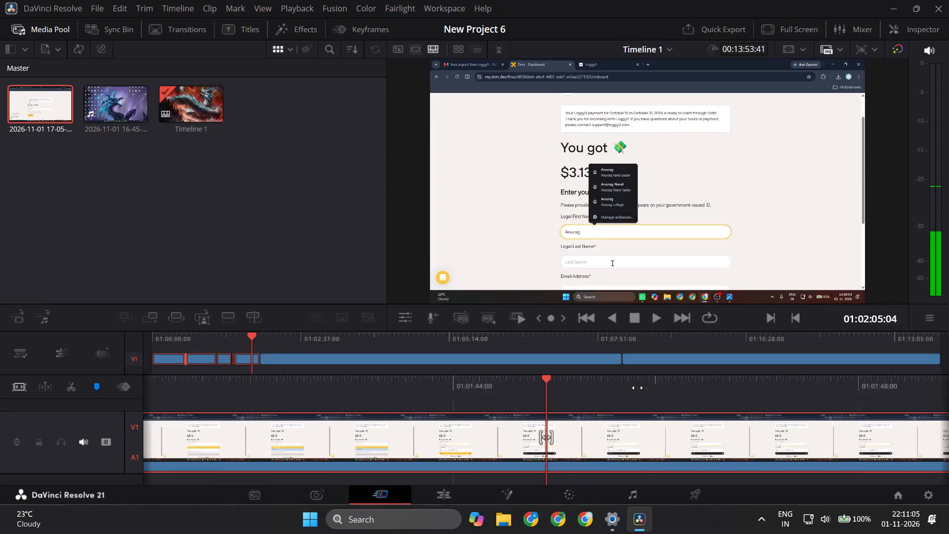
Split the timeline clip at 01:02:13:14, just before the phone number is entered in the payout form.
scroll(638, 388, "left", 4)
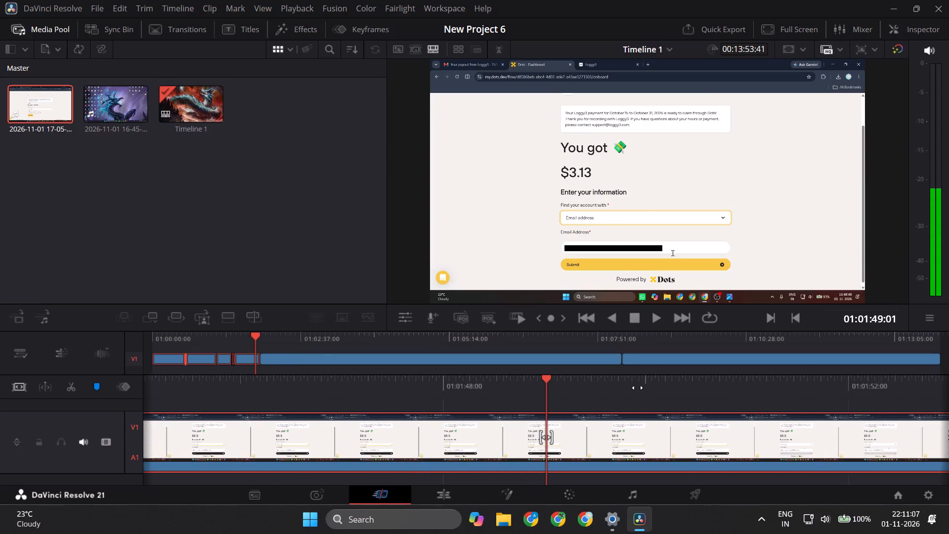
scroll(638, 388, "left", 8)
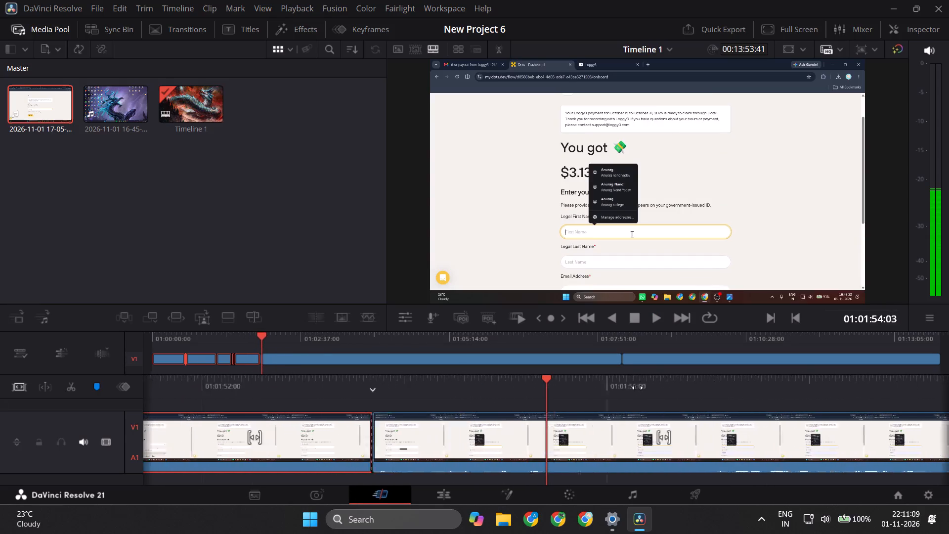
scroll(638, 388, "left", 4)
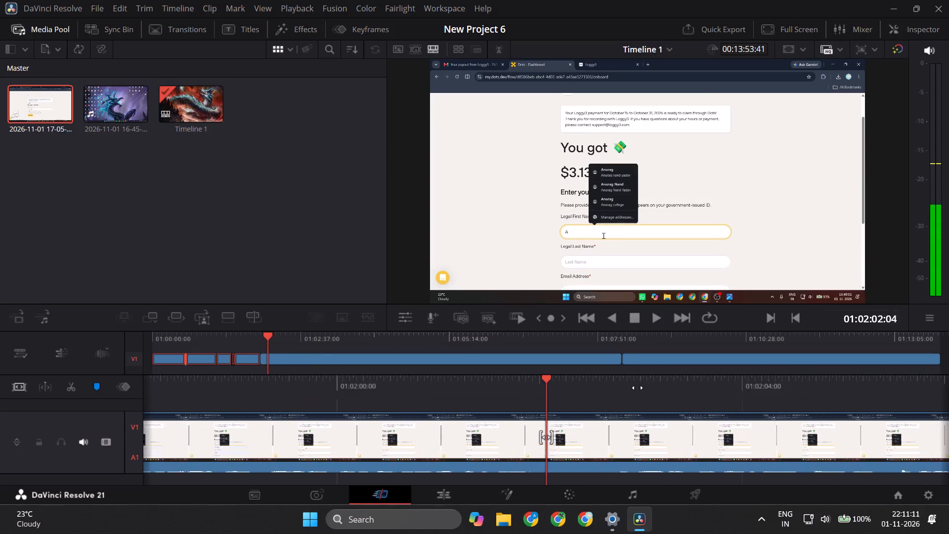
scroll(638, 388, "left", 4)
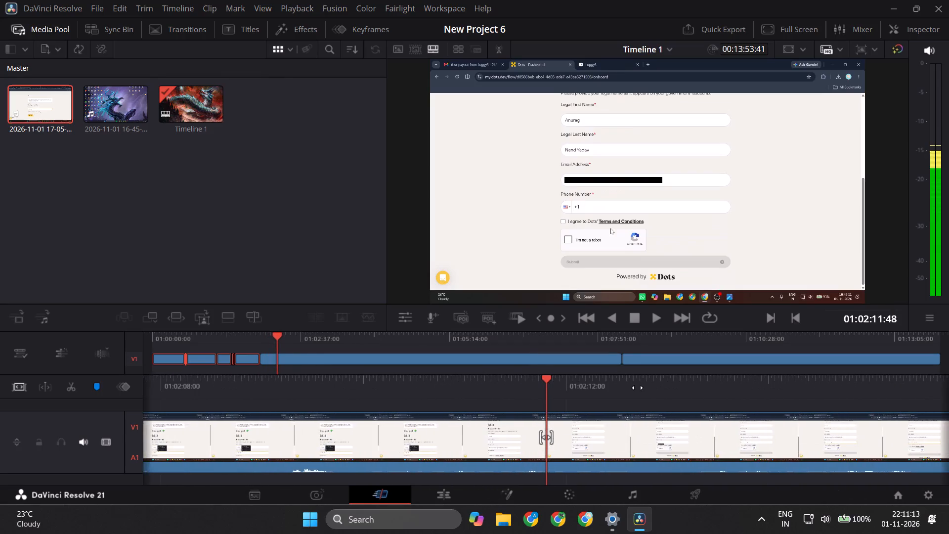
key("space")
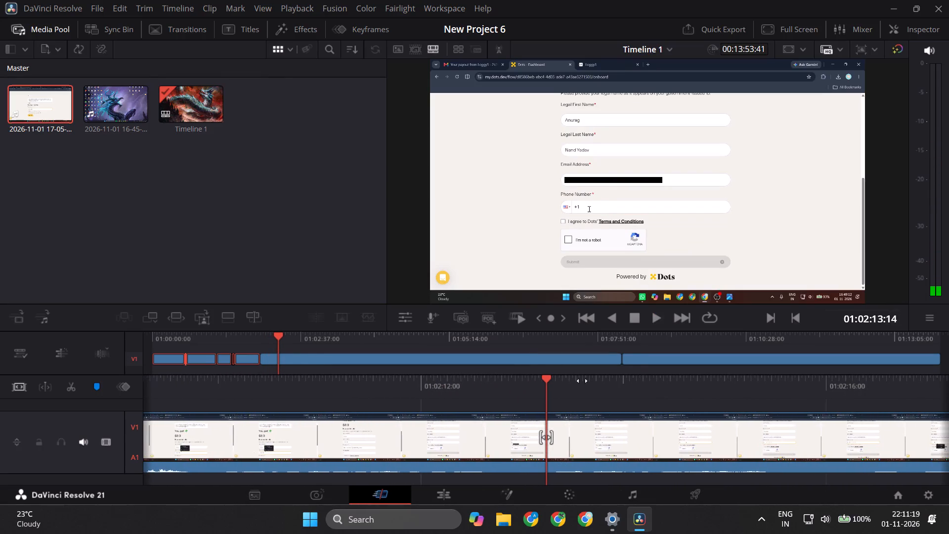
left_click(72, 383)
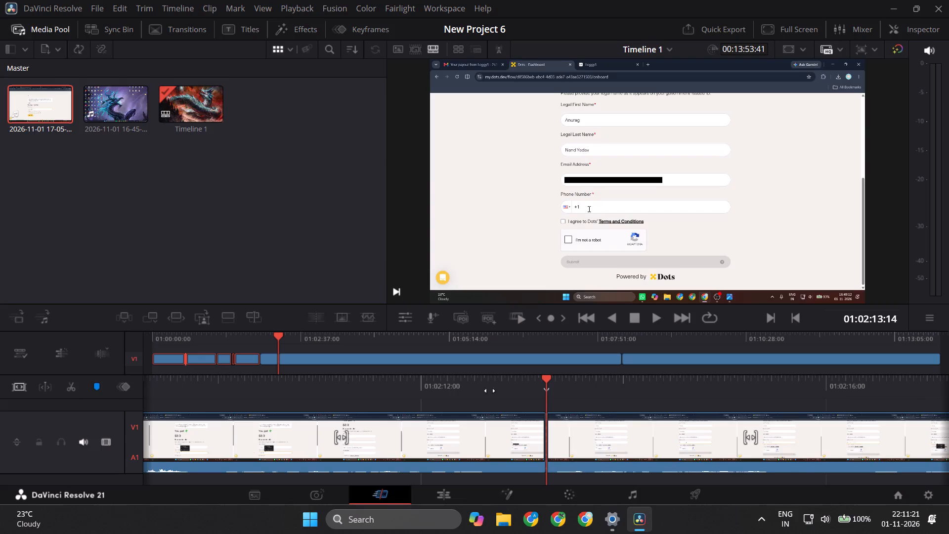
Check the footage up to the second recording's start, and delete the long clip that begins at the 01:02:13:14 split.
scroll(533, 392, "left", 4)
scroll(580, 392, "left", 11)
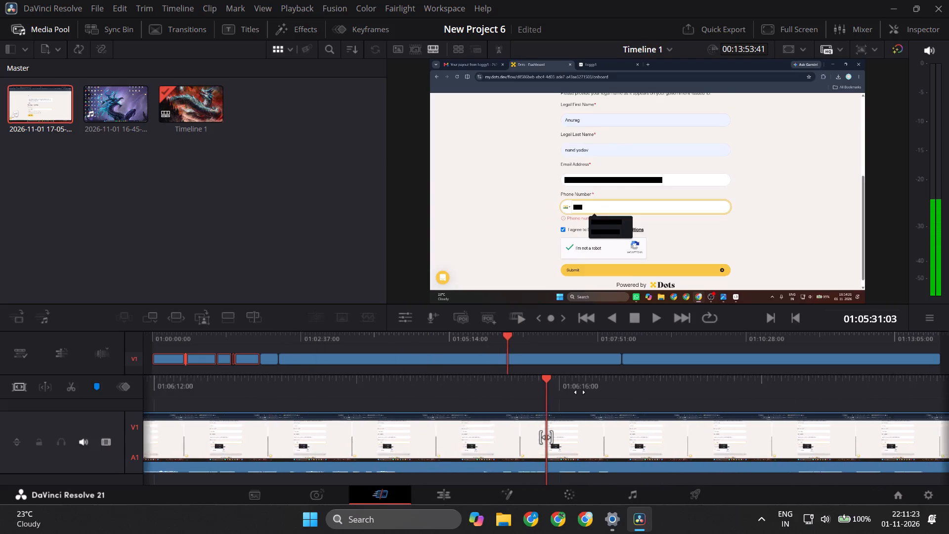
scroll(580, 392, "left", 18)
scroll(580, 392, "left", 5)
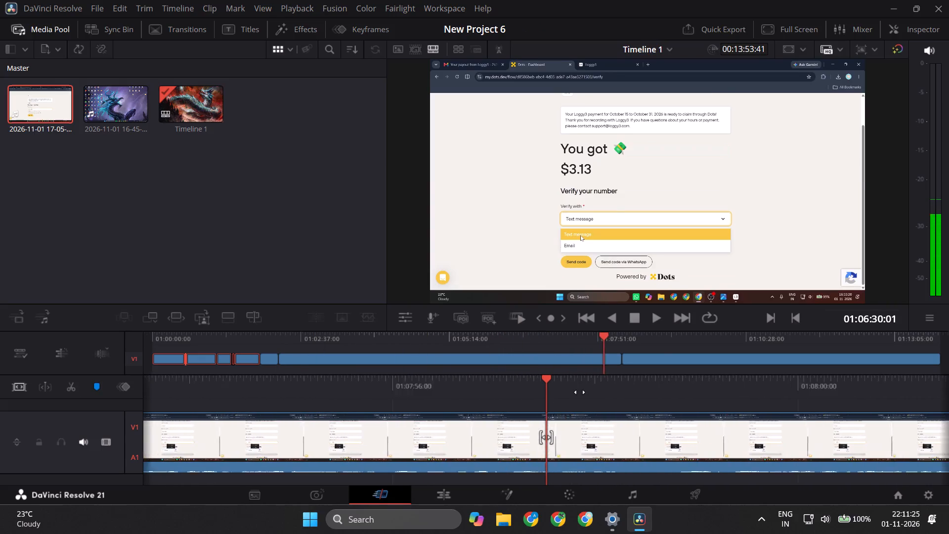
scroll(580, 392, "right", 1)
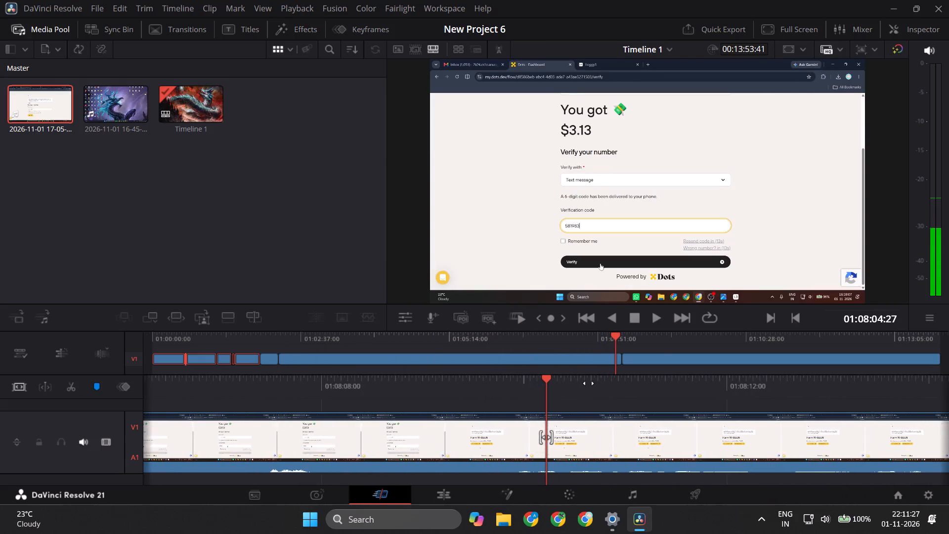
scroll(589, 383, "right", 1)
scroll(589, 383, "left", 10)
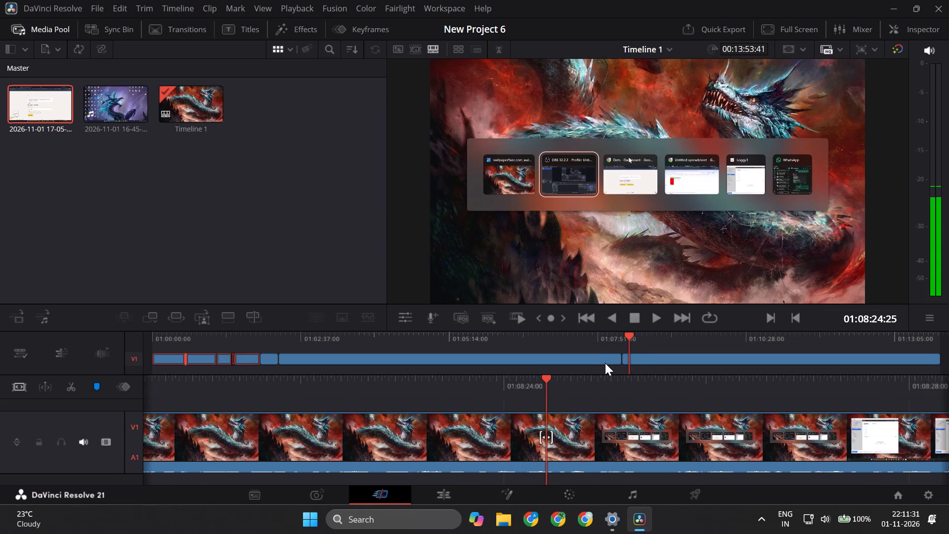
left_click(605, 363)
key("Delete")
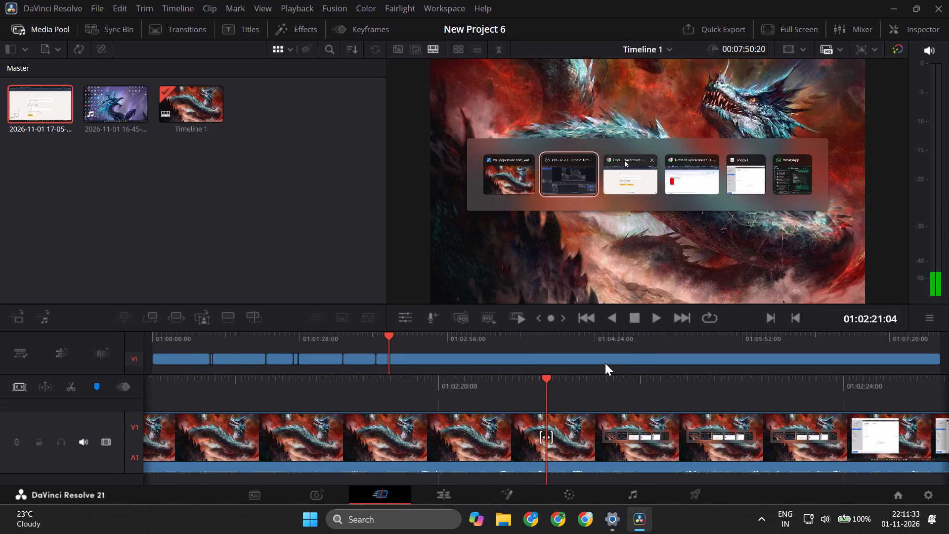
key("space")
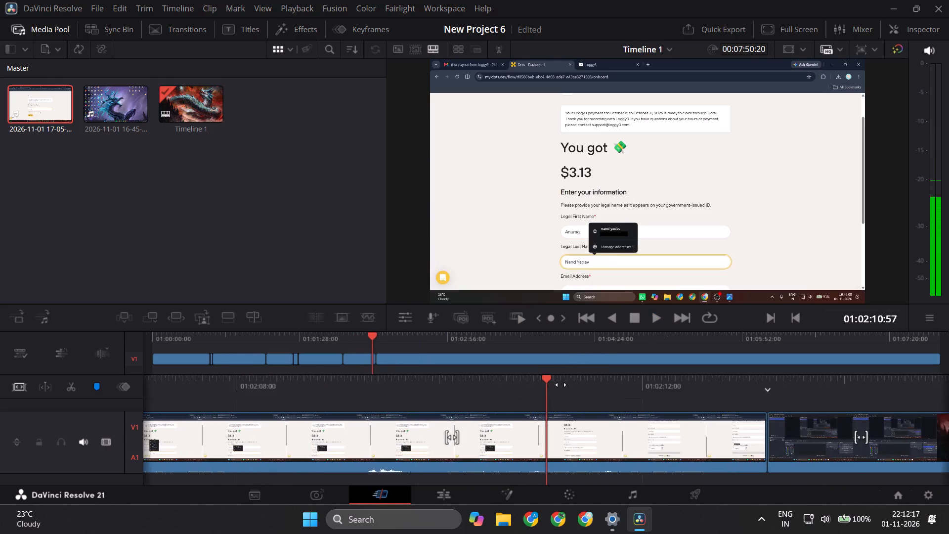
scroll(561, 385, "left", 9)
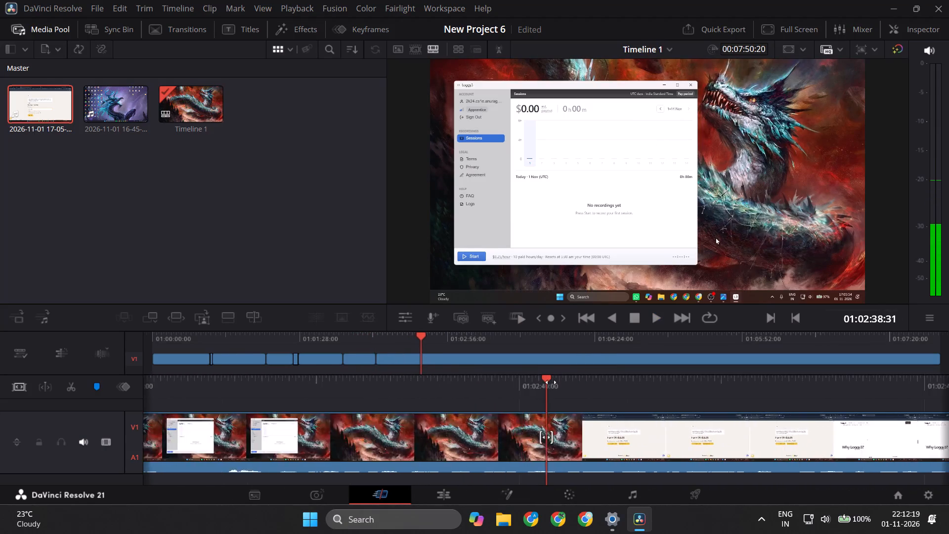
scroll(551, 382, "left", 7)
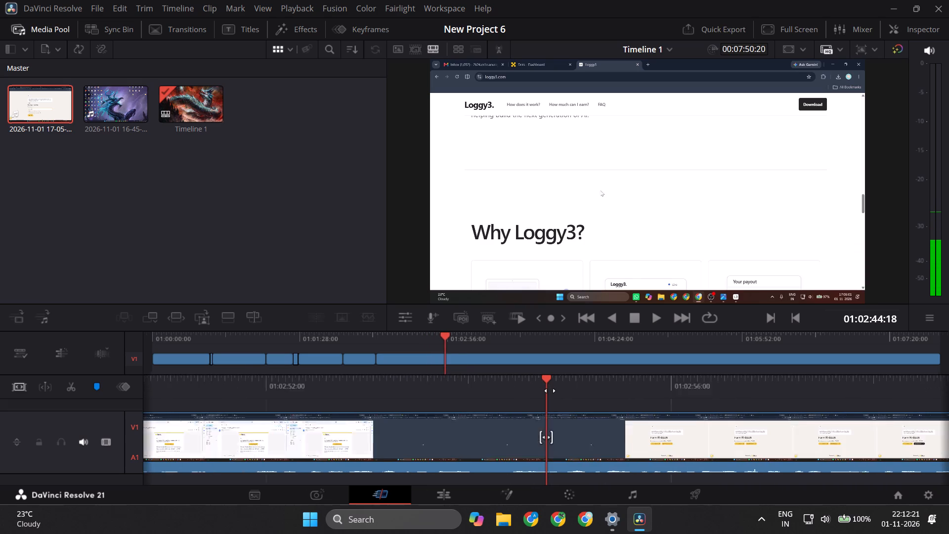
scroll(550, 391, "left", 2)
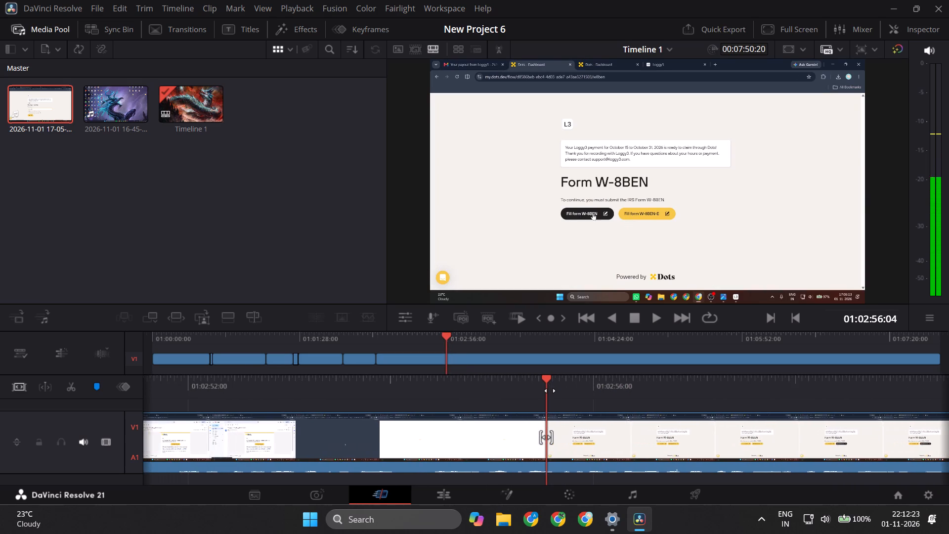
scroll(550, 391, "left", 2)
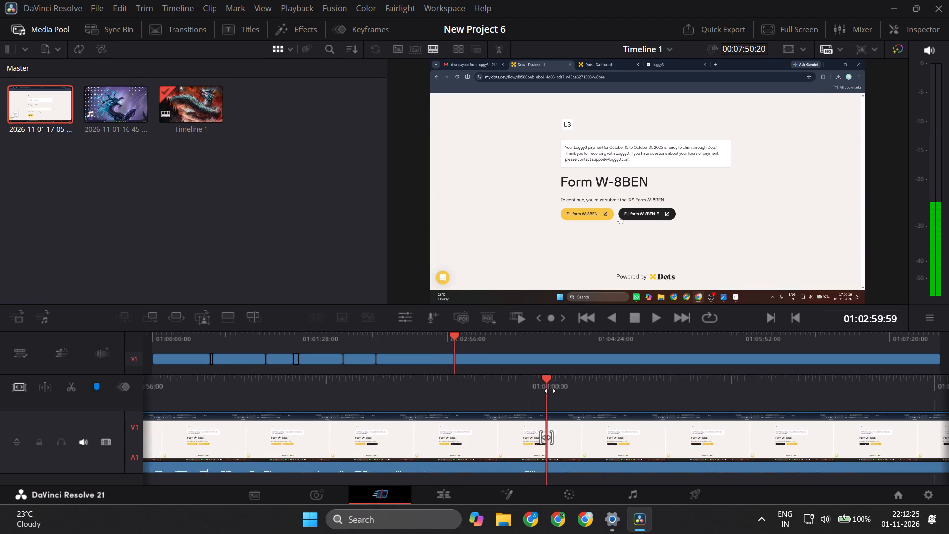
scroll(550, 391, "left", 3)
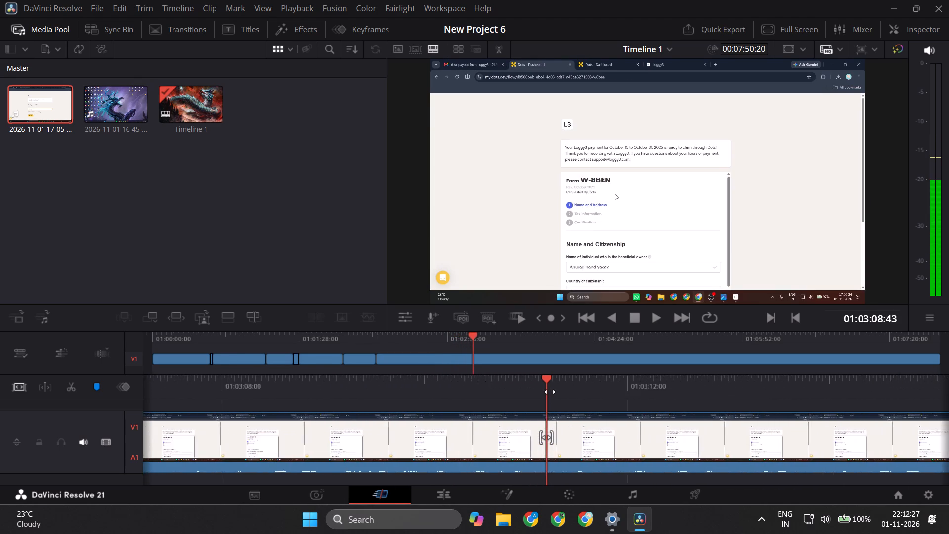
scroll(550, 392, "left", 2)
Review the second recording's Form W-8BEN and Loggy3 footage, and split the clip at about 01:02:54, where the payout page is loading.
scroll(550, 392, "right", 7)
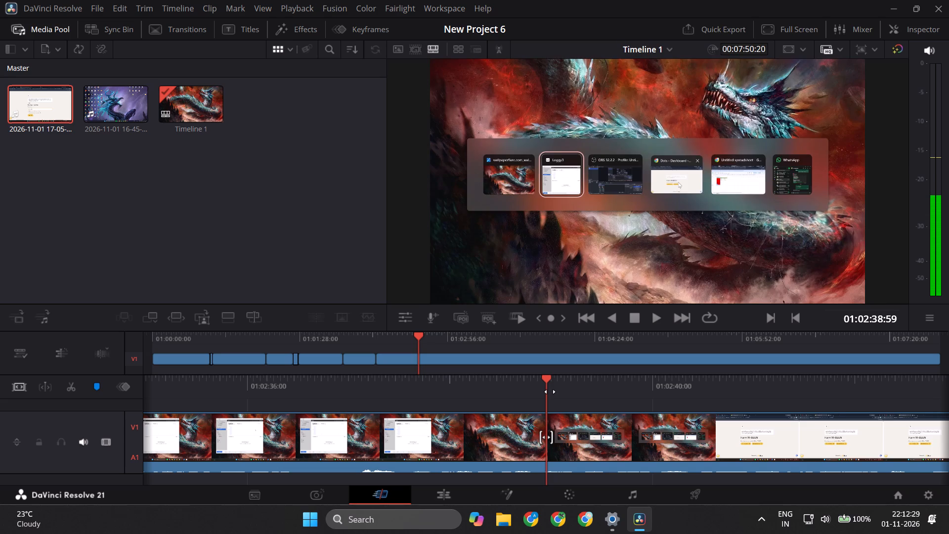
scroll(550, 392, "left", 4)
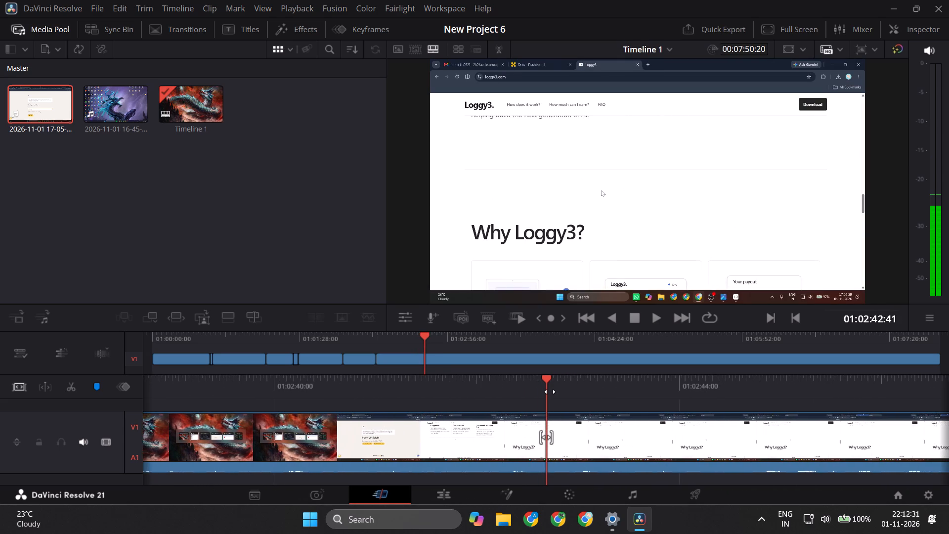
scroll(550, 392, "left", 1)
key("space")
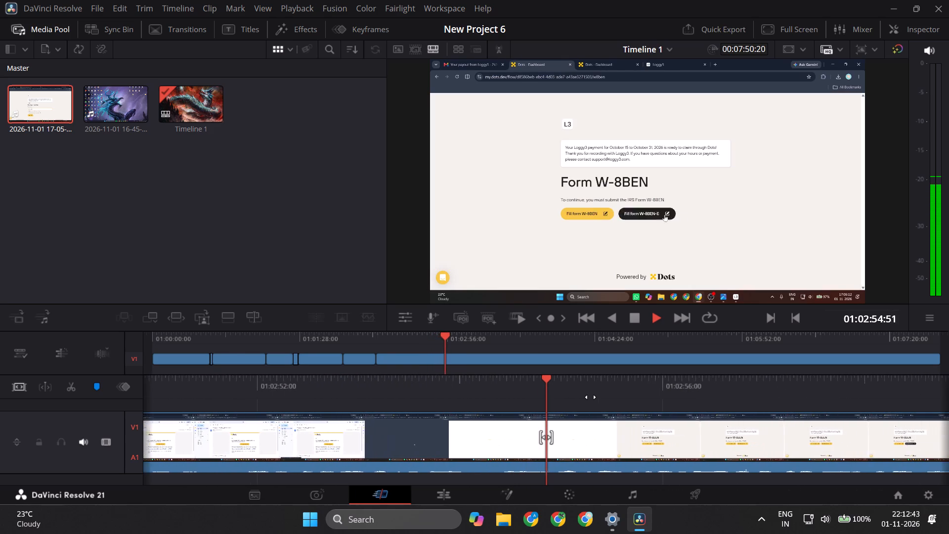
key("space")
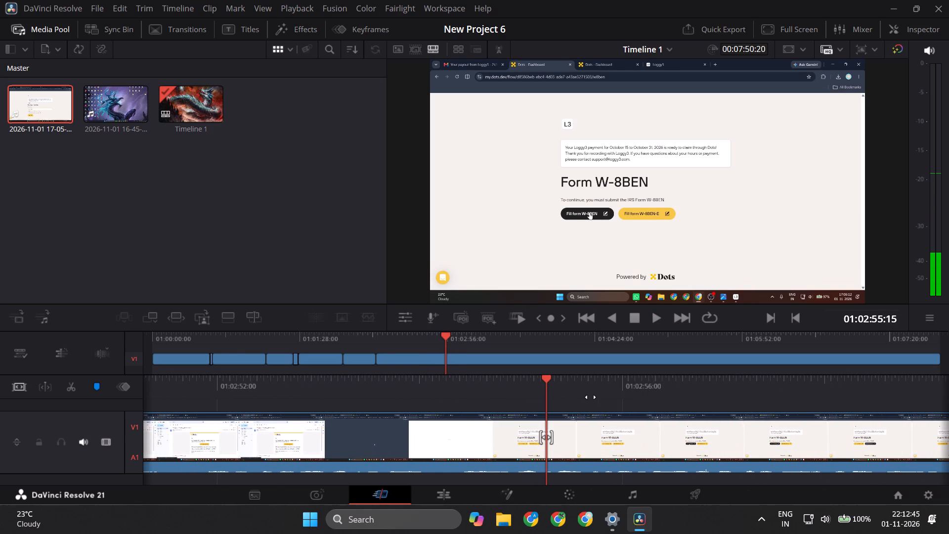
Split the second recording's clip at 01:02:53:53, while the payout page is loading just before Form W-8BEN appears.
scroll(591, 397, "right", 1)
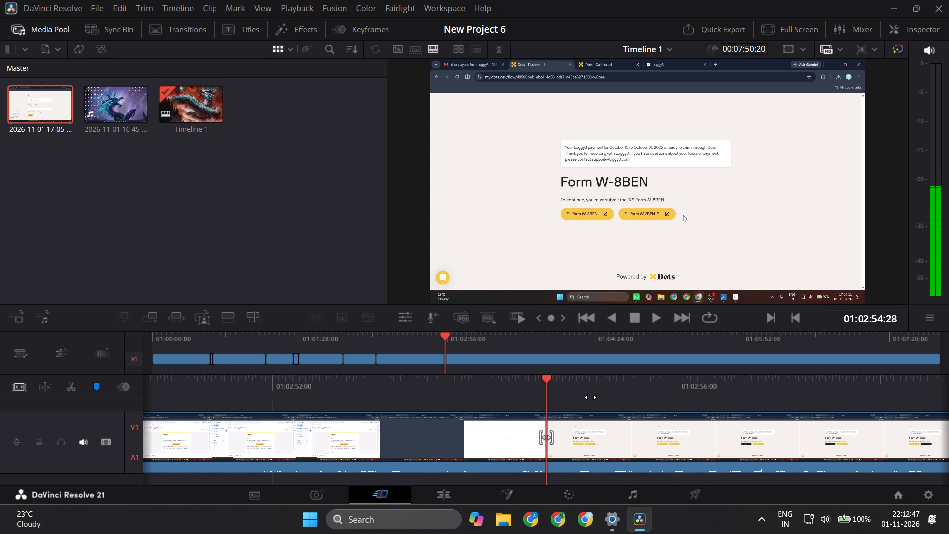
scroll(591, 397, "right", 1)
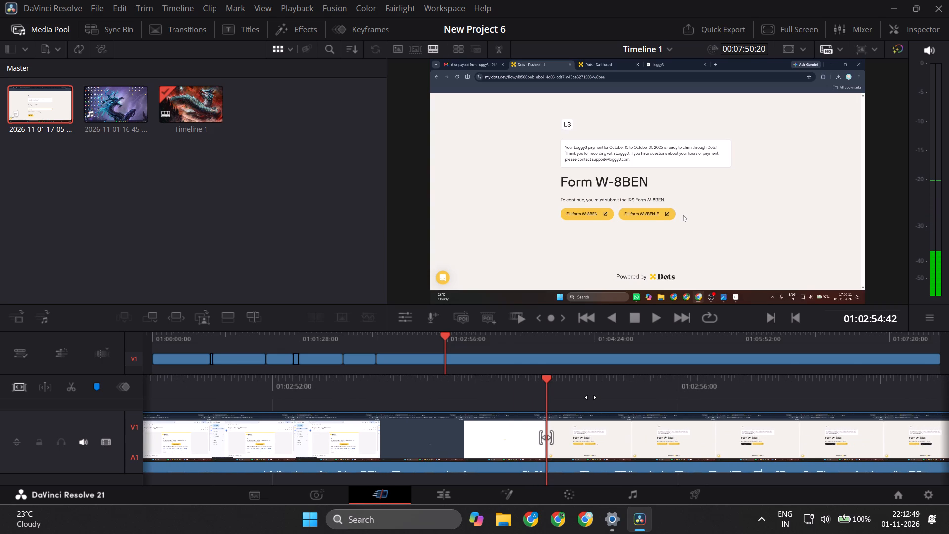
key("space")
scroll(590, 397, "right", 1)
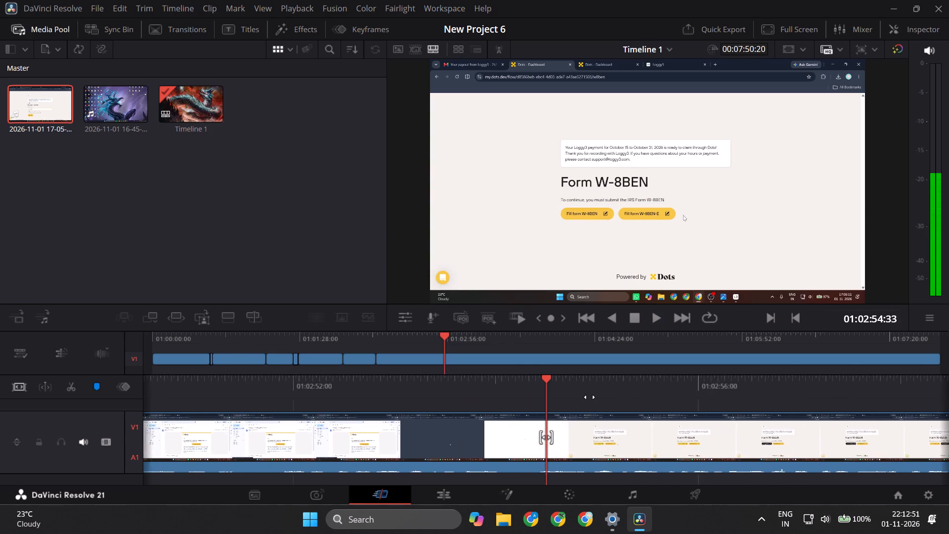
scroll(590, 397, "right", 1)
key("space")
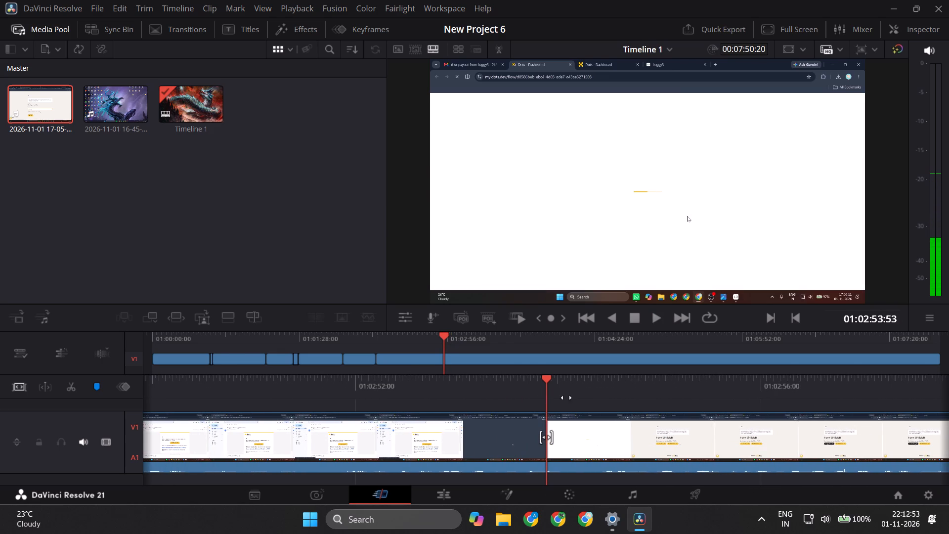
left_click(68, 385)
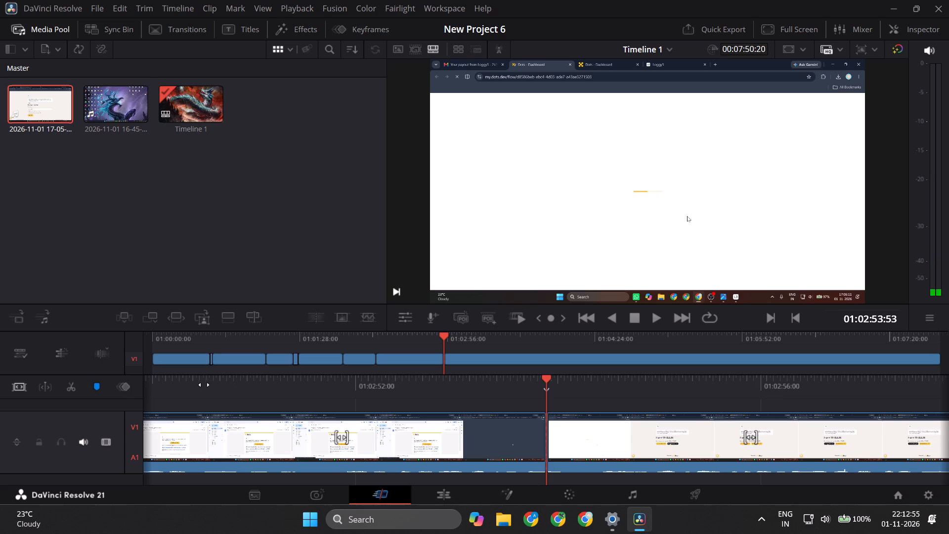
Select the clip before the 01:02:53:53 split and review its footage back to the desktop wallpaper and window switcher, around 01:02:38 to 01:02:40.
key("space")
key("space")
left_click(356, 436)
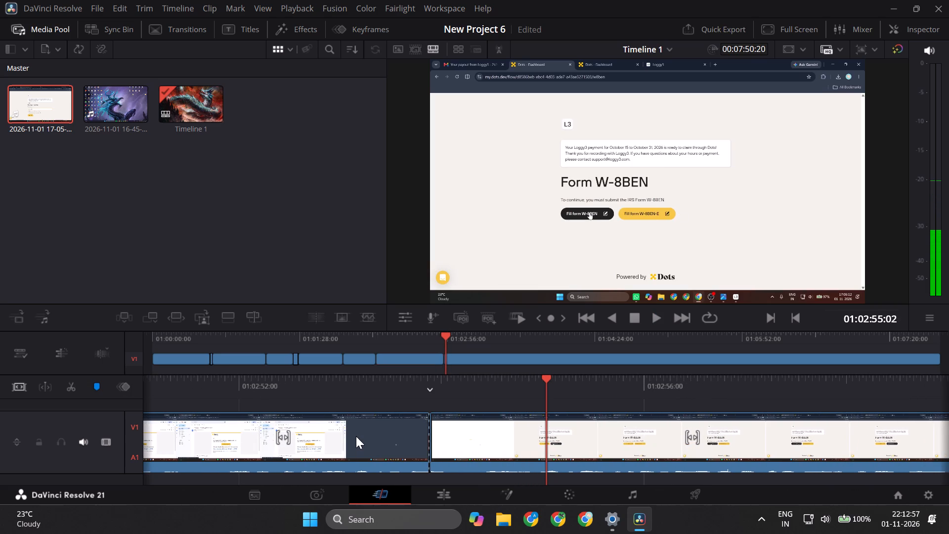
scroll(358, 436, "right", 6)
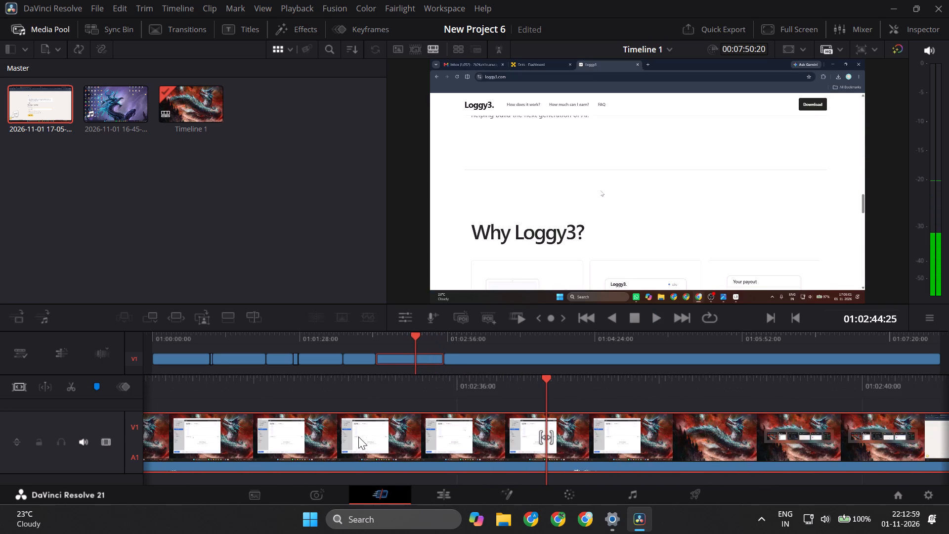
scroll(358, 437, "right", 4)
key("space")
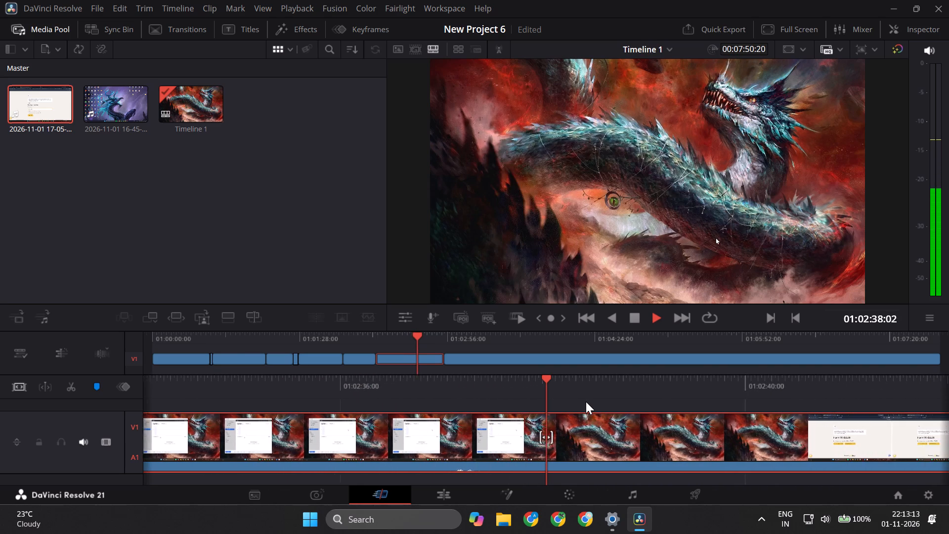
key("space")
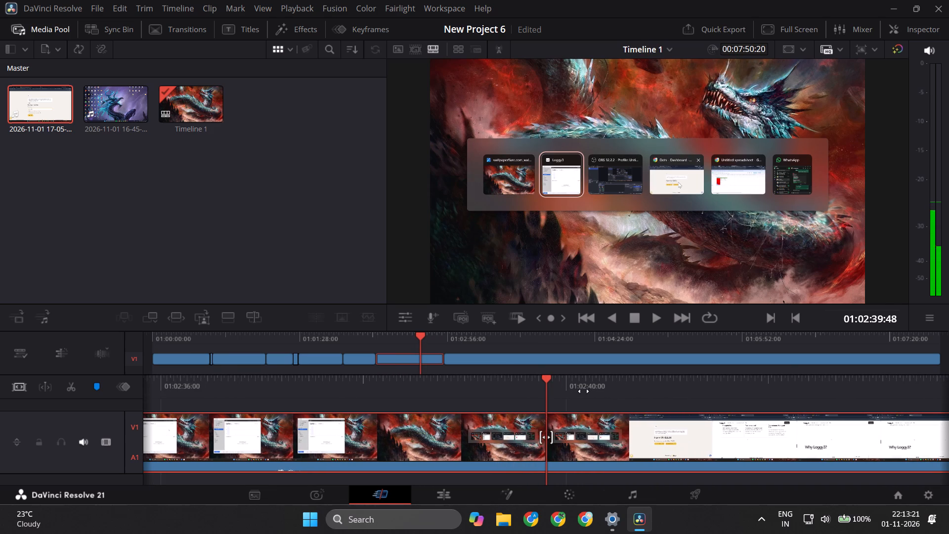
Split the clip at 01:02:36:40, while the Loggy3 window is open, and delete the piece running up to the cut at about 01:02:54.
key("space")
key("space")
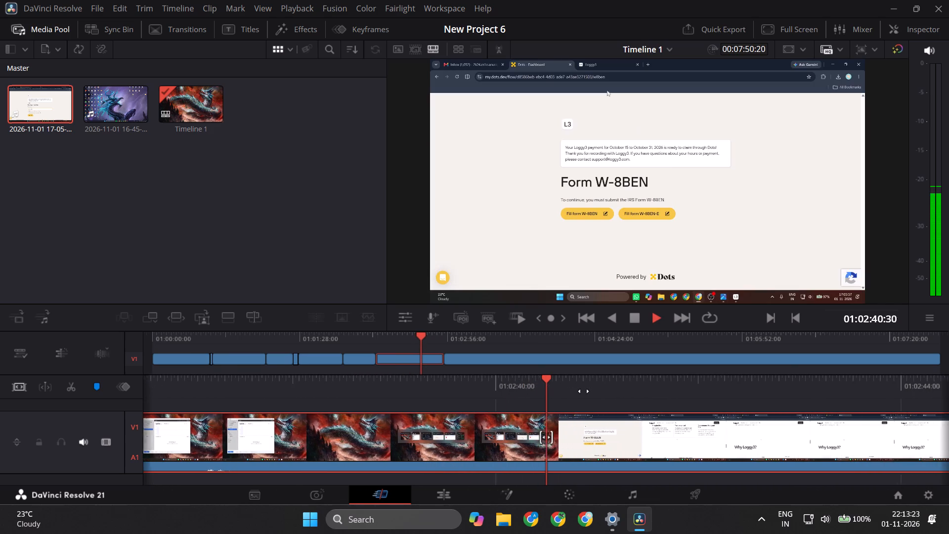
key("space")
scroll(584, 391, "right", 3)
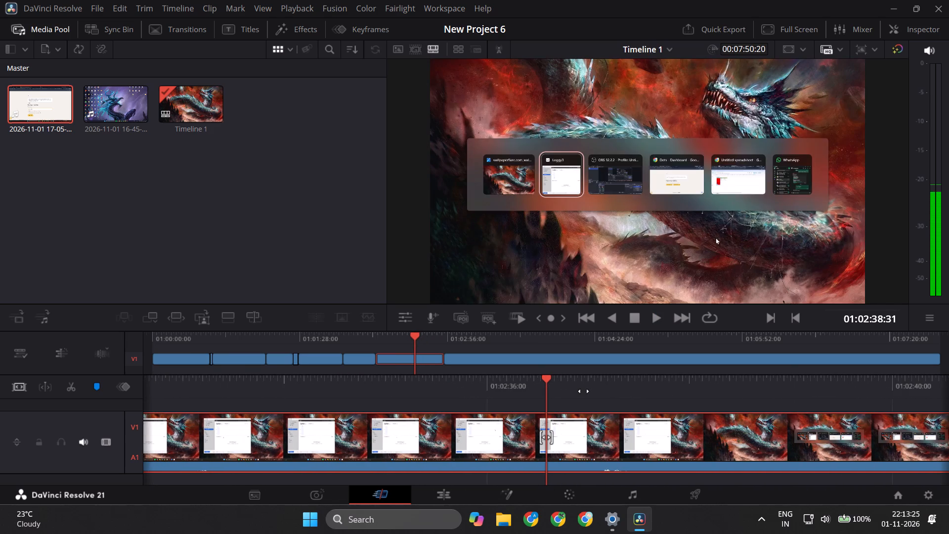
key("space")
key("space")
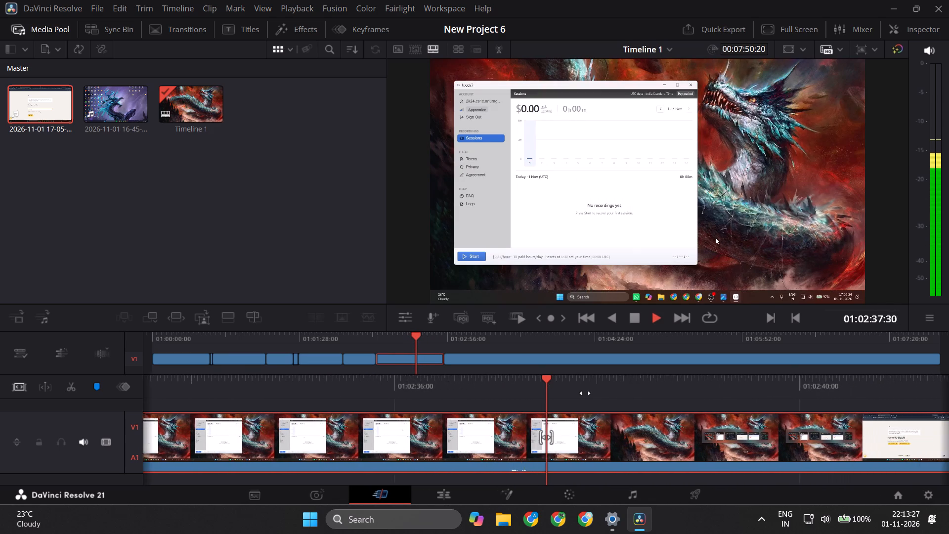
key("space")
scroll(585, 393, "right", 2)
key("space")
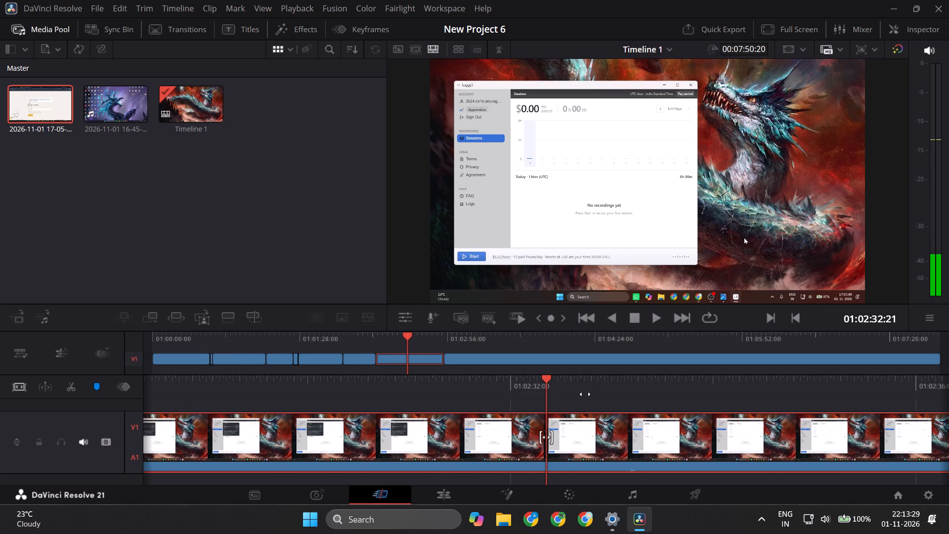
key("space")
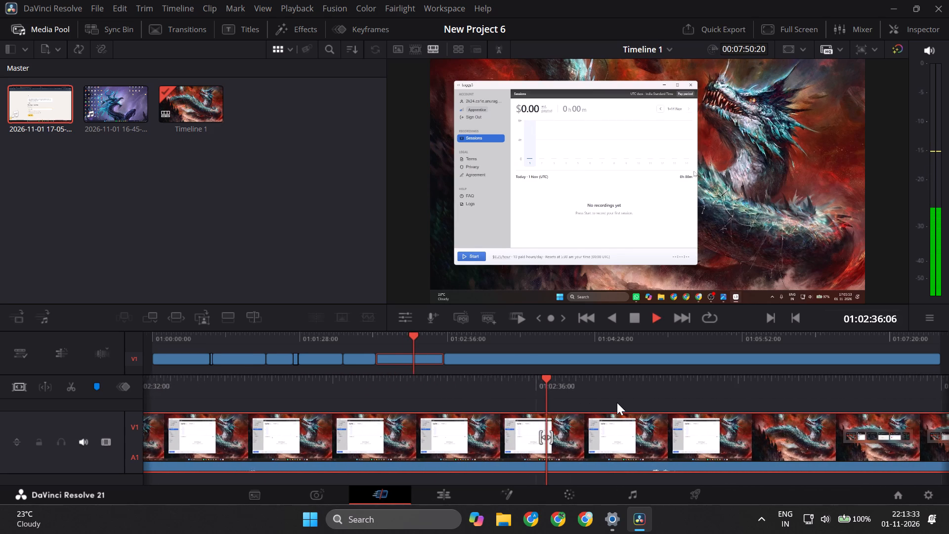
key("space")
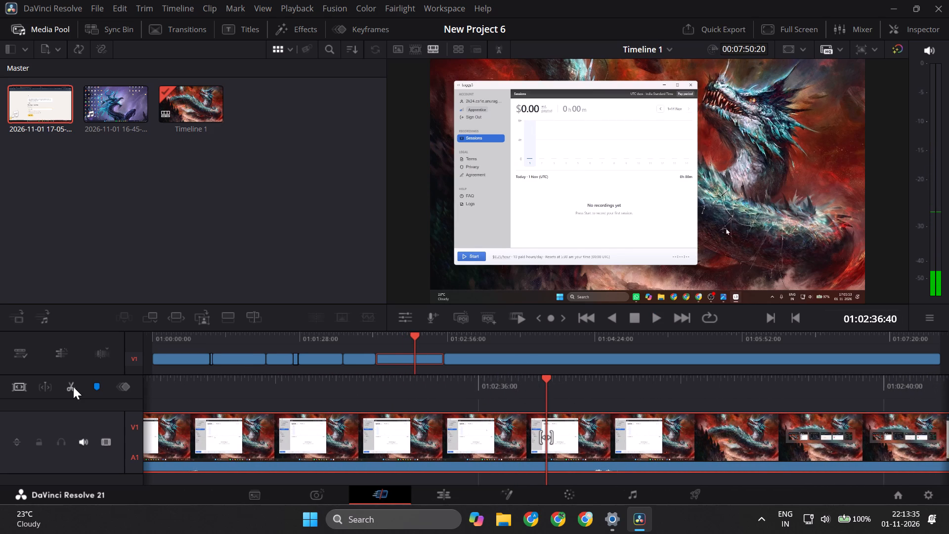
left_click(73, 387)
left_click(592, 425)
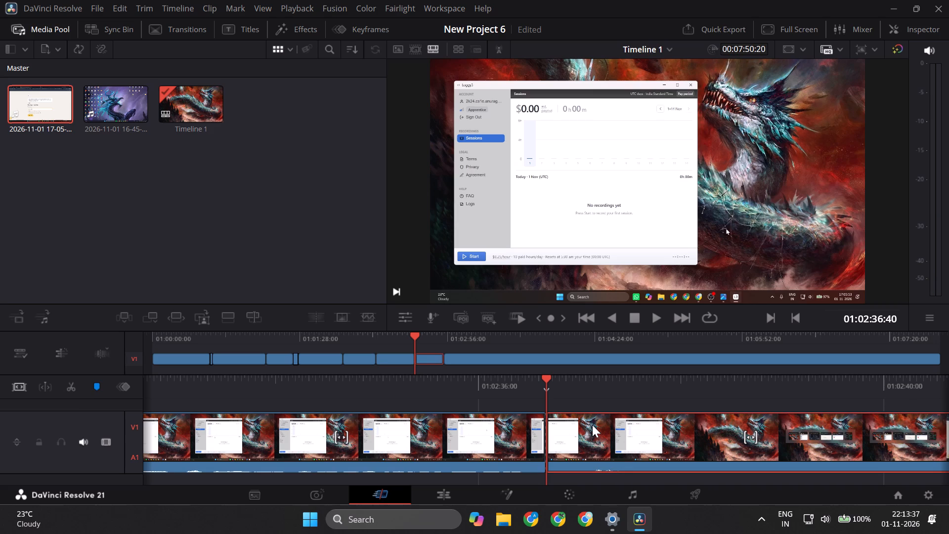
key("Delete")
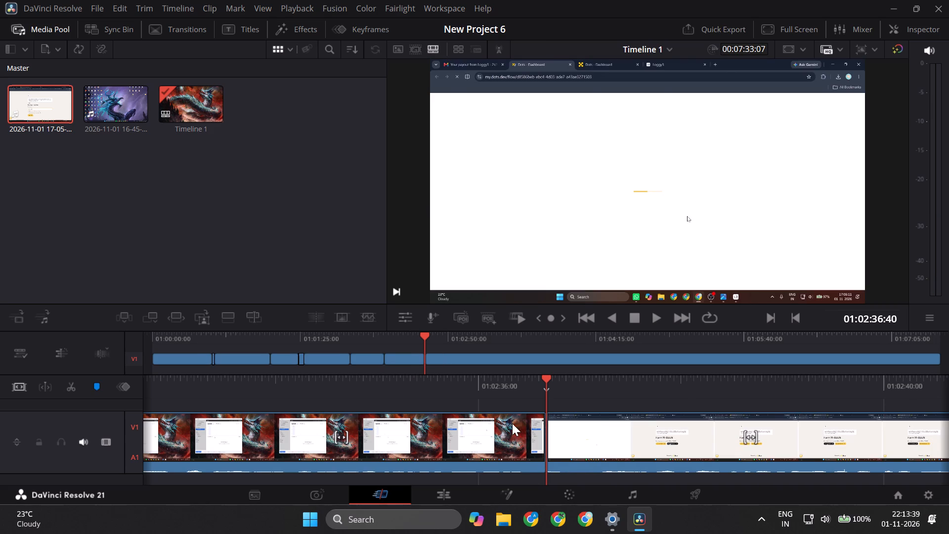
Move the second recording's remaining opening clip, which ends at 01:02:36:40, to the very start of the timeline.
scroll(512, 423, "right", 3)
left_click_drag(402, 361, 163, 360)
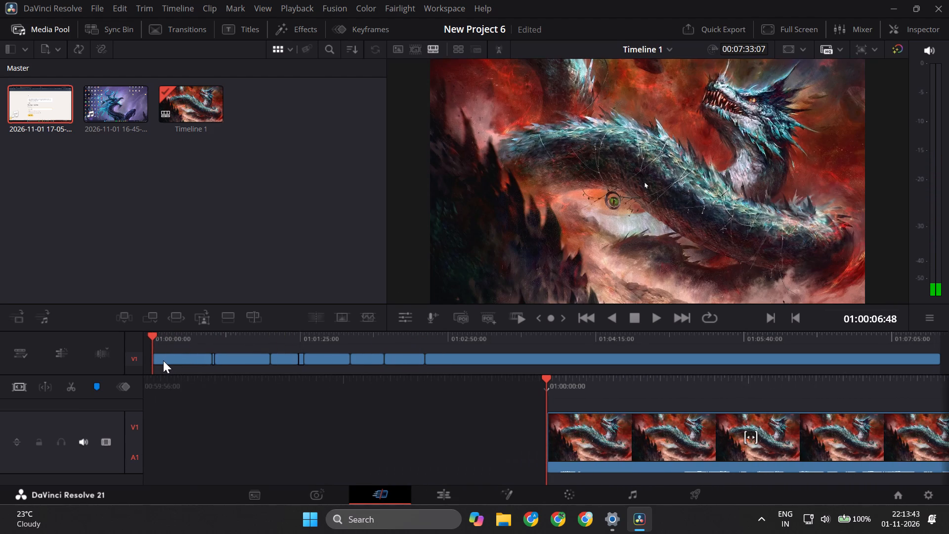
left_click_drag(163, 360, 149, 361)
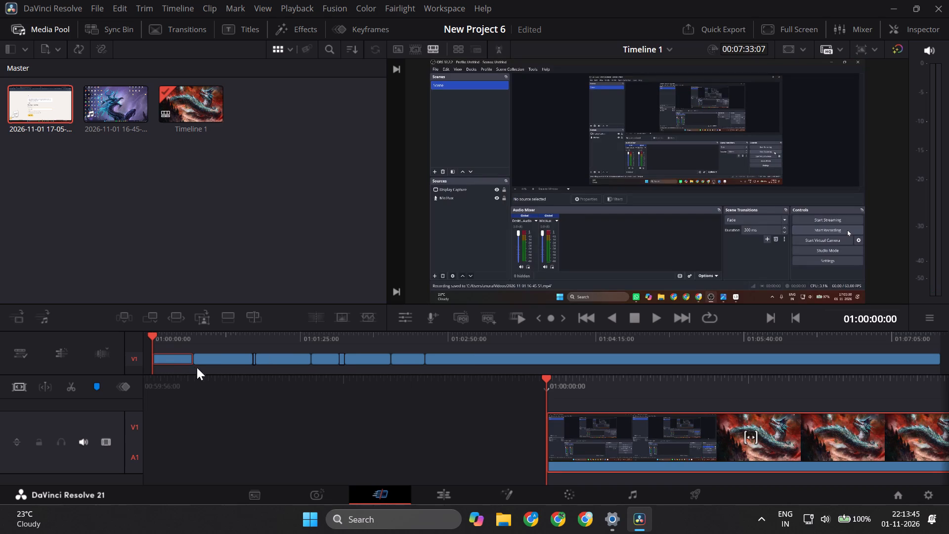
Split the first clip at 01:00:02:27, after the OBS window has disappeared, and delete the piece before the split.
key("space")
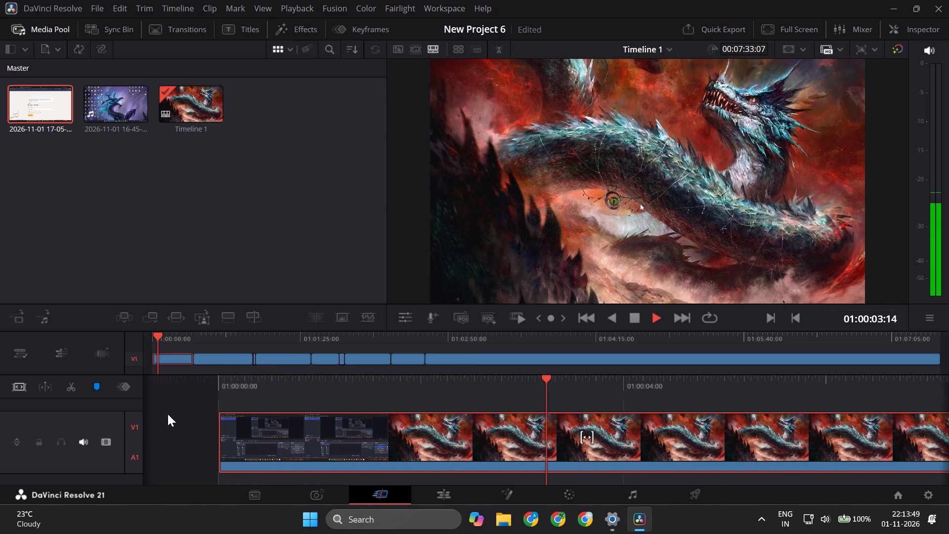
key("space")
scroll(168, 414, "right", 1)
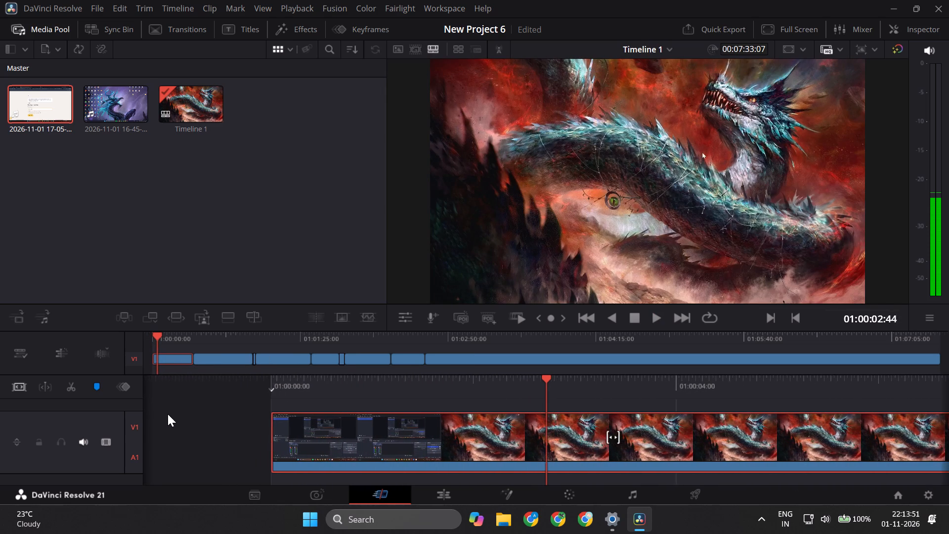
scroll(168, 414, "right", 1)
left_click(72, 391)
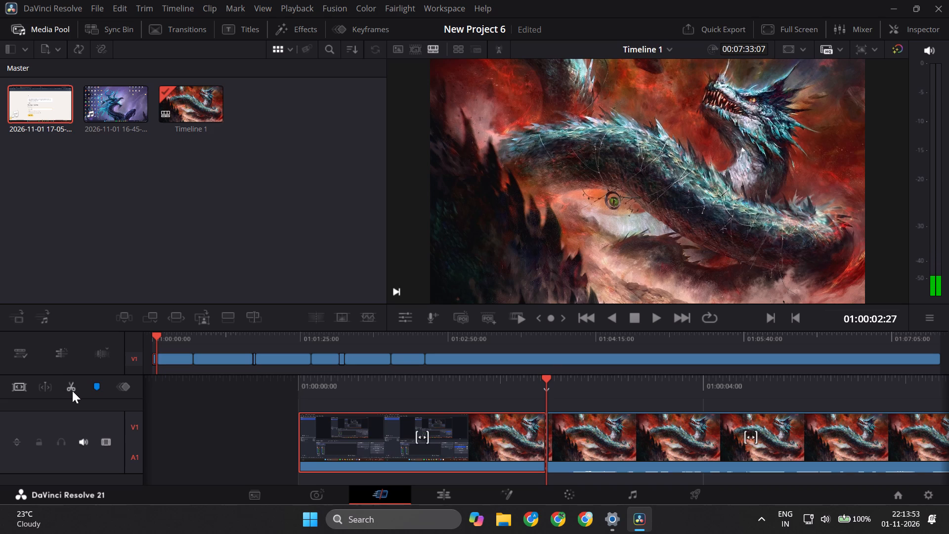
key("Delete")
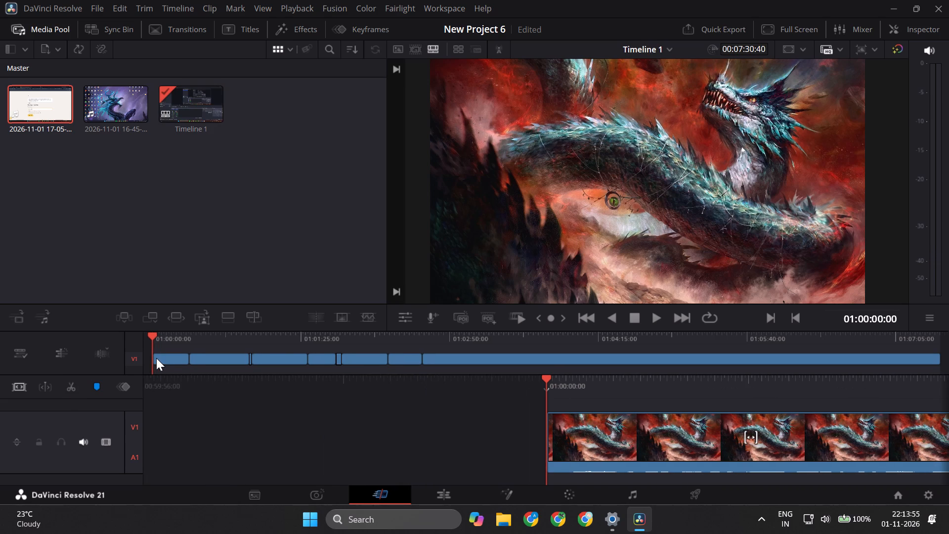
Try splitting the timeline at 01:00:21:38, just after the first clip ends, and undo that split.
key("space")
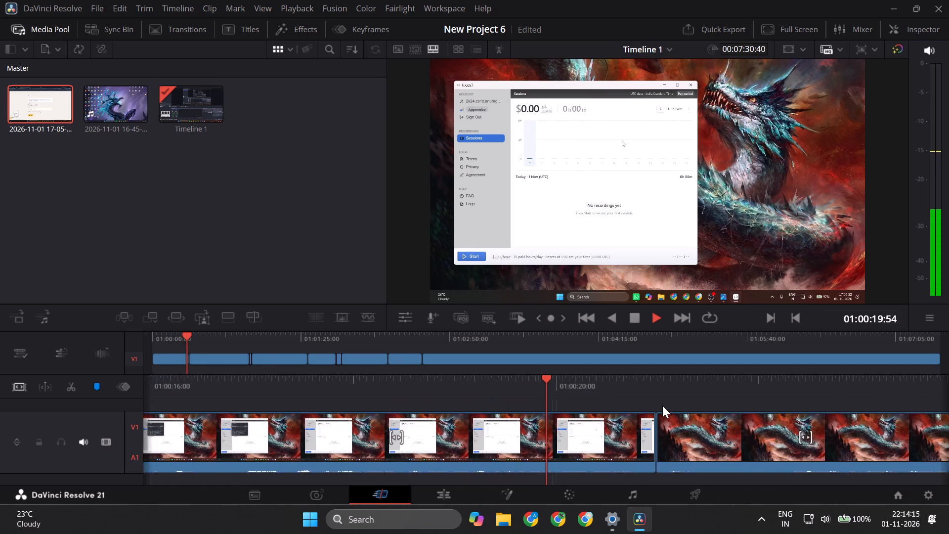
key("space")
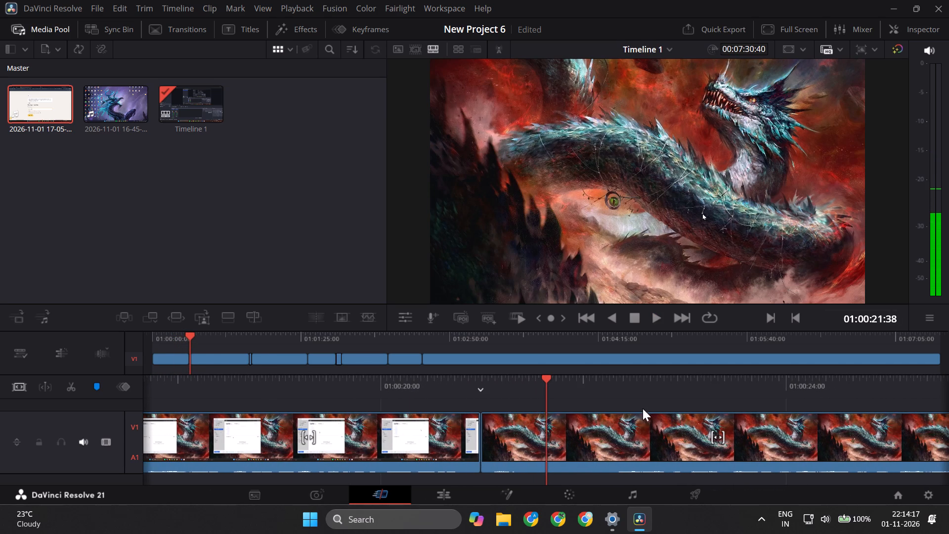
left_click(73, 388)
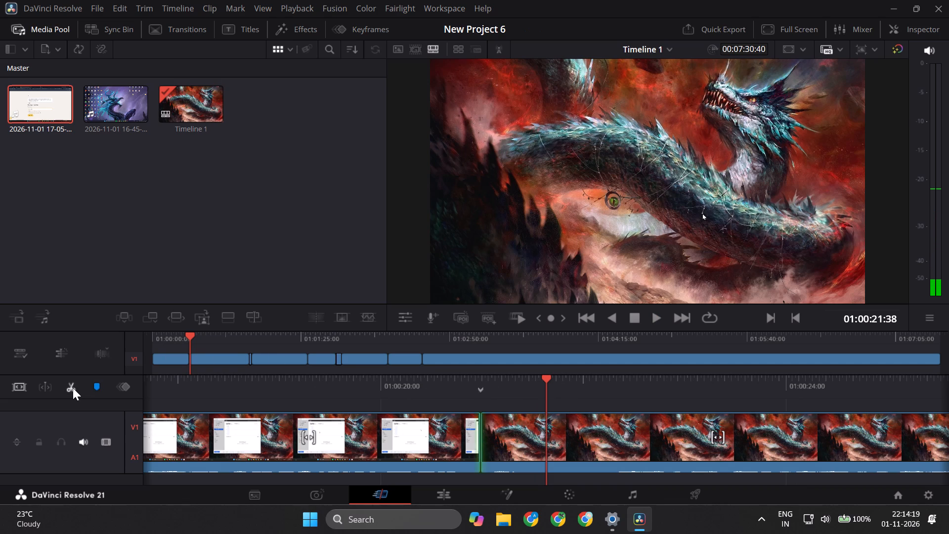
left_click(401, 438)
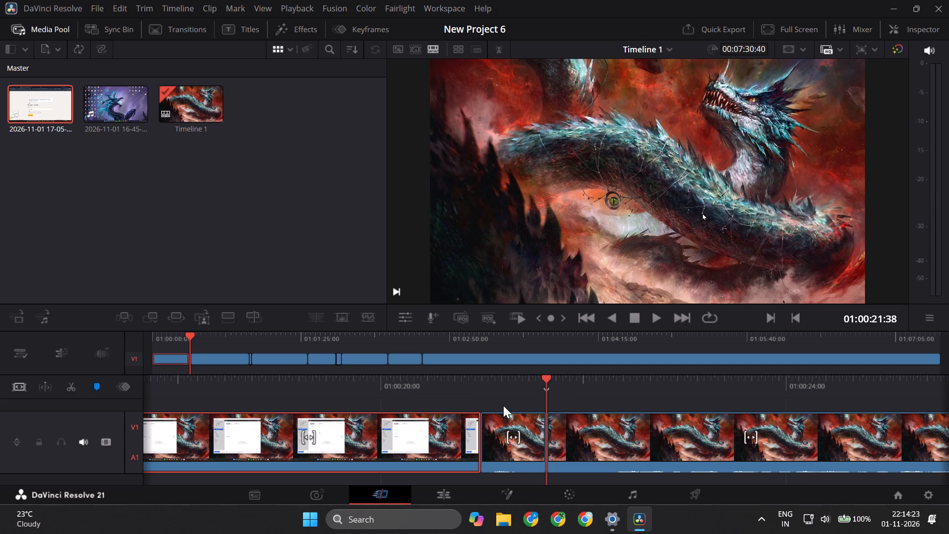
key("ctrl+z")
Split the first clip at 01:00:08:16, while the window switcher is open just before the Loggy3 window appears.
scroll(501, 405, "right", 7)
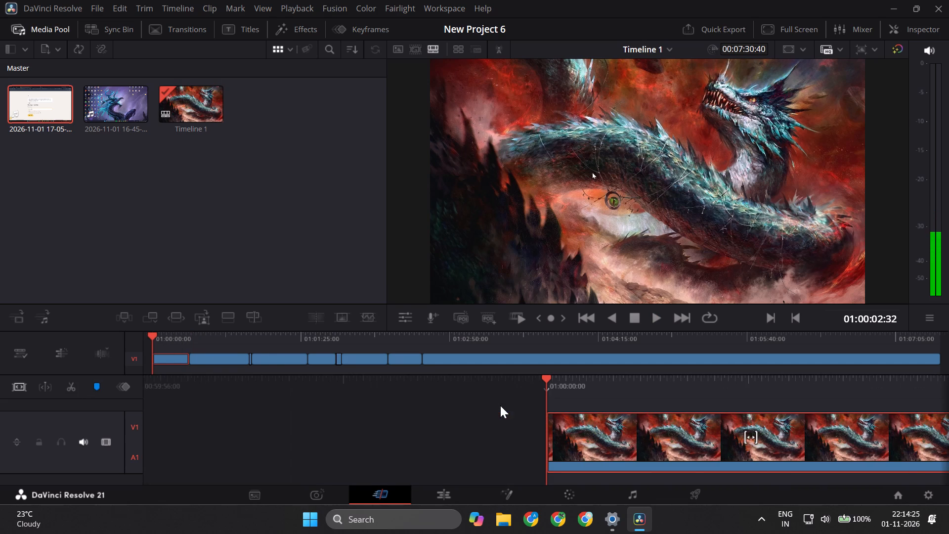
scroll(500, 405, "left", 3)
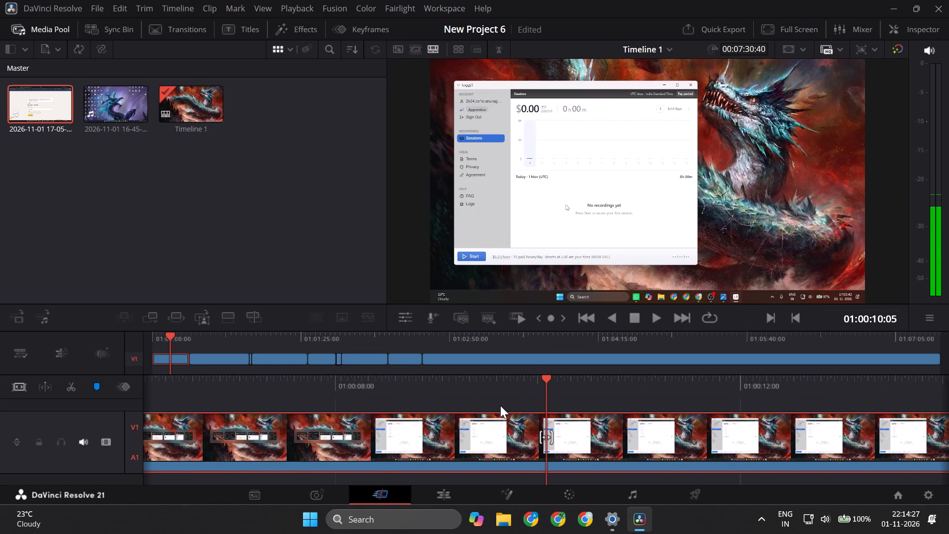
scroll(500, 405, "left", 2)
key("space")
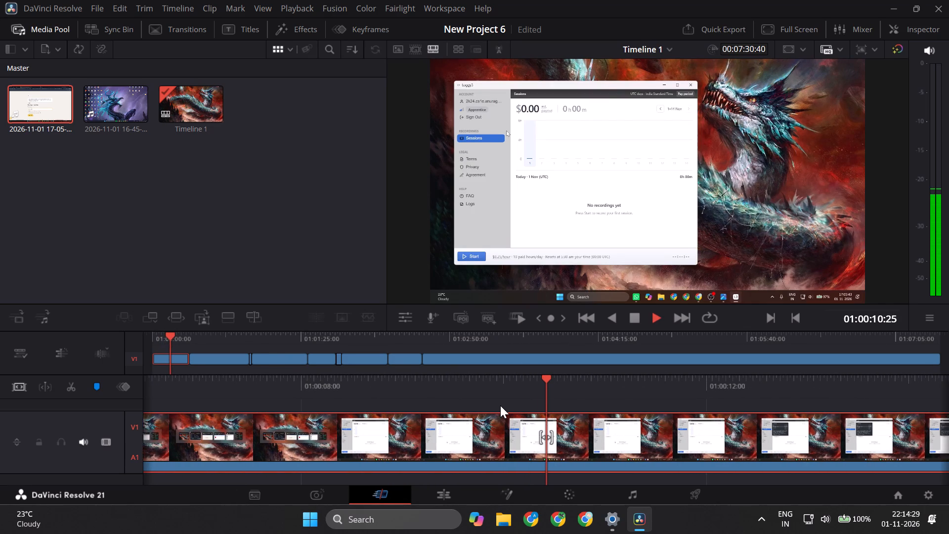
key("space")
scroll(500, 405, "right", 1)
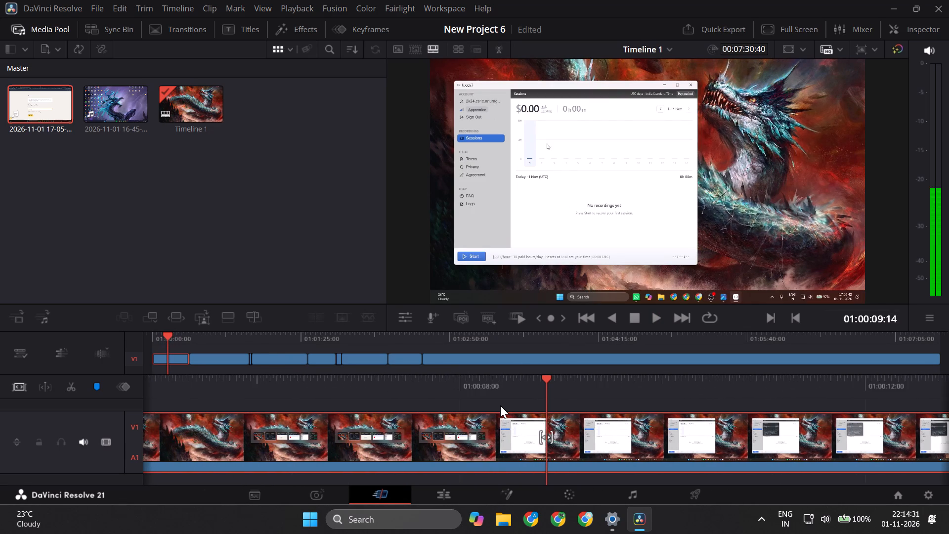
scroll(500, 405, "right", 1)
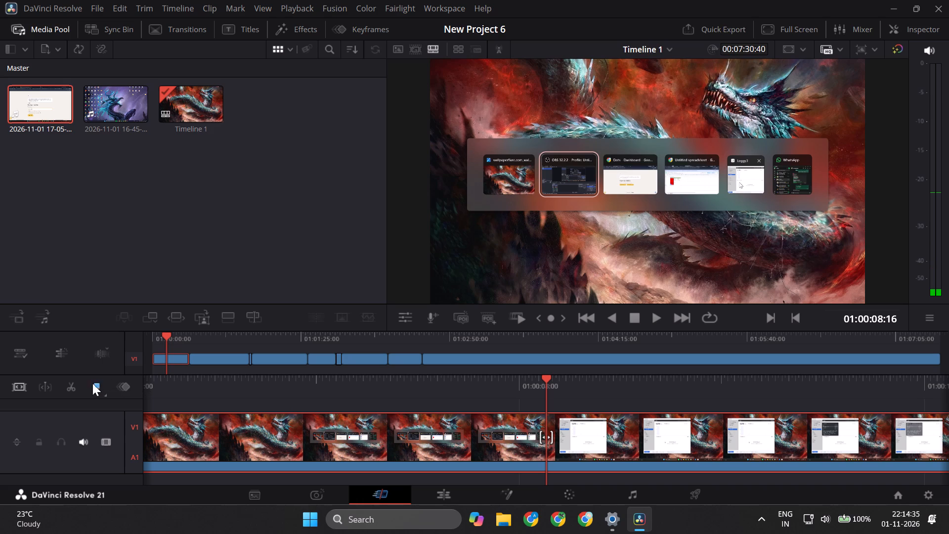
left_click(71, 390)
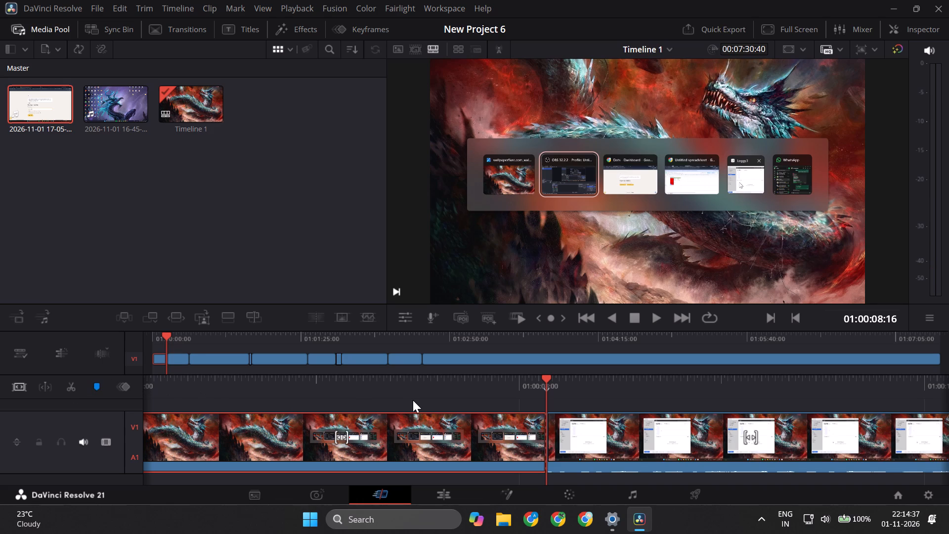
Split the opening piece at 01:00:05:03, on the plain wallpaper just before the window switcher appears.
scroll(414, 400, "left", 4)
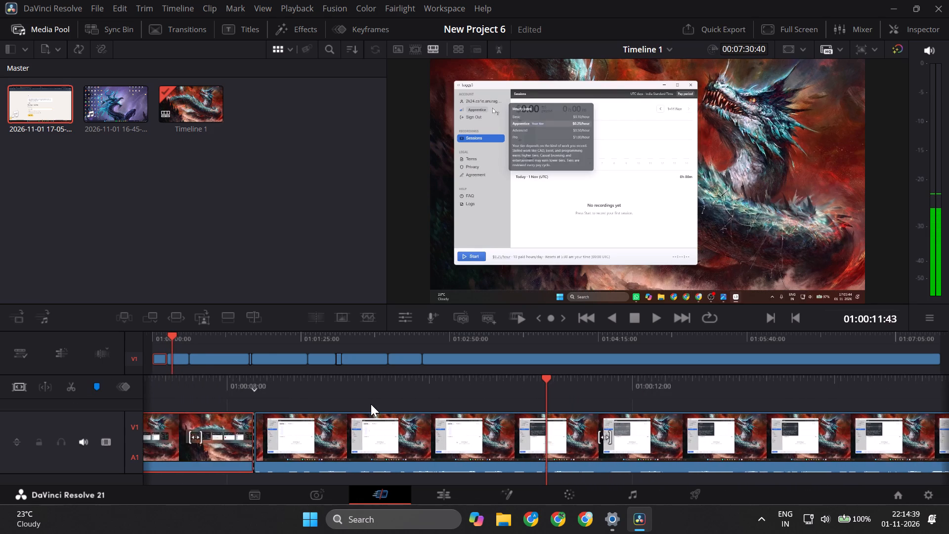
scroll(371, 404, "left", 2)
scroll(371, 404, "up", 1)
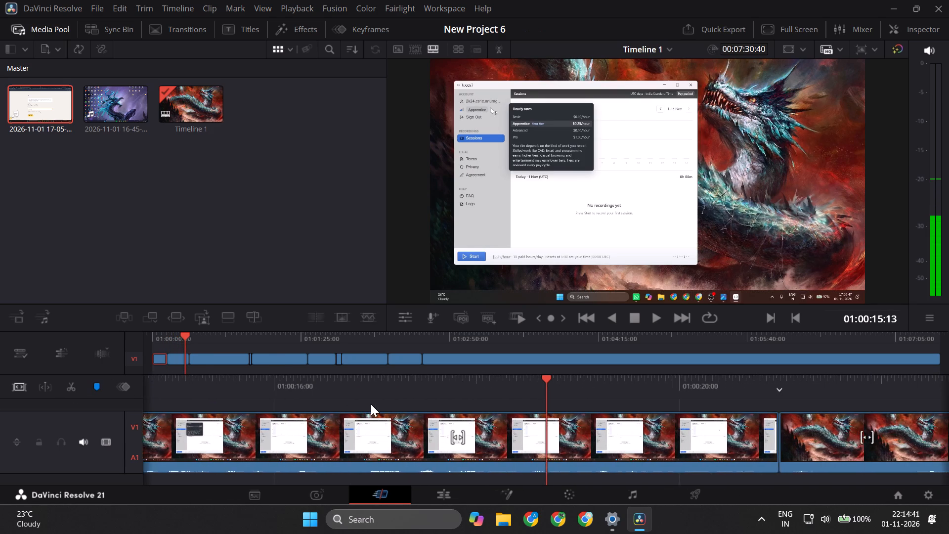
scroll(371, 404, "up", 1)
scroll(371, 404, "right", 1)
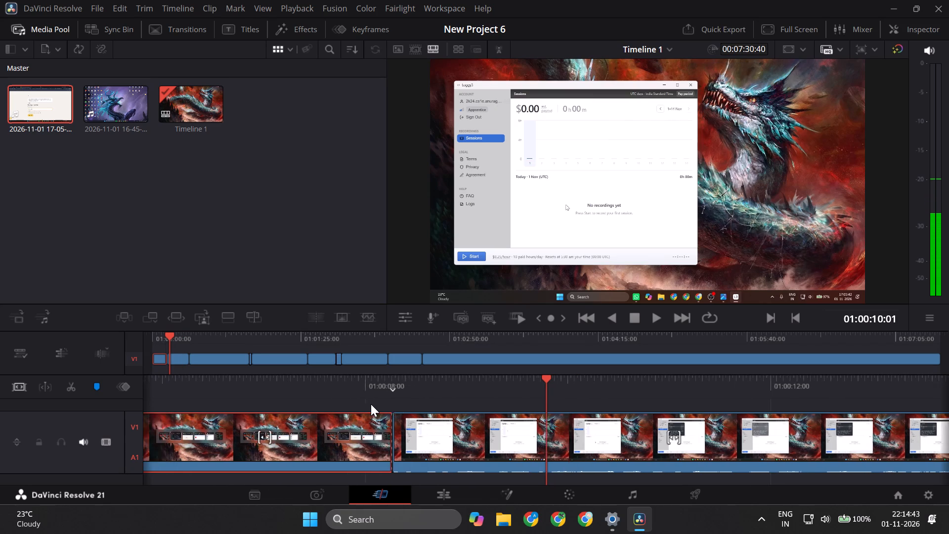
scroll(371, 404, "right", 2)
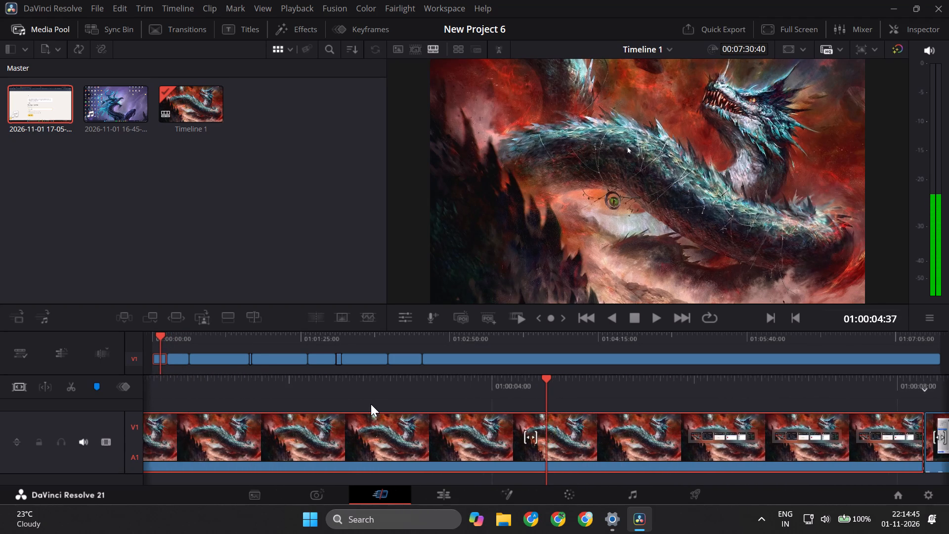
scroll(371, 404, "right", 1)
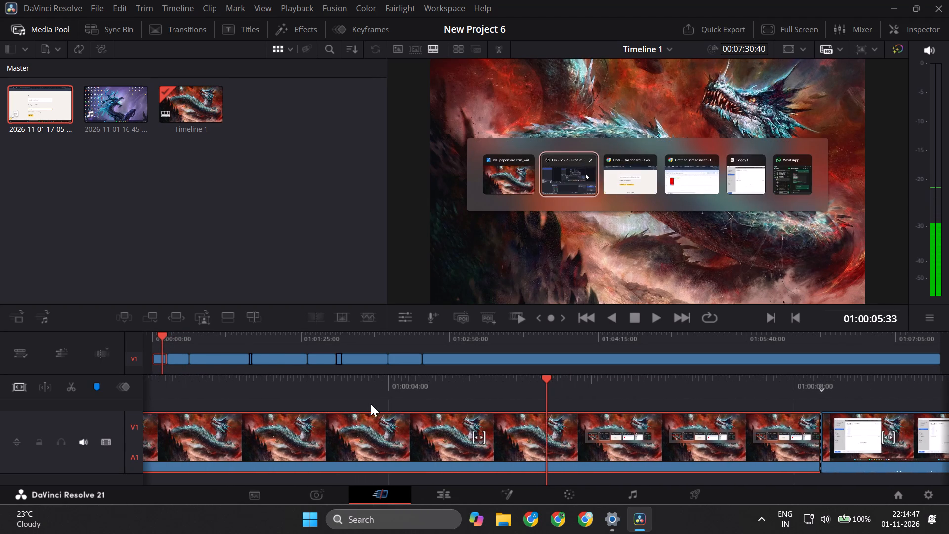
scroll(371, 404, "right", 1)
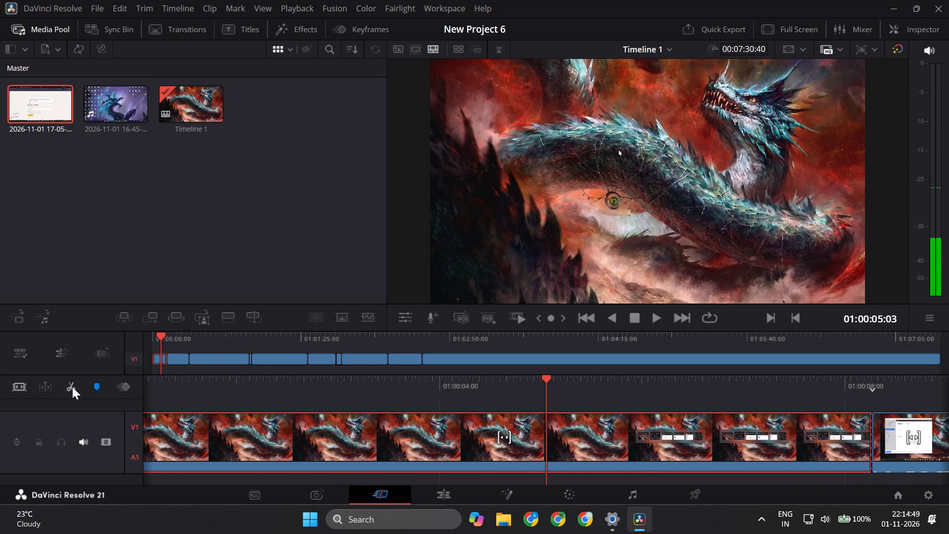
left_click(72, 387)
Review the timeline from the Loggy3 window clip through the wallpaper stretch to the Loggy3 website footage around 01:00:54.
scroll(266, 397, "left", 3)
scroll(431, 440, "left", 2)
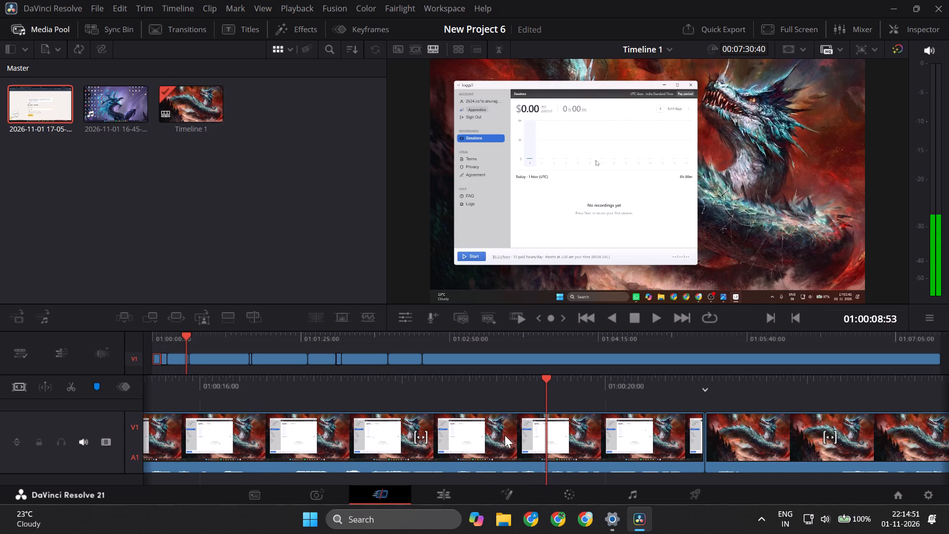
scroll(505, 435, "left", 1)
scroll(559, 429, "left", 1)
key("space")
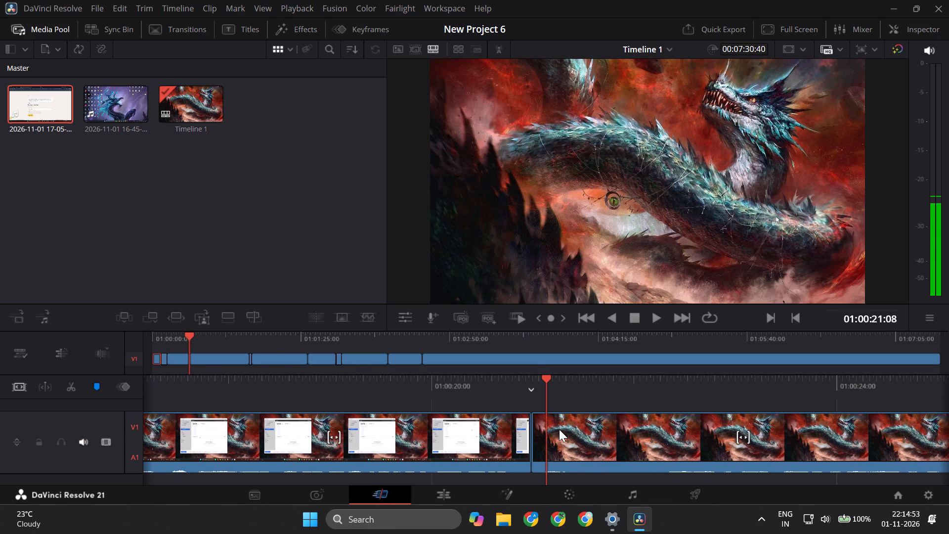
key("space")
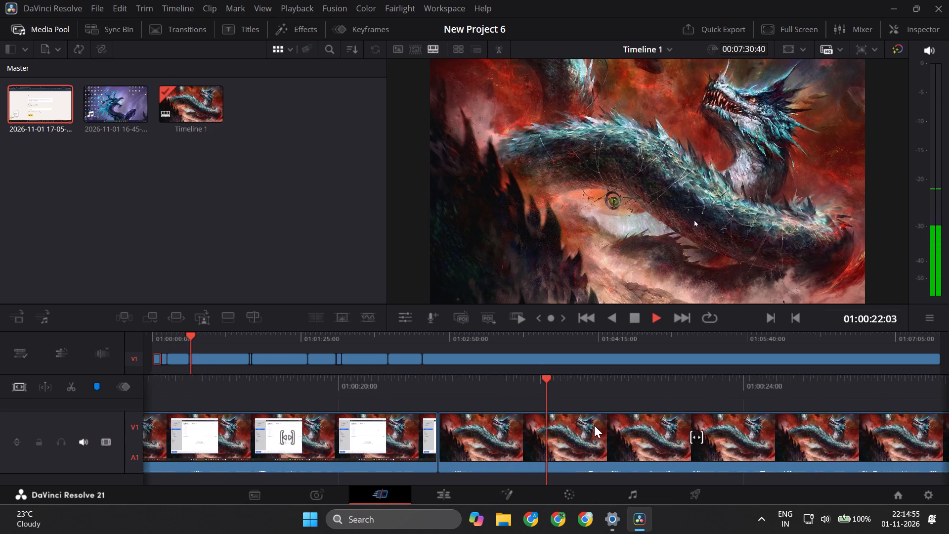
scroll(631, 426, "left", 4)
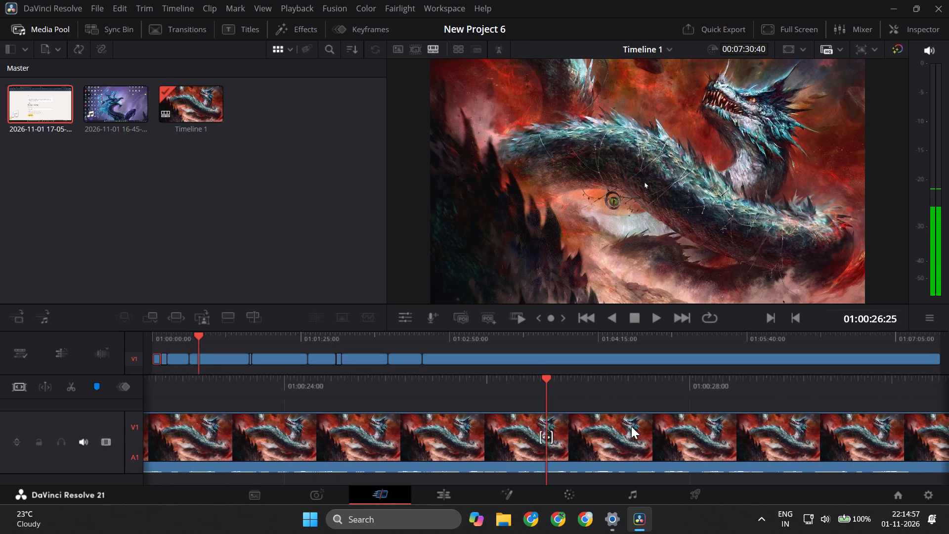
scroll(631, 426, "left", 6)
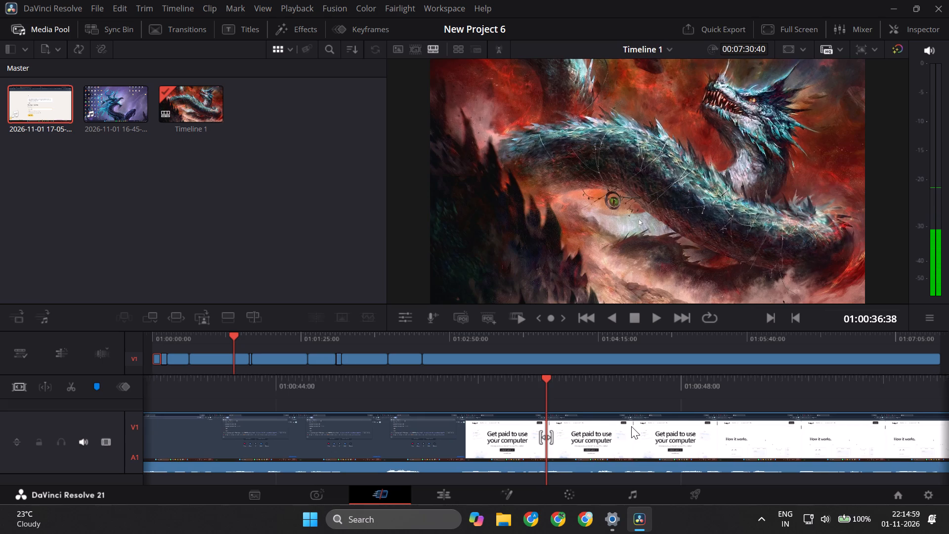
scroll(631, 426, "left", 4)
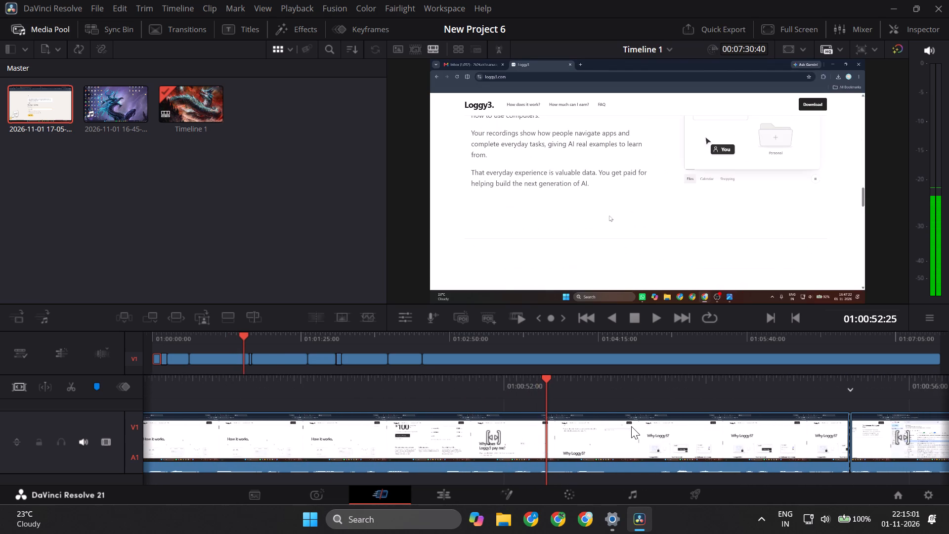
scroll(627, 426, "left", 2)
scroll(627, 426, "right", 3)
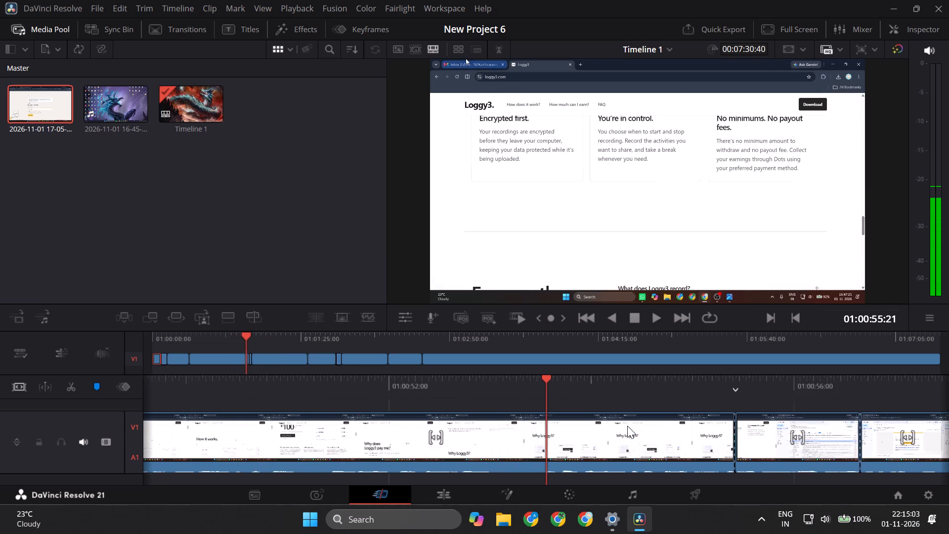
scroll(627, 426, "right", 1)
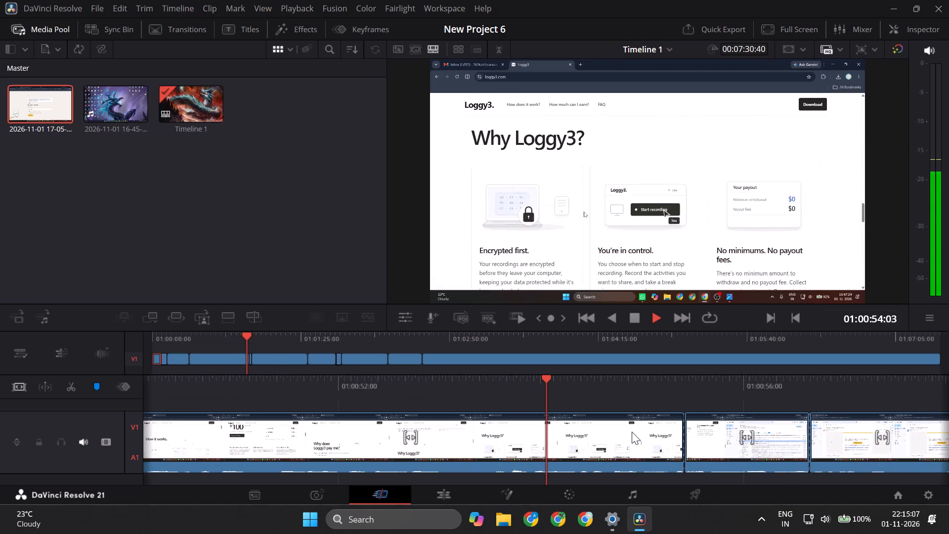
scroll(632, 432, "right", 9)
Recheck the wallpaper stretch around 01:00:37, before the window switcher appears, and replay the timeline from its opening.
scroll(632, 432, "left", 4)
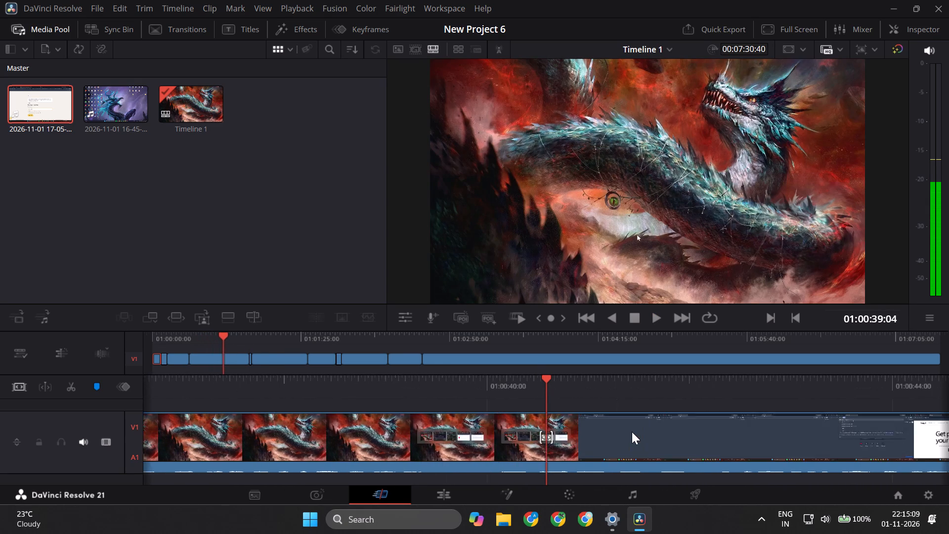
scroll(632, 432, "left", 1)
scroll(632, 432, "right", 1)
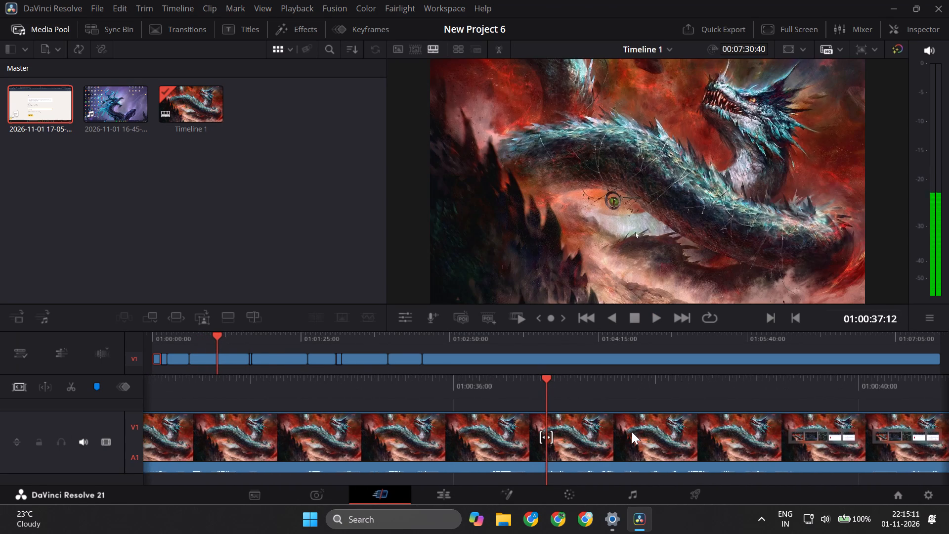
key("space")
key("space")
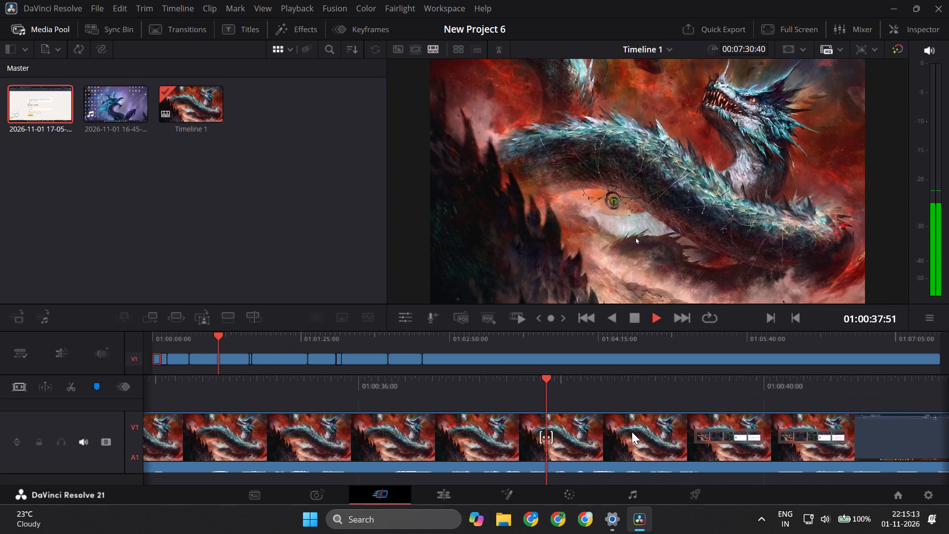
scroll(632, 432, "right", 7)
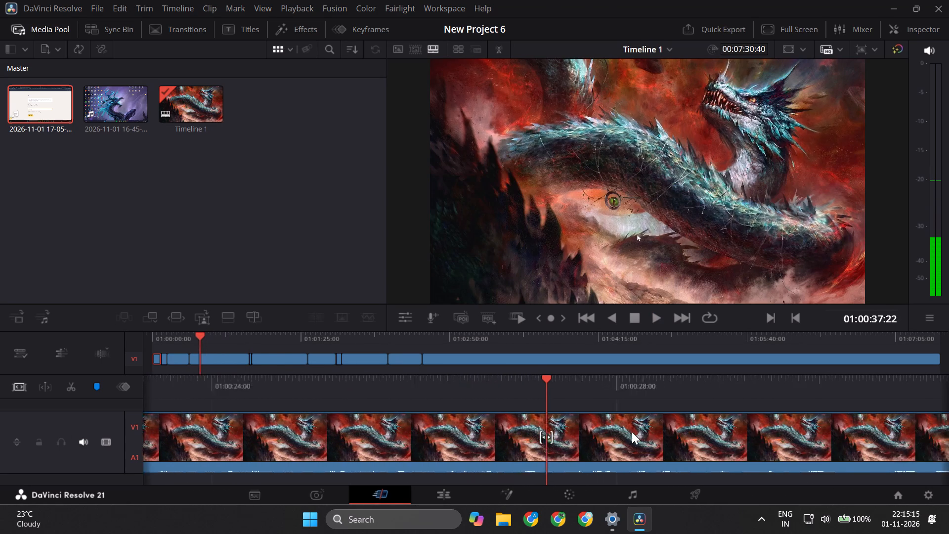
scroll(632, 432, "right", 7)
key("space")
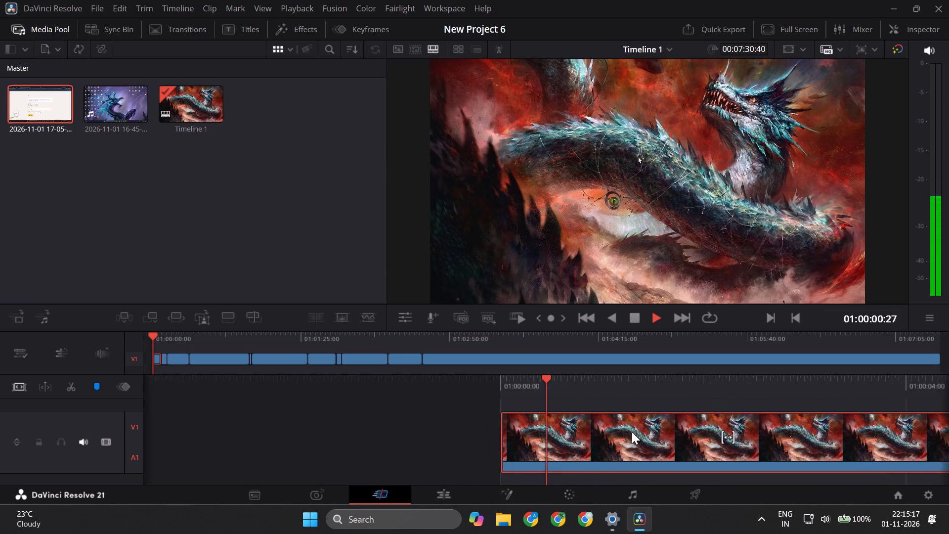
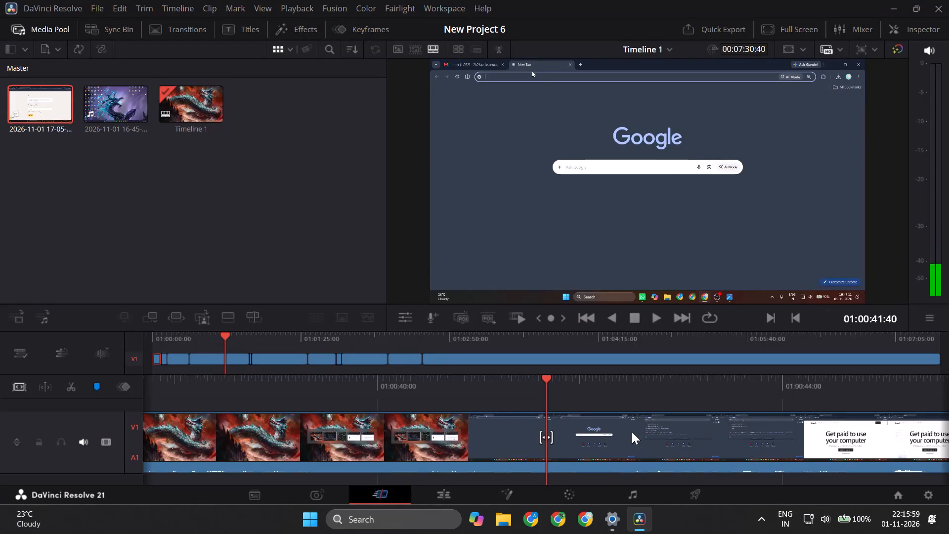
Review and replay the footage from the new browser tab around 01:00:41 to the Loggy3 home page around 01:00:45.
key("space")
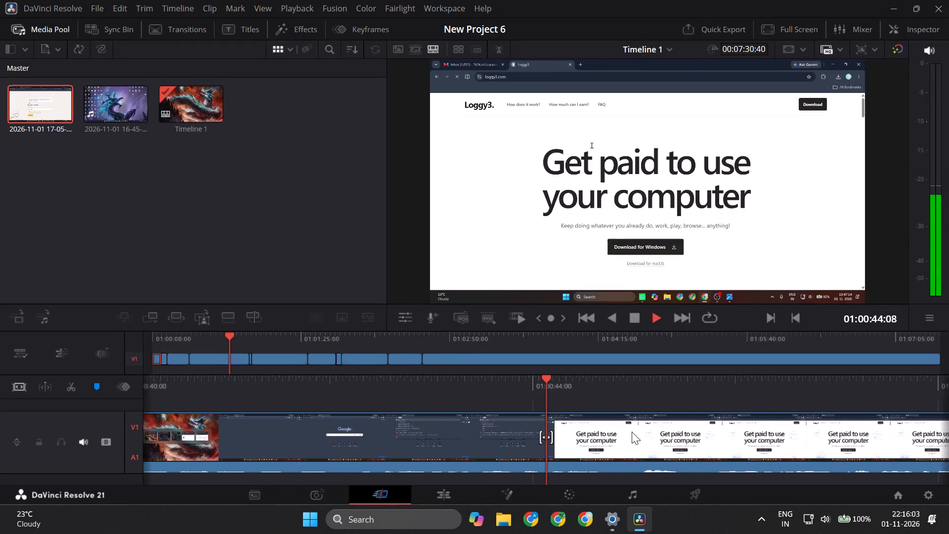
key("space")
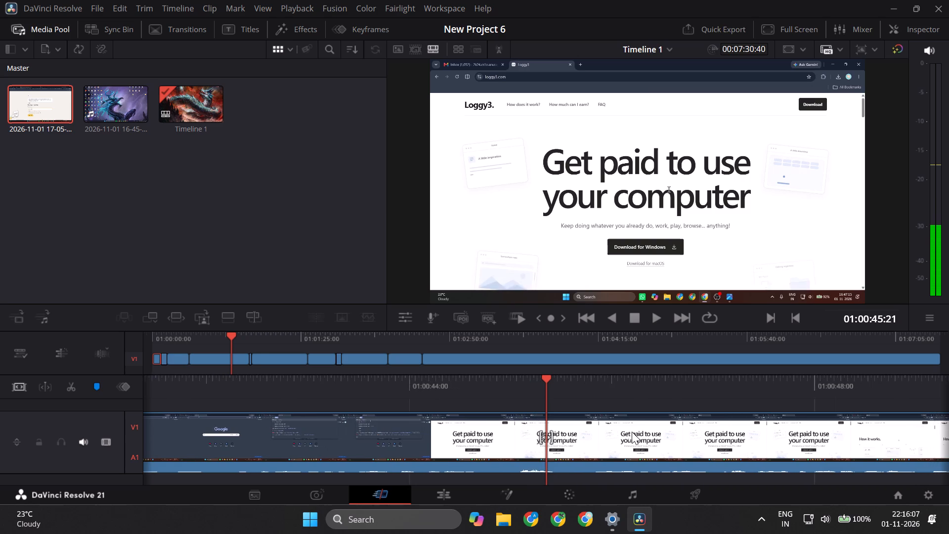
key("space")
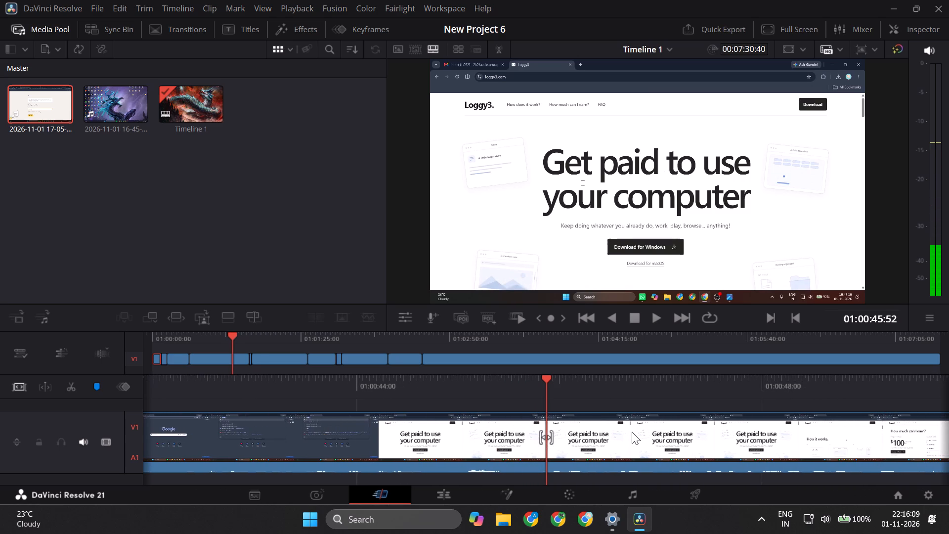
key("space")
key("space")
scroll(632, 432, "right", 2)
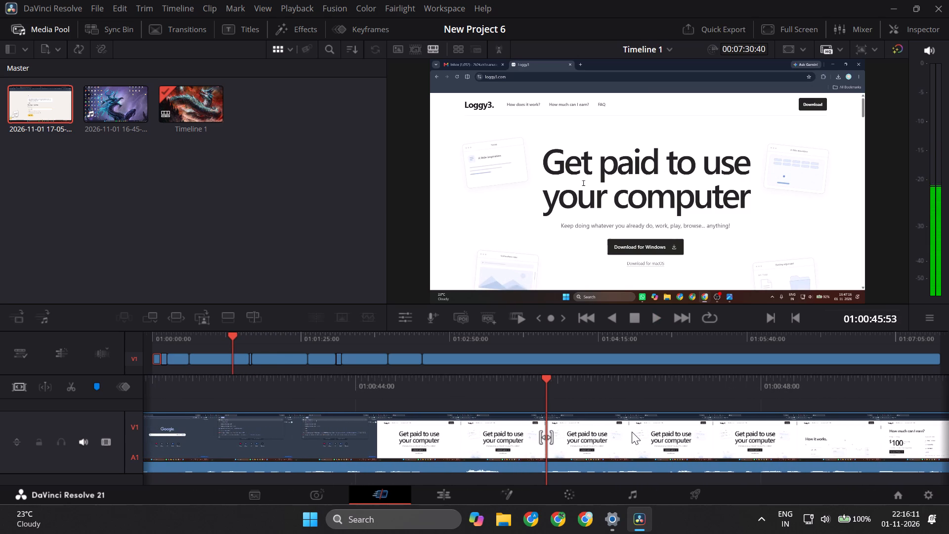
scroll(632, 432, "right", 3)
key("space")
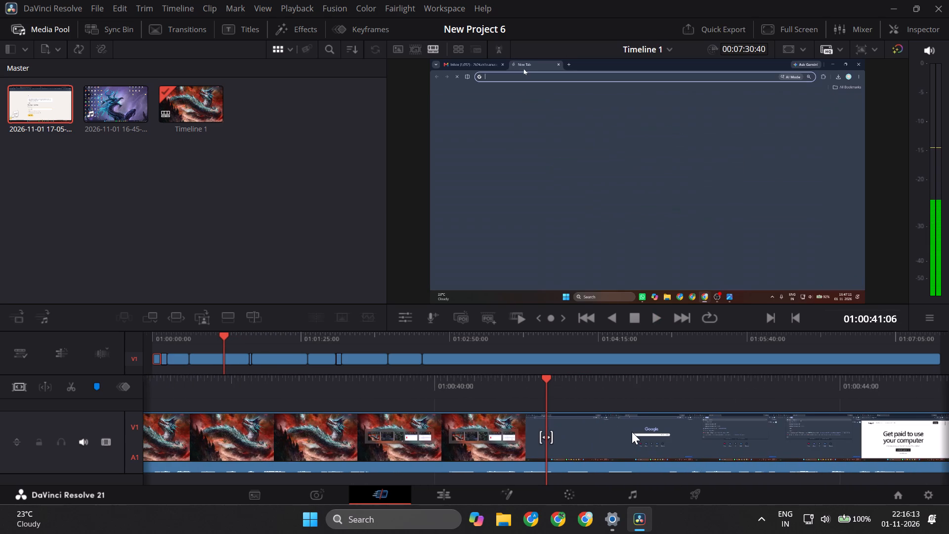
key("space")
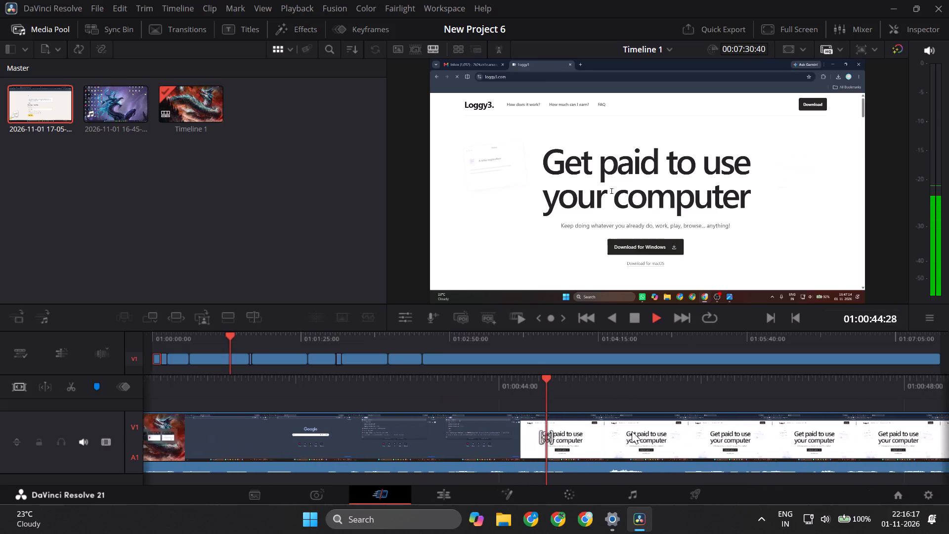
Split the clip at 01:00:45:35, on the fully loaded Loggy3 home page, and delete the piece before the cut.
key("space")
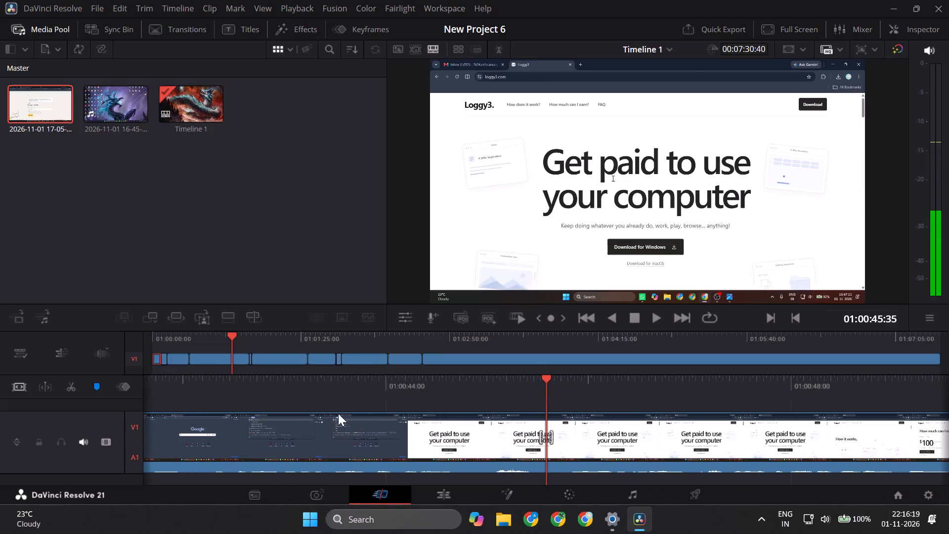
left_click(73, 386)
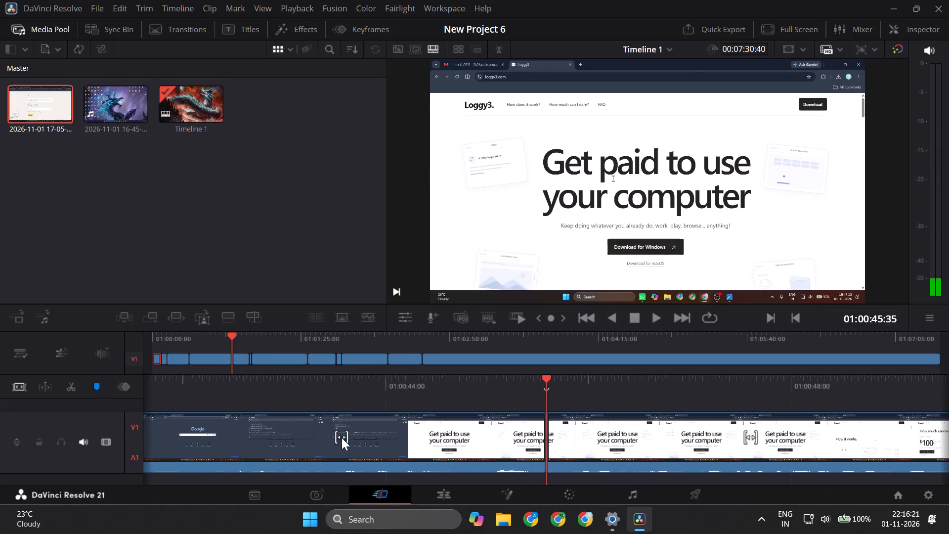
left_click(346, 438)
key("Delete")
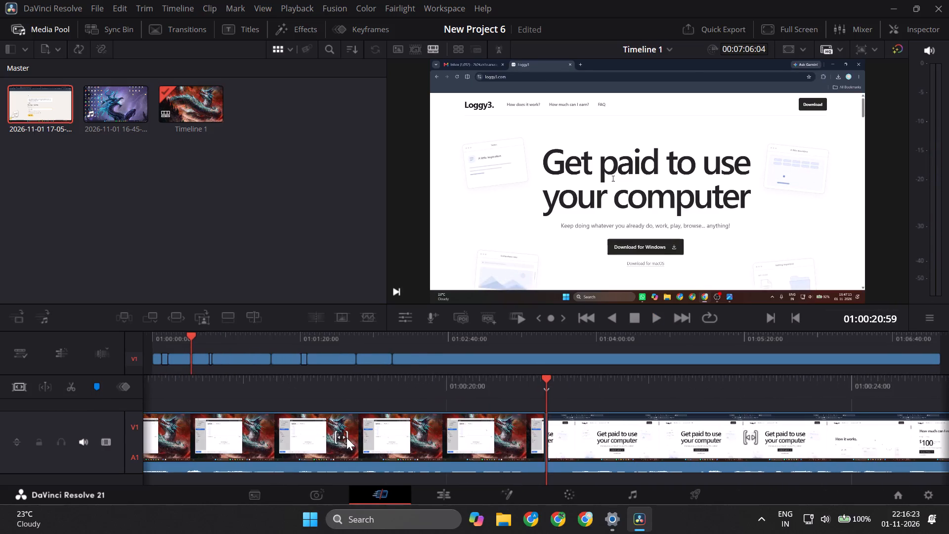
Play back the Loggy3 website footage from the new cut on the home page.
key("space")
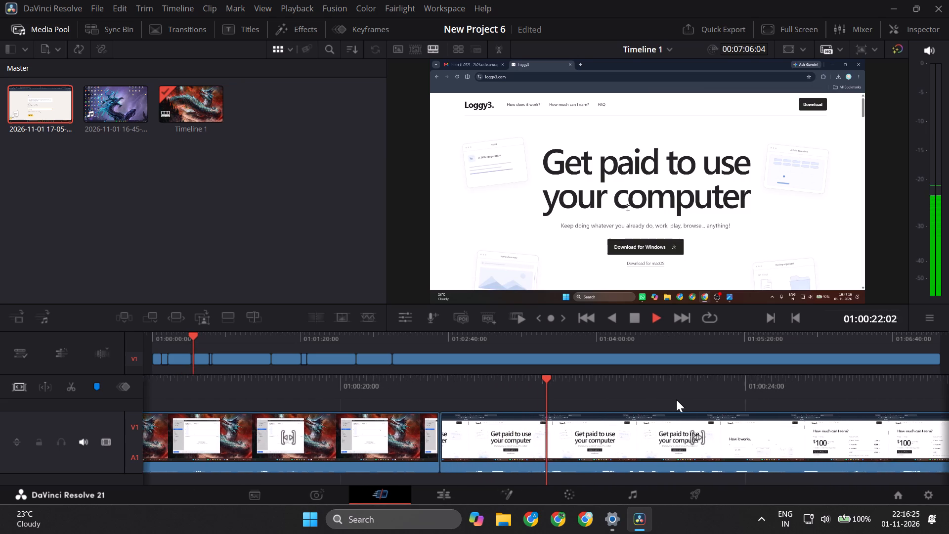
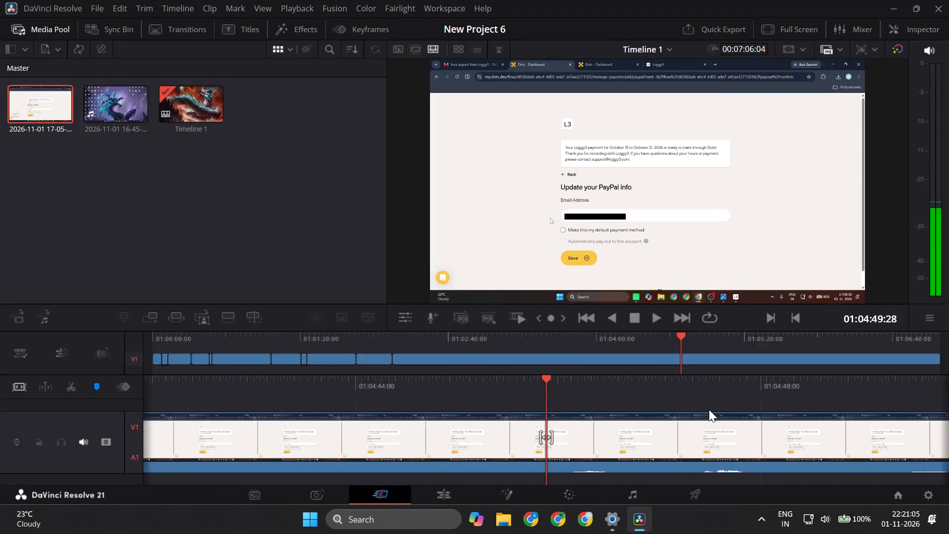
Split the timeline clip at about 01:04:27, just before the email field on the PayPal info page is filled in.
scroll(709, 409, "right", 9)
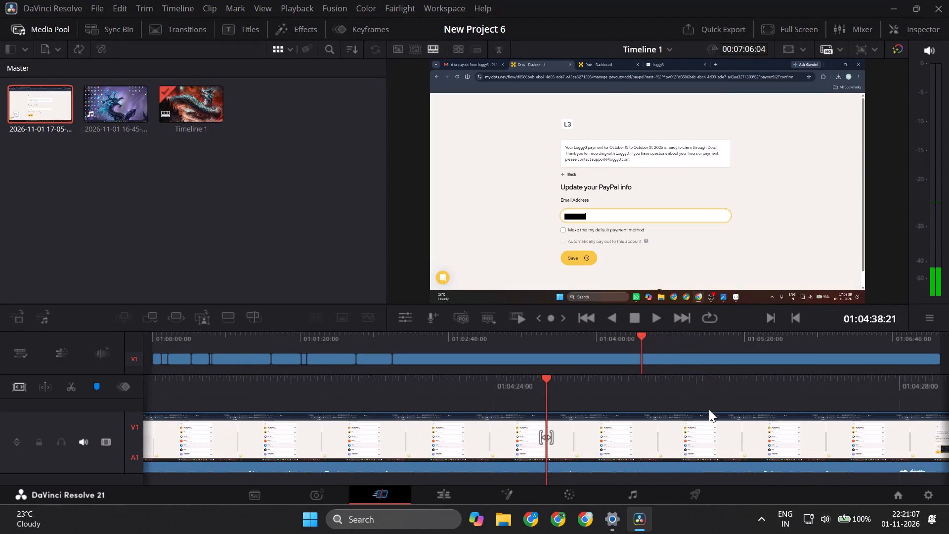
scroll(709, 409, "left", 1)
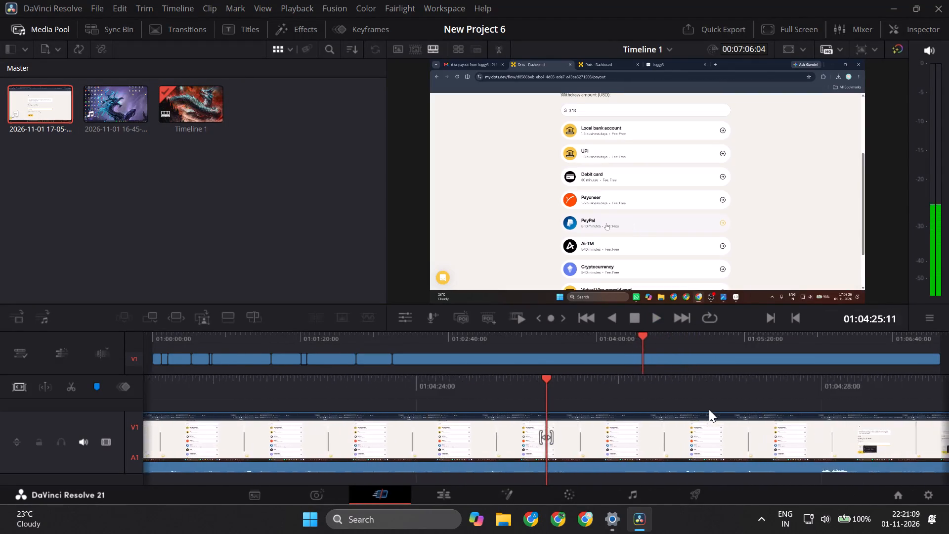
scroll(709, 409, "left", 1)
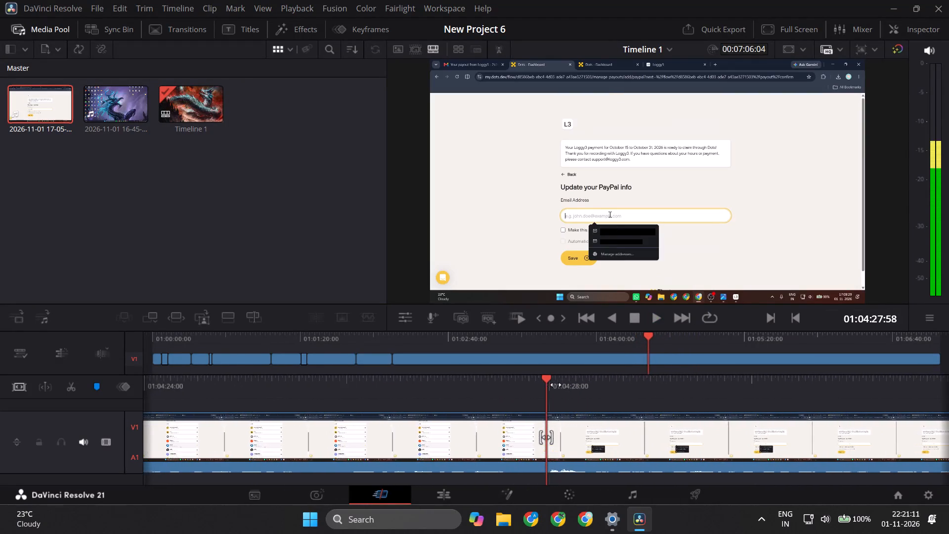
scroll(556, 385, "left", 1)
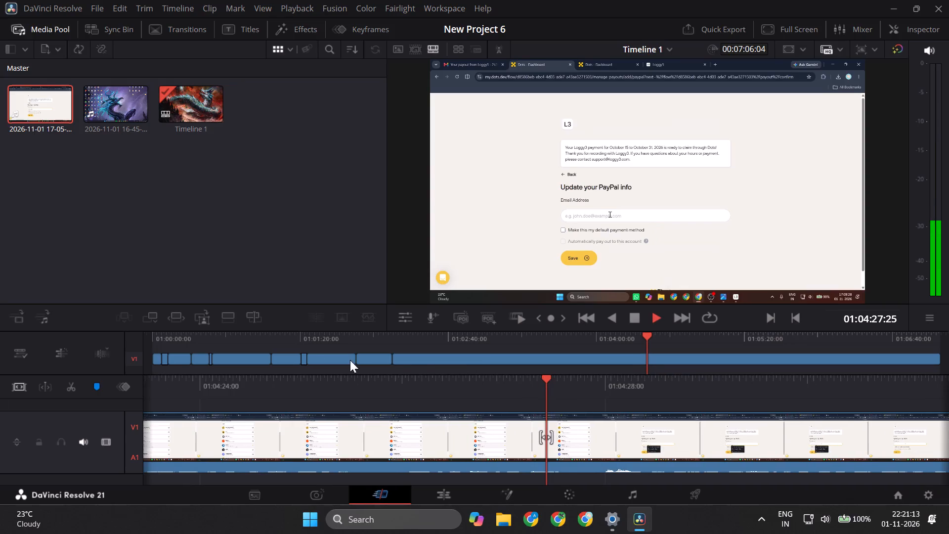
scroll(241, 350, "left", 1)
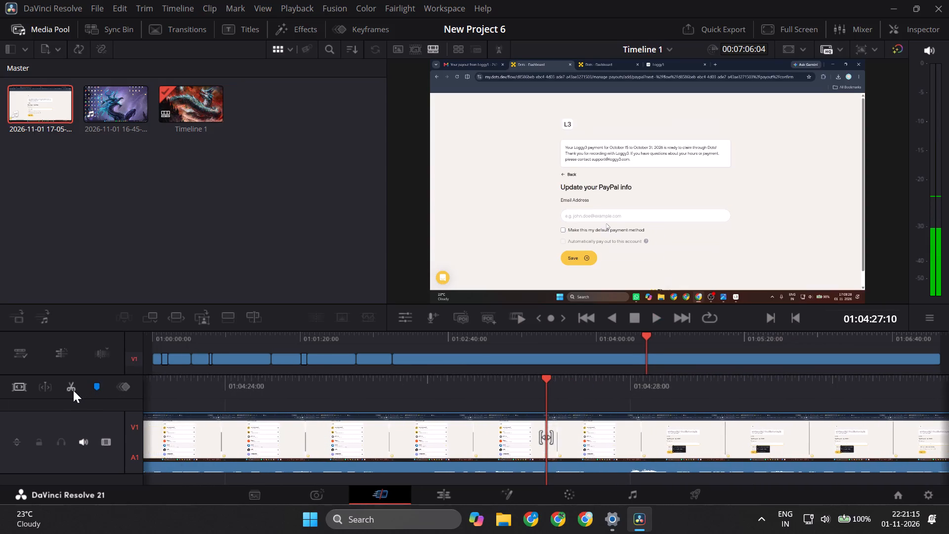
scroll(73, 390, "left", 1)
left_click(73, 390)
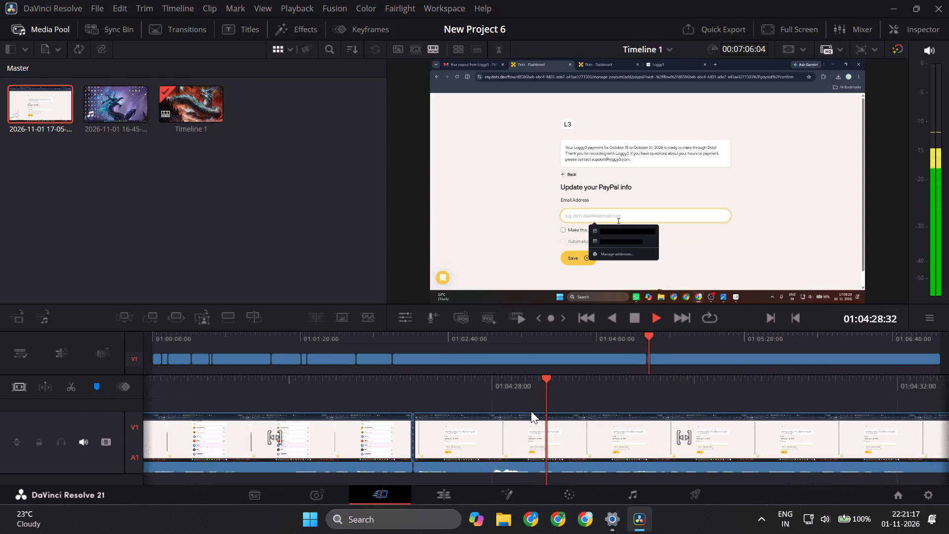
Split the clip at about 01:05:08, where the Account Ownership Confirmation dialog appears after the PayPal email entry.
scroll(590, 411, "left", 2)
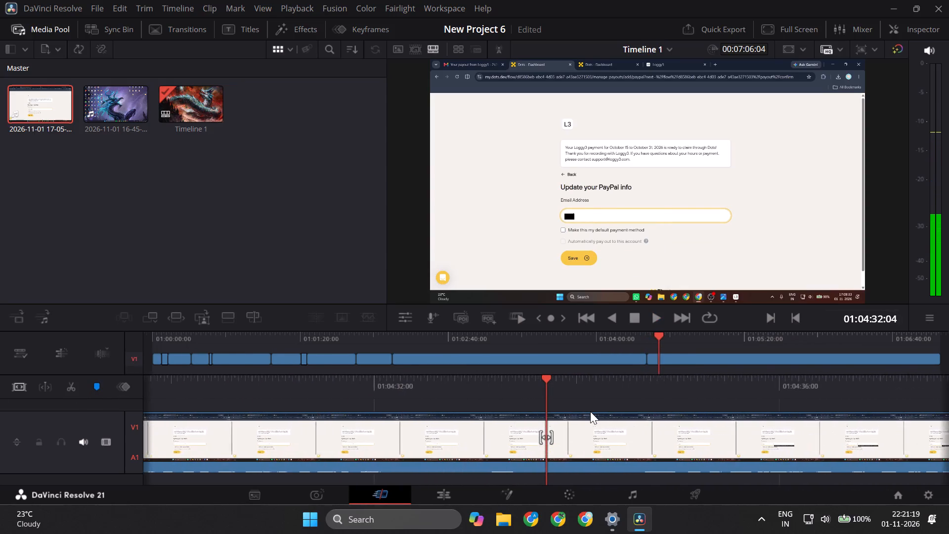
scroll(590, 411, "left", 3)
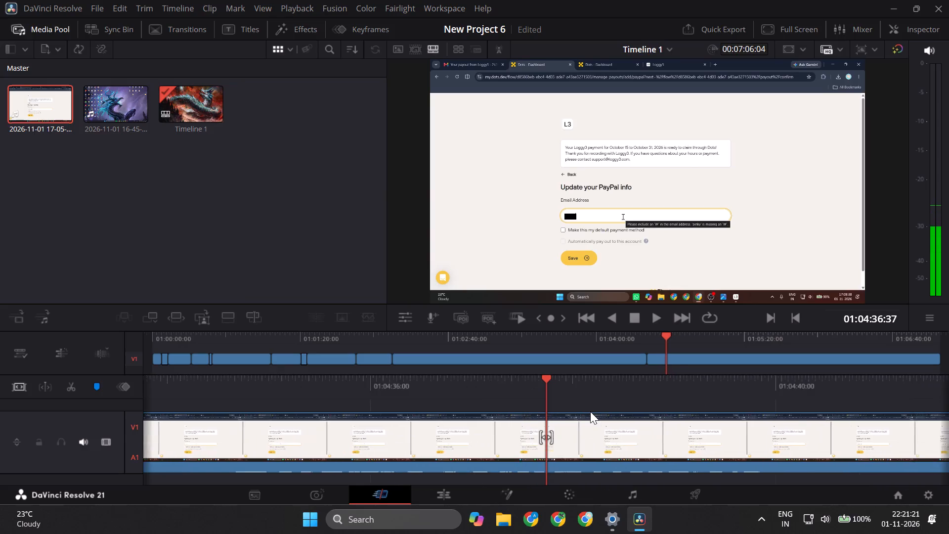
scroll(590, 411, "left", 5)
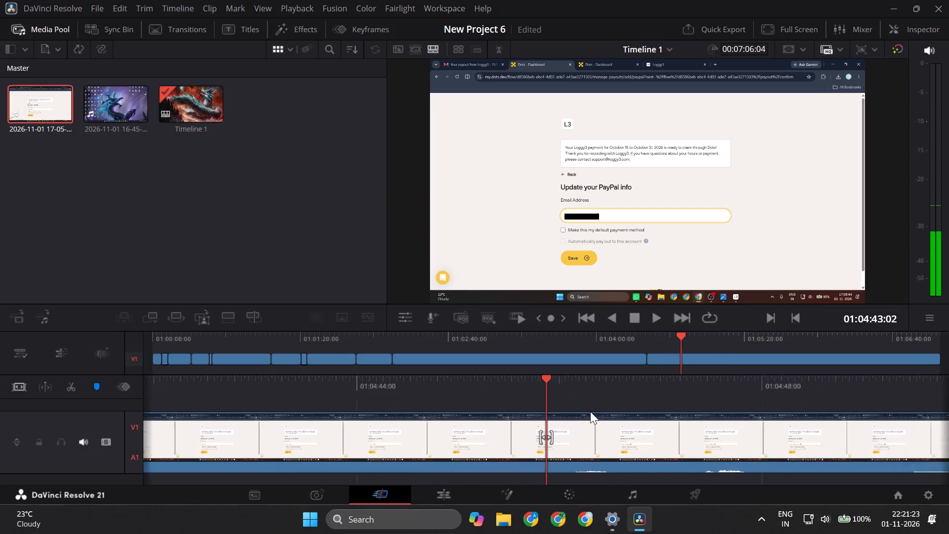
scroll(590, 411, "left", 3)
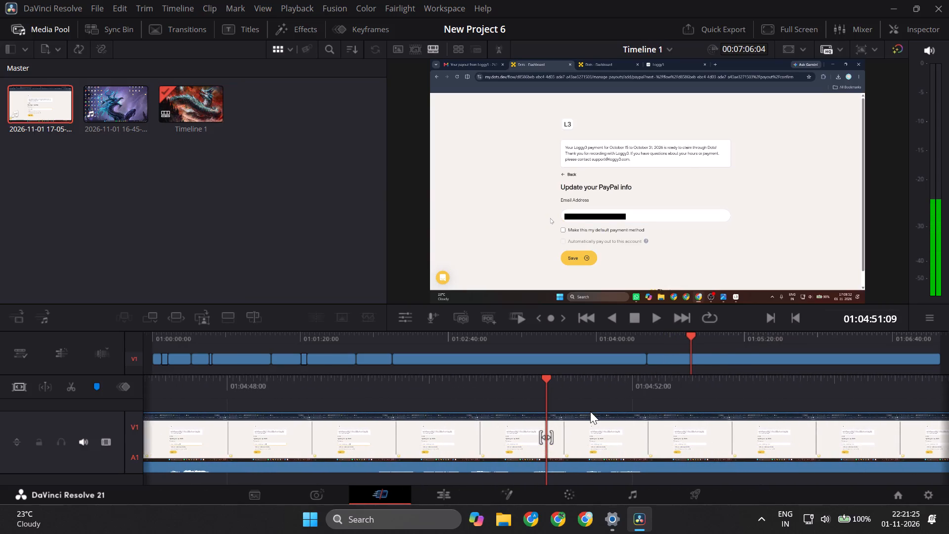
scroll(590, 411, "left", 4)
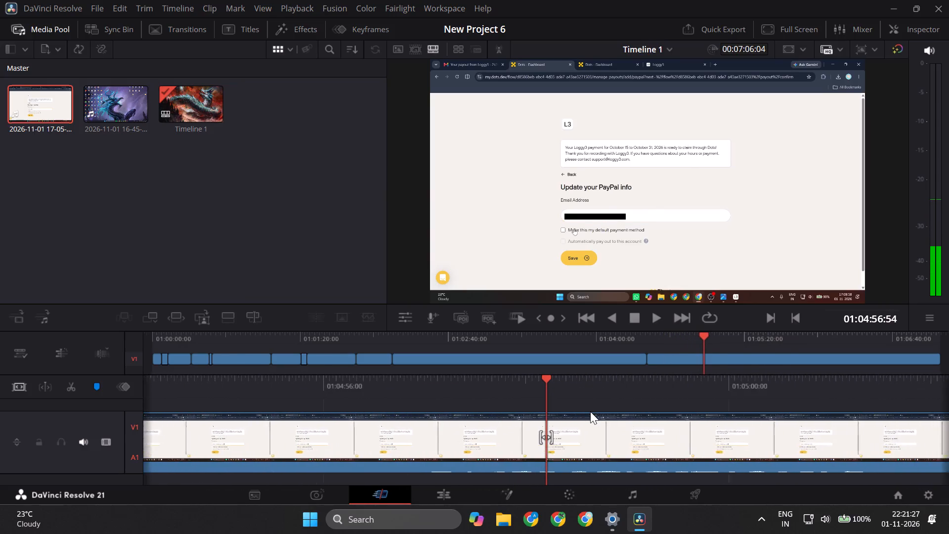
scroll(590, 411, "left", 7)
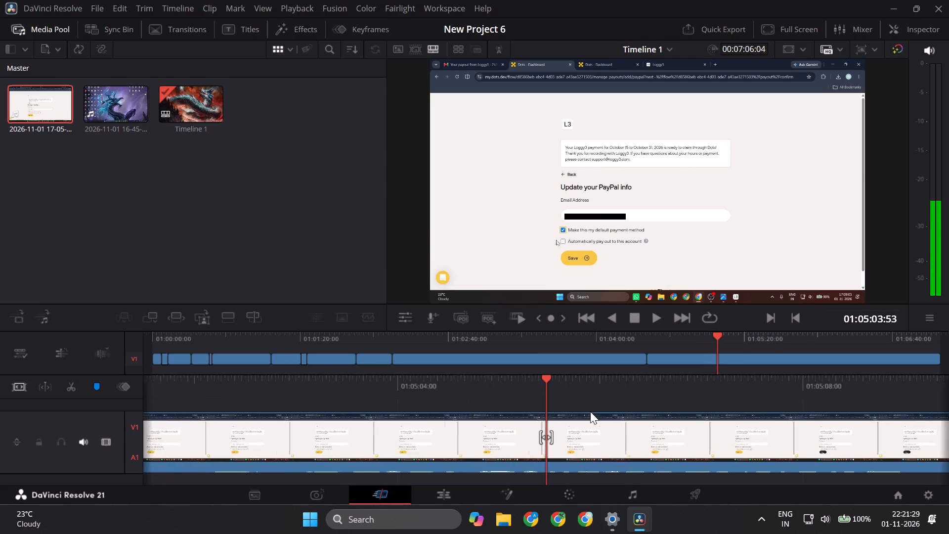
scroll(590, 411, "left", 1)
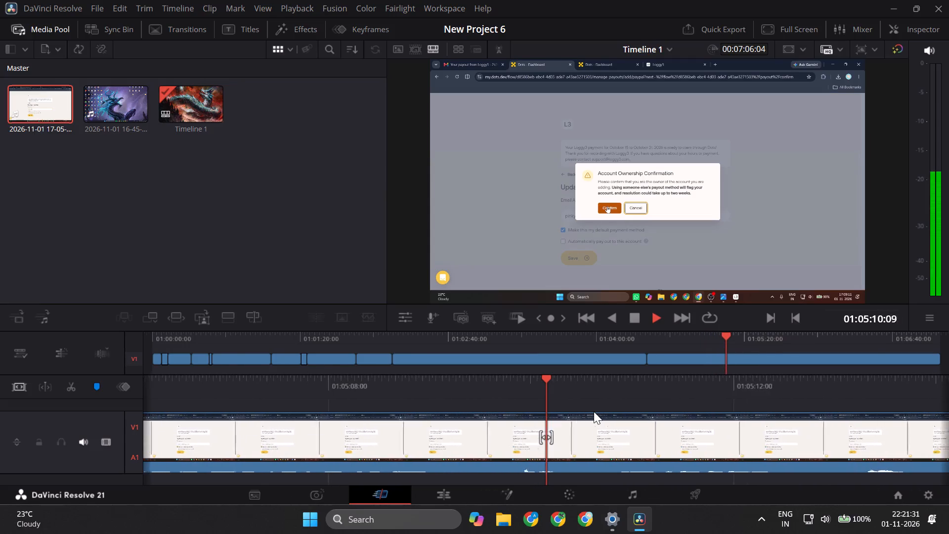
scroll(594, 411, "right", 1)
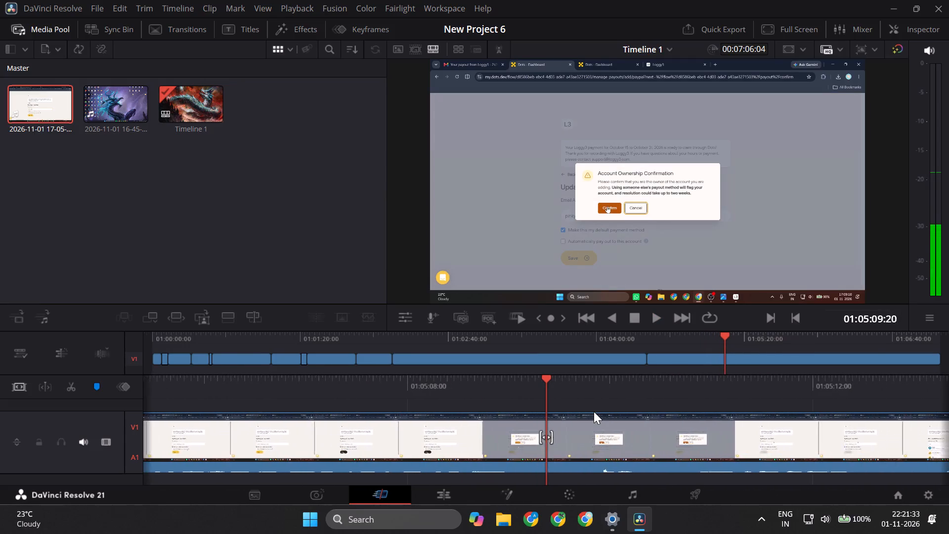
scroll(594, 411, "right", 2)
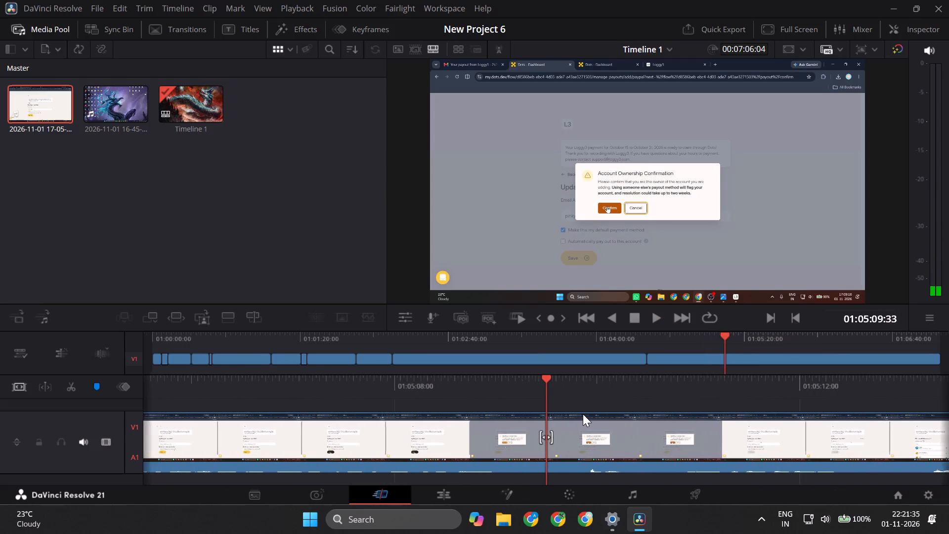
scroll(583, 414, "right", 1)
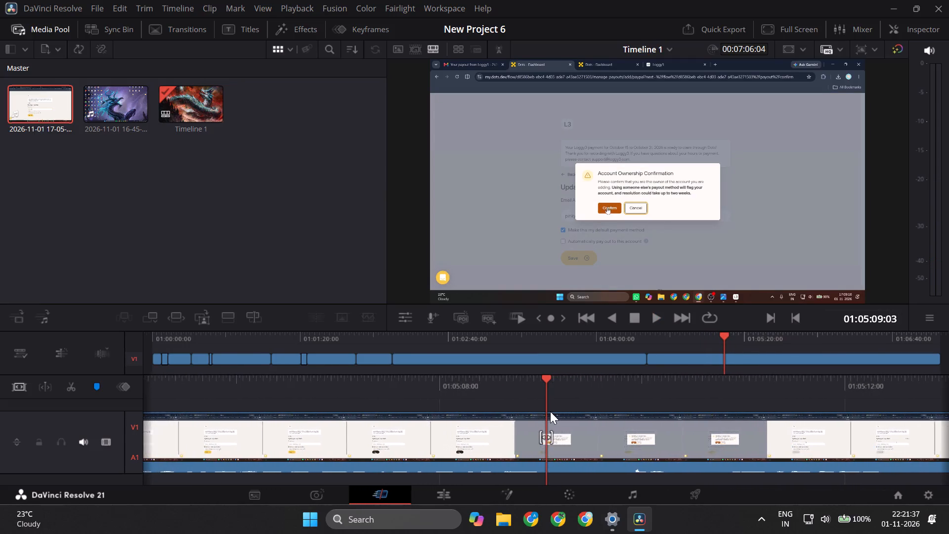
scroll(550, 411, "right", 1)
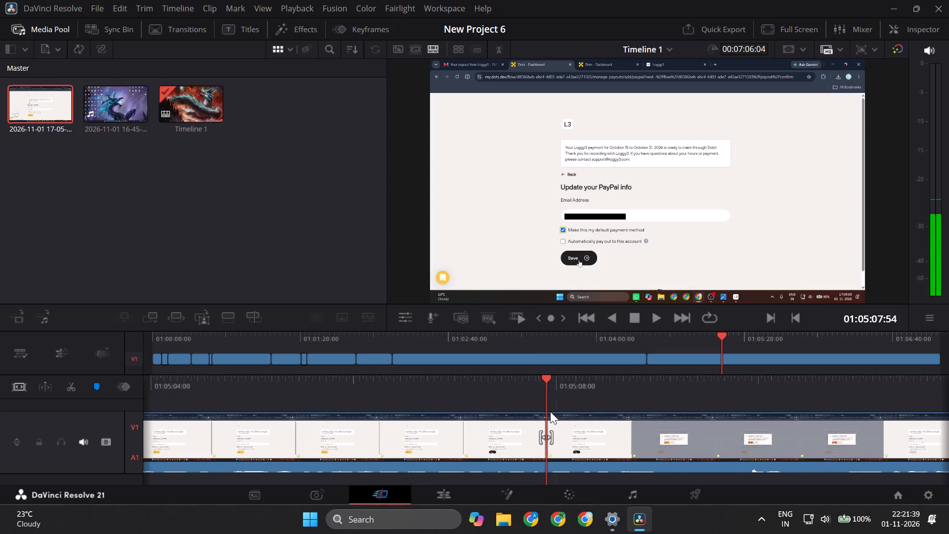
scroll(550, 411, "right", 1)
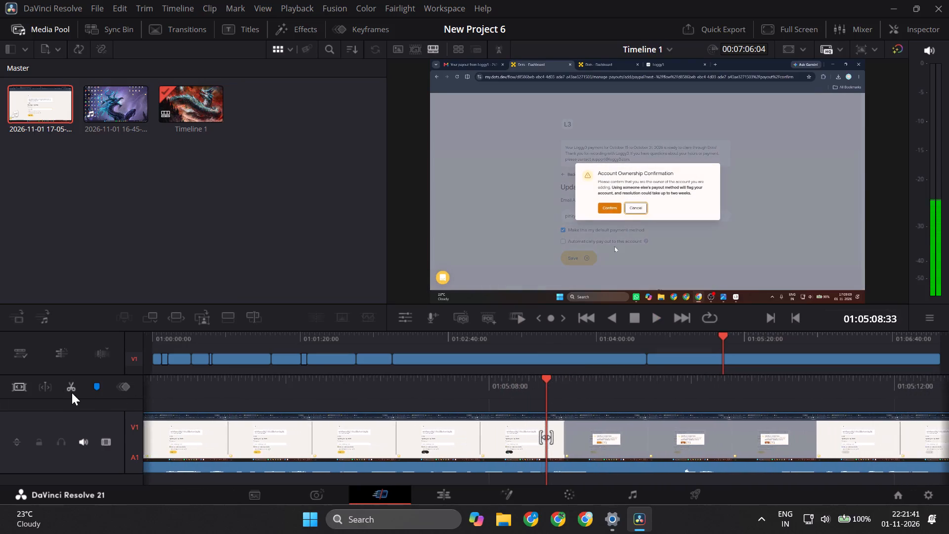
scroll(72, 393, "right", 1)
left_click(71, 390)
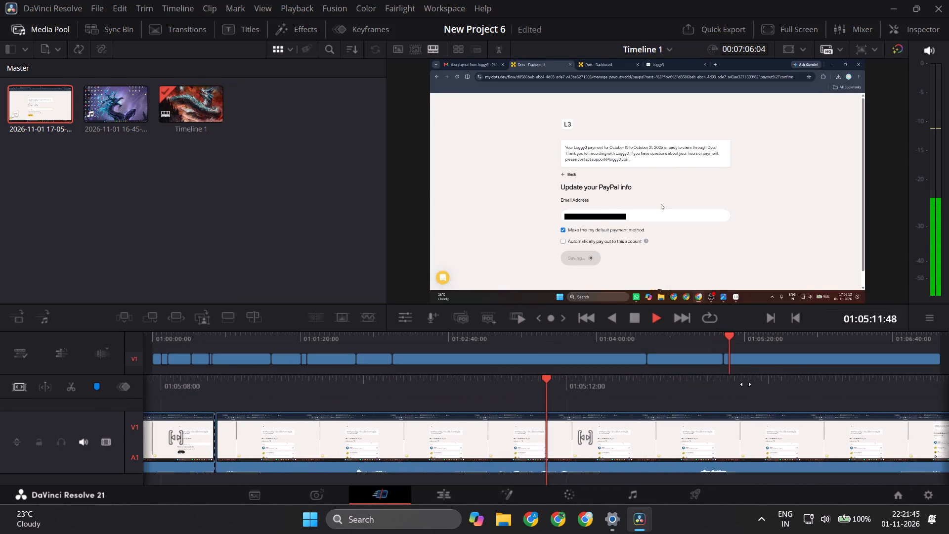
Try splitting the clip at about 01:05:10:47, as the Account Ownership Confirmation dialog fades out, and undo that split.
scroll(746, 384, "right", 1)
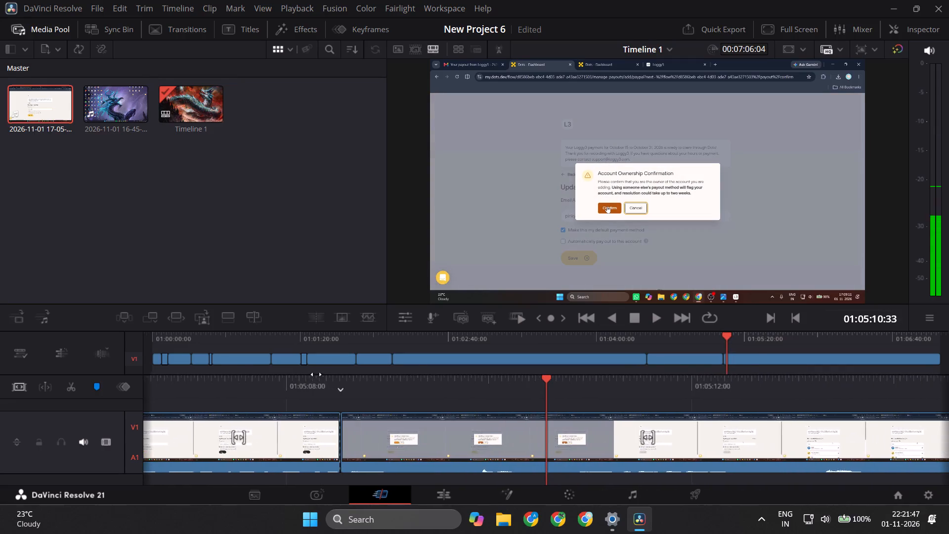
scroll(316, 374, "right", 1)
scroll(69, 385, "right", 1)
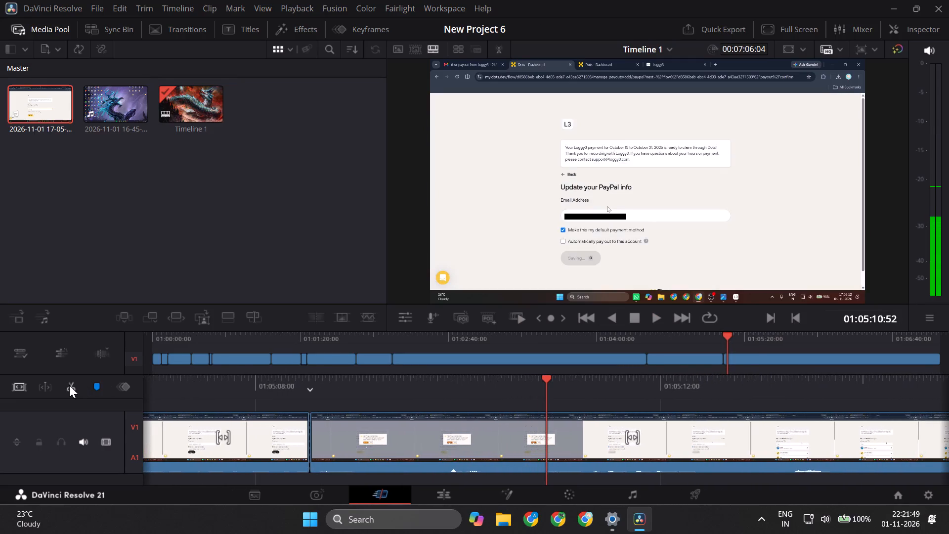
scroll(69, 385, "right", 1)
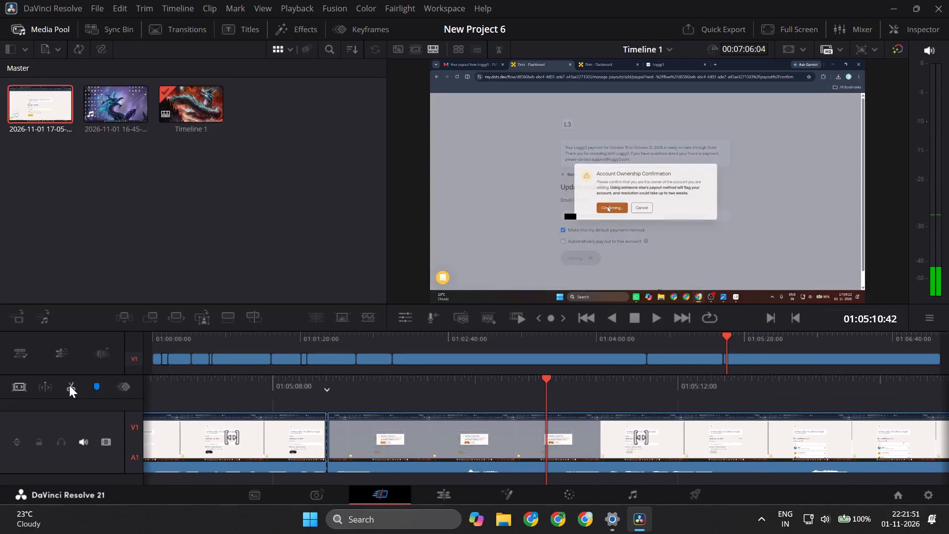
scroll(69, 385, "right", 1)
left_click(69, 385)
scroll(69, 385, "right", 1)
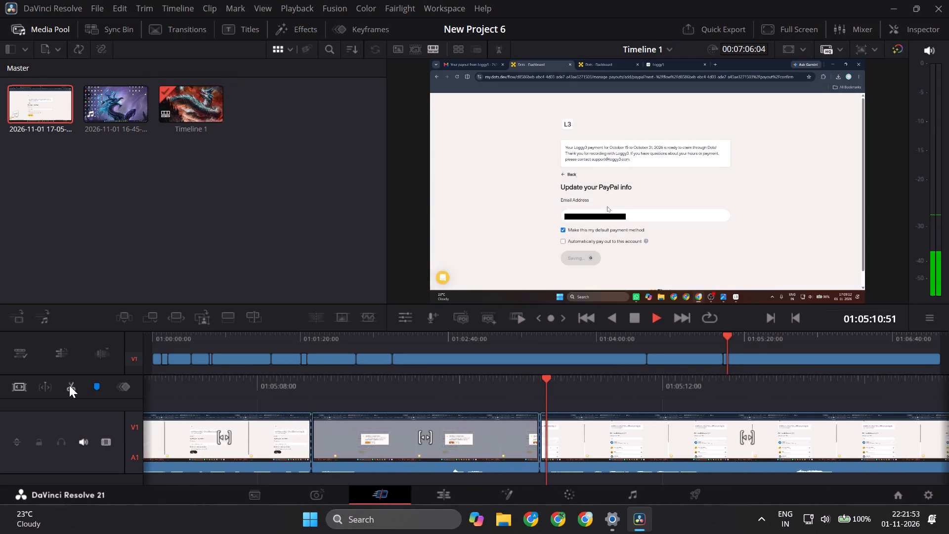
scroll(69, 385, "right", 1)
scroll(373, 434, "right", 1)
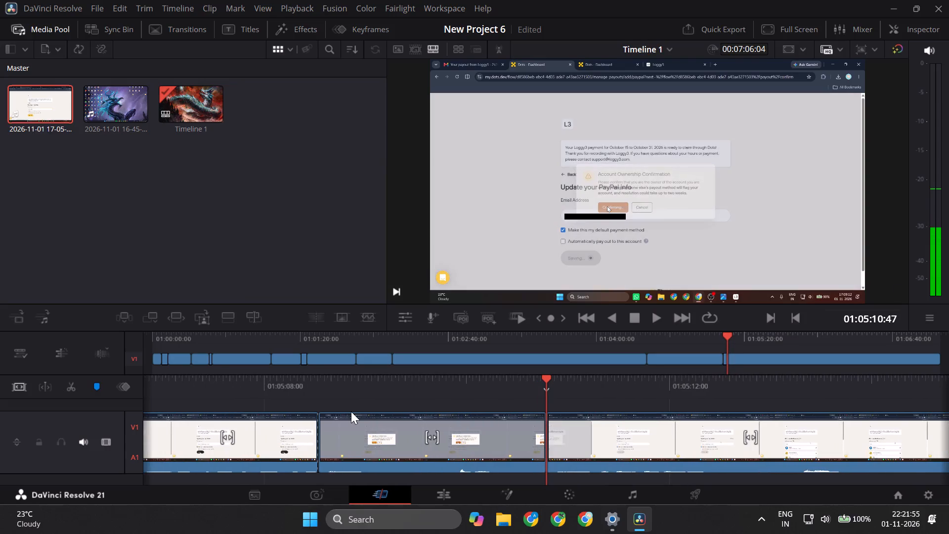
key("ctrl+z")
Split the clip slightly earlier, at about 01:05:10:40, while the Account Ownership Confirmation dialog is still fully shown.
scroll(350, 411, "right", 1)
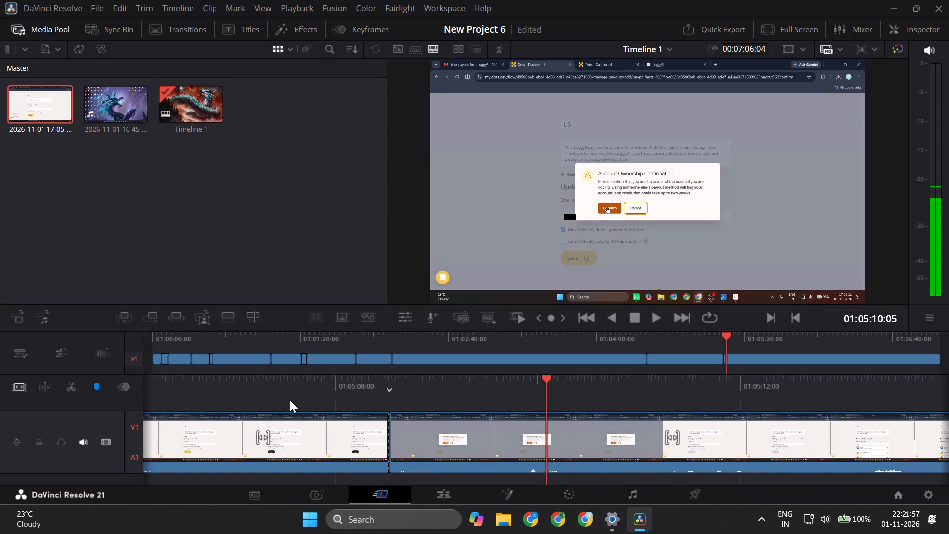
scroll(290, 400, "right", 1)
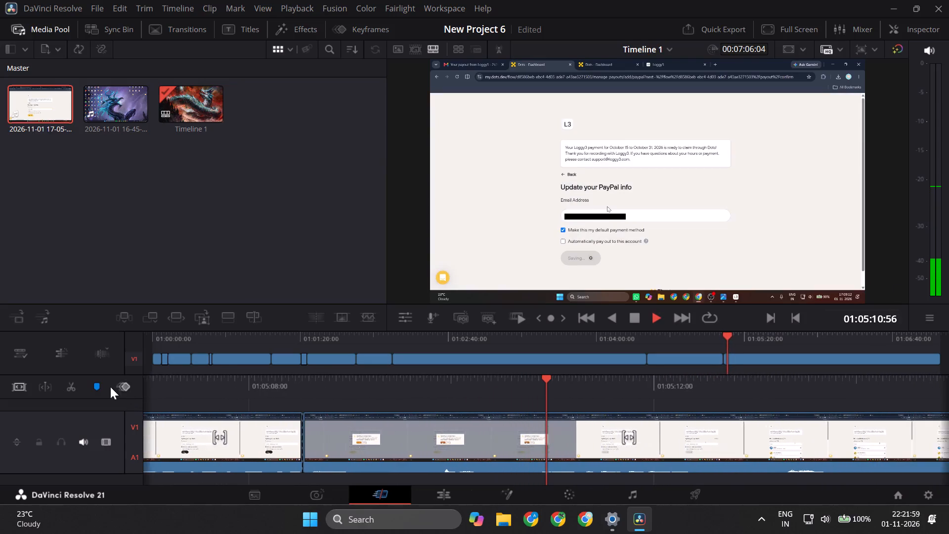
scroll(86, 384, "right", 1)
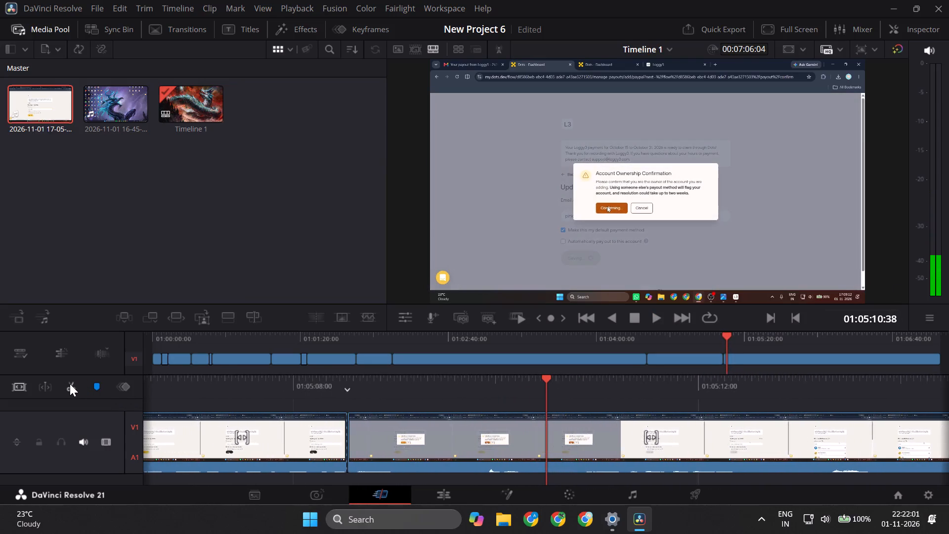
scroll(70, 384, "right", 2)
left_click(70, 384)
scroll(70, 384, "right", 1)
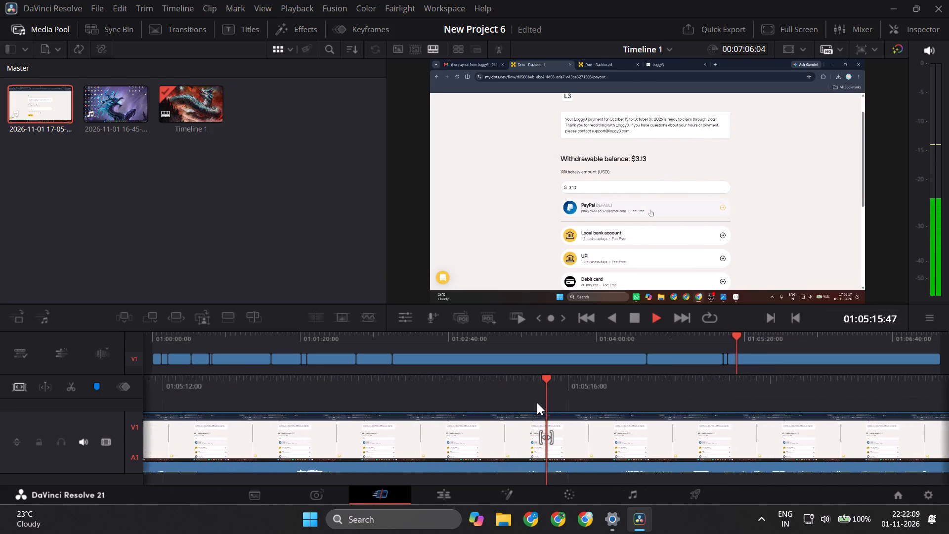
key("space")
scroll(537, 402, "left", 1)
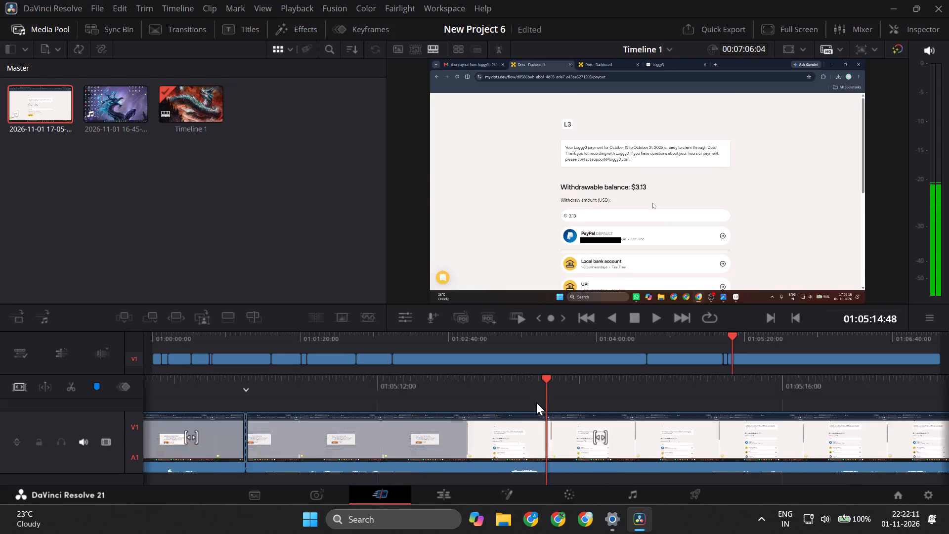
scroll(536, 402, "left", 1)
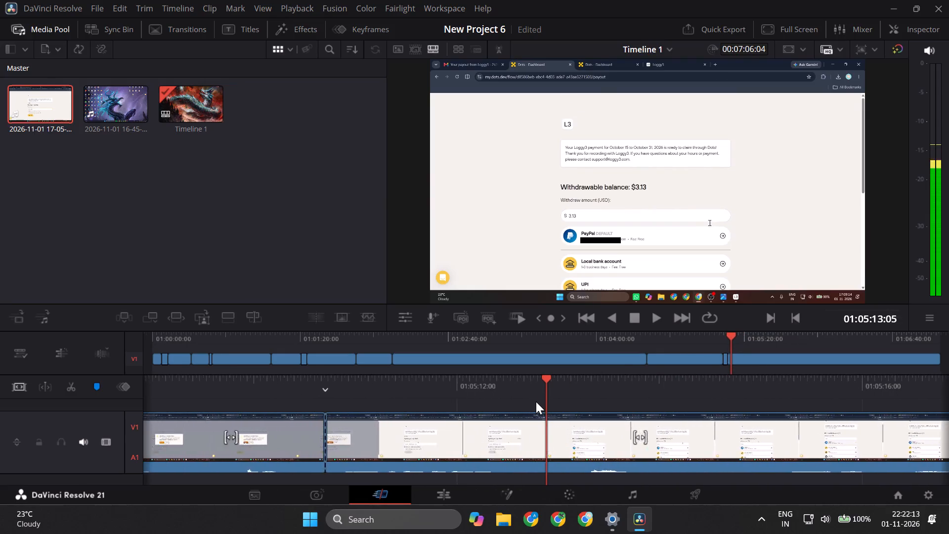
scroll(536, 401, "left", 1)
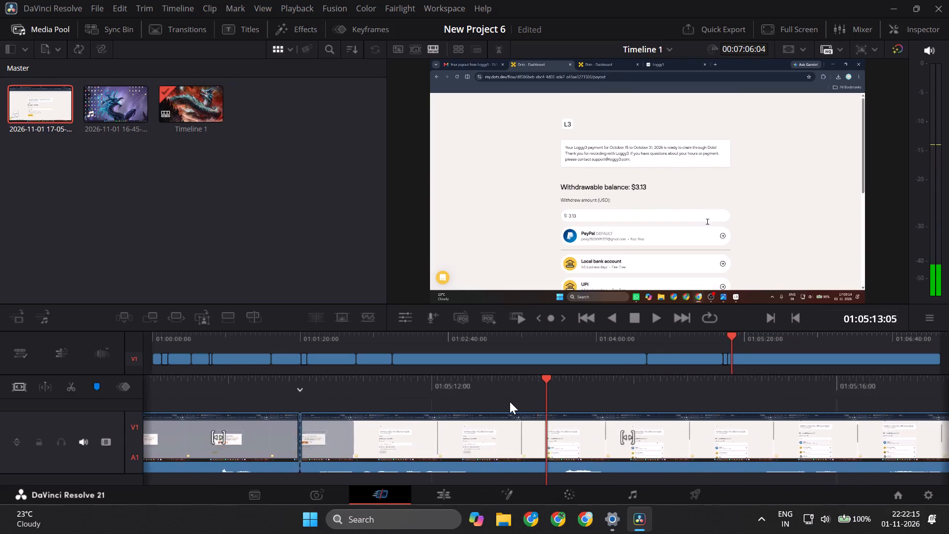
scroll(510, 401, "left", 1)
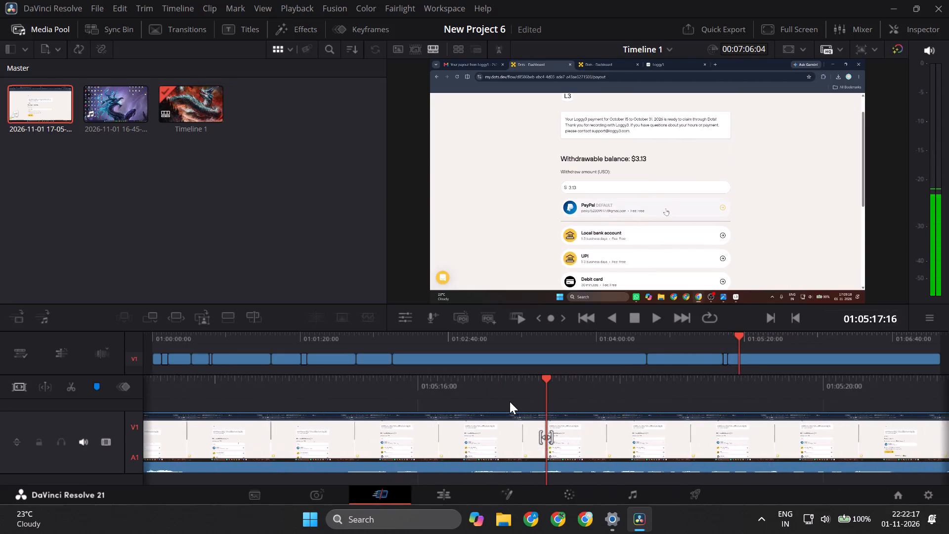
scroll(510, 401, "left", 5)
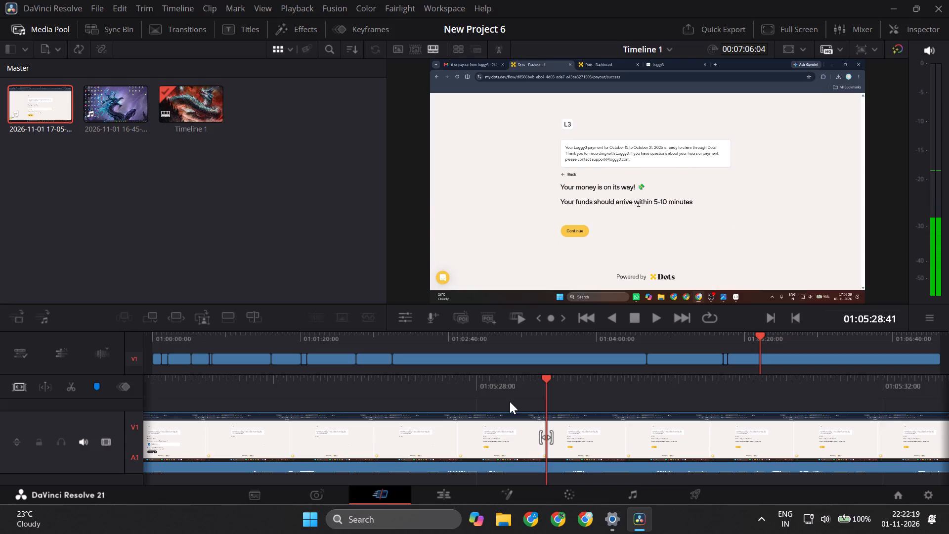
scroll(510, 401, "left", 5)
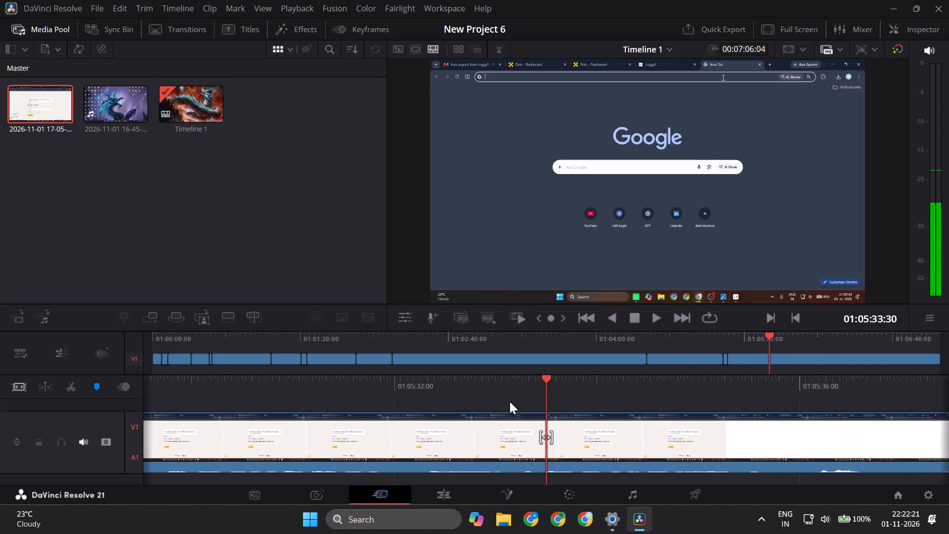
scroll(510, 401, "left", 1)
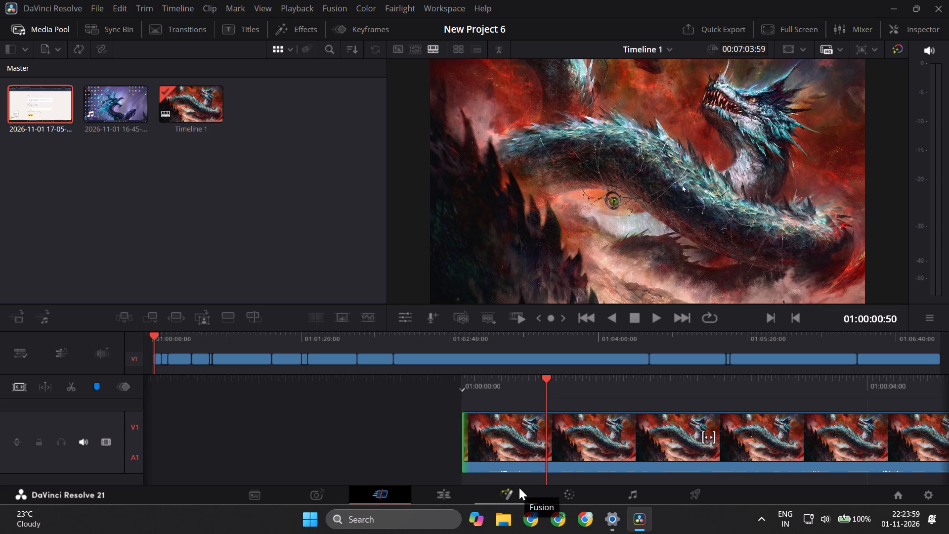
left_click(573, 497)
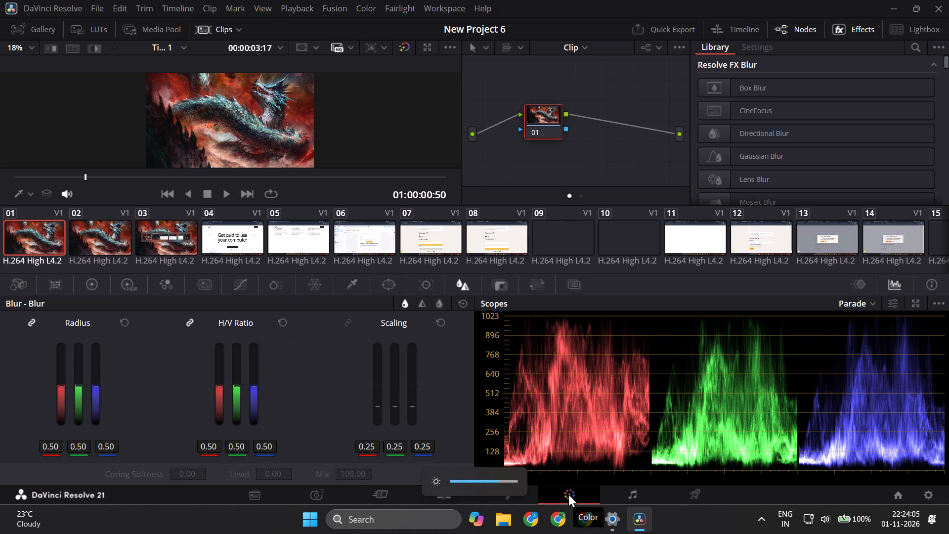
left_click(395, 290)
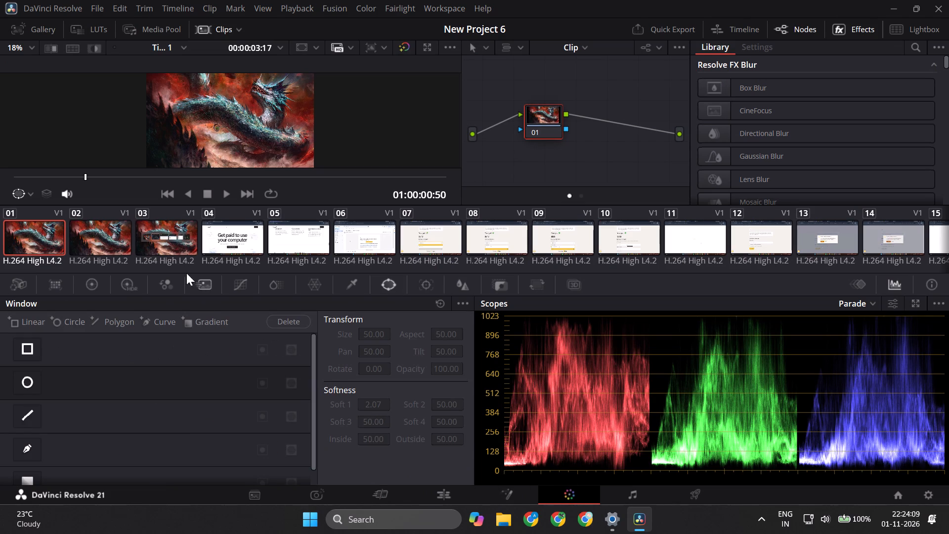
left_click_drag(84, 178, 96, 178)
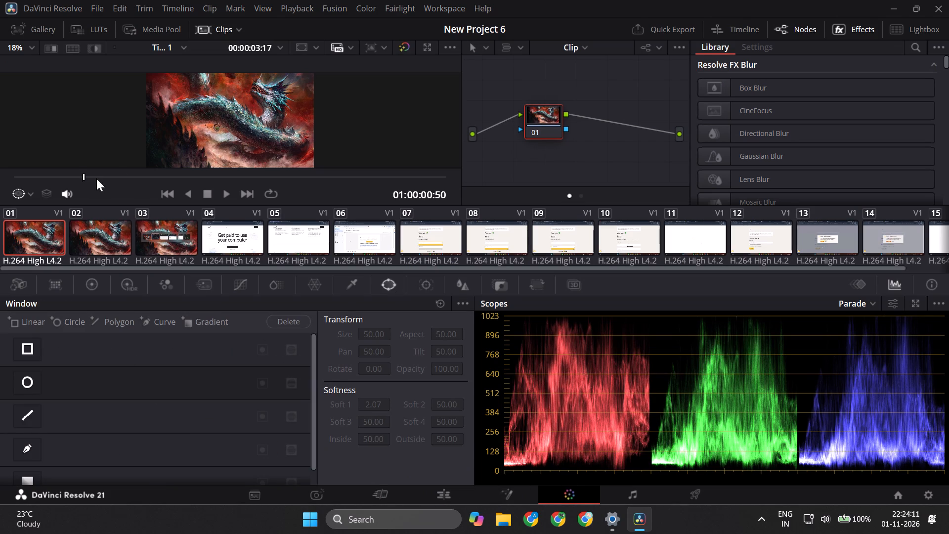
left_click_drag(96, 178, 449, 190)
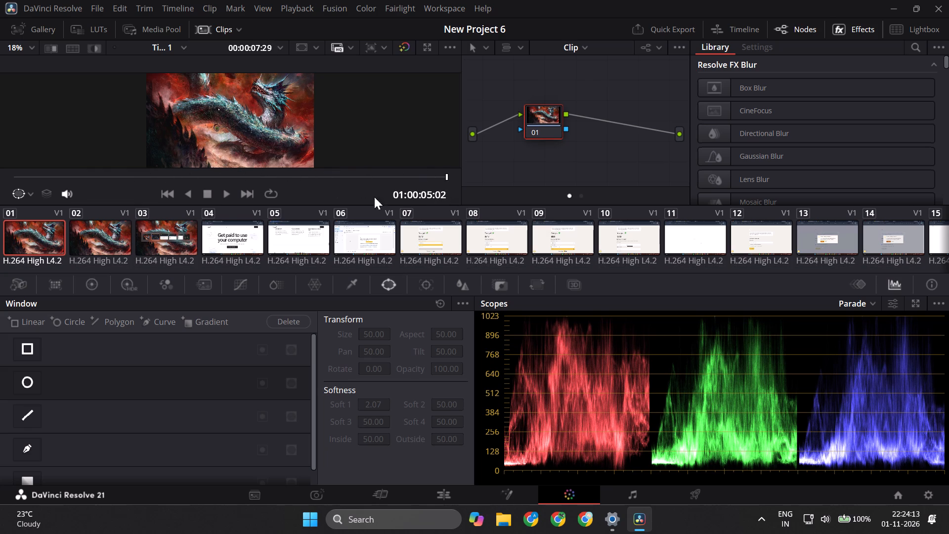
left_click(113, 233)
left_click_drag(14, 176, 193, 183)
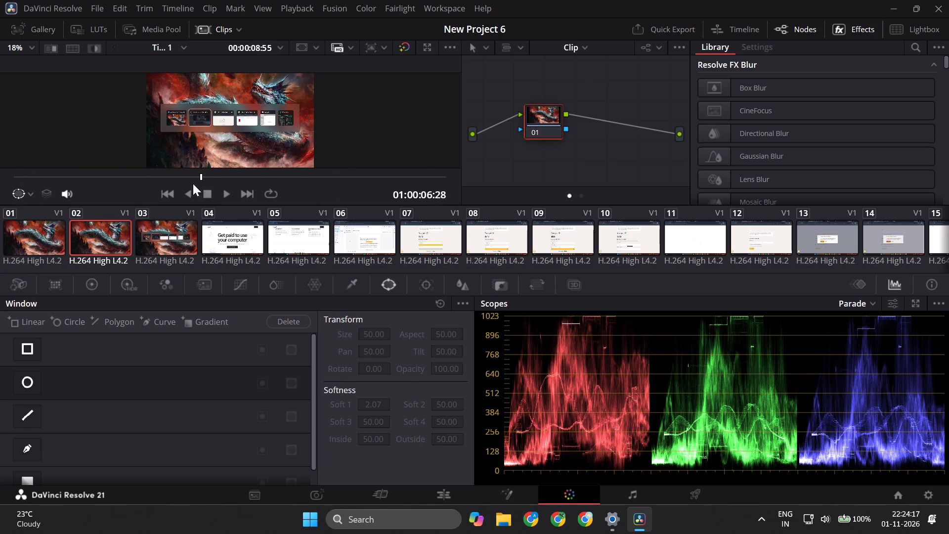
left_click_drag(193, 183, 19, 192)
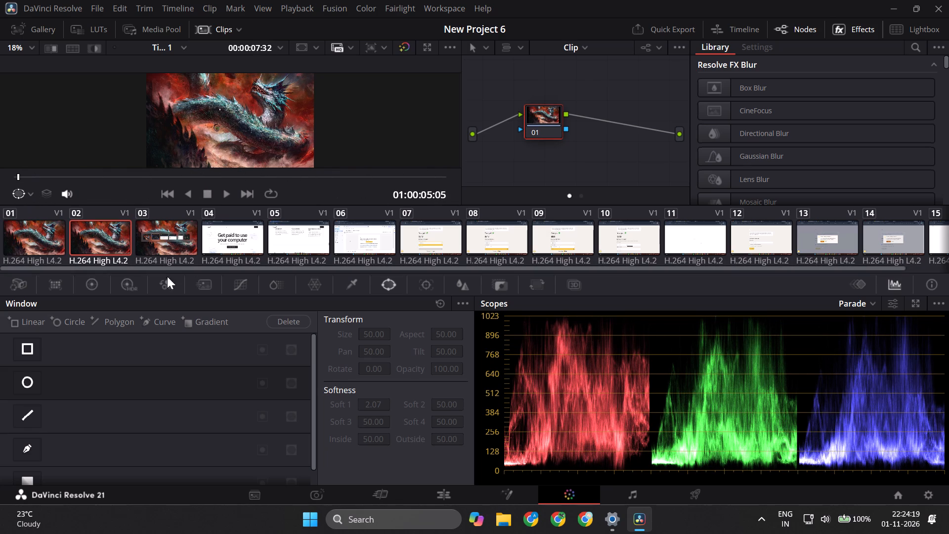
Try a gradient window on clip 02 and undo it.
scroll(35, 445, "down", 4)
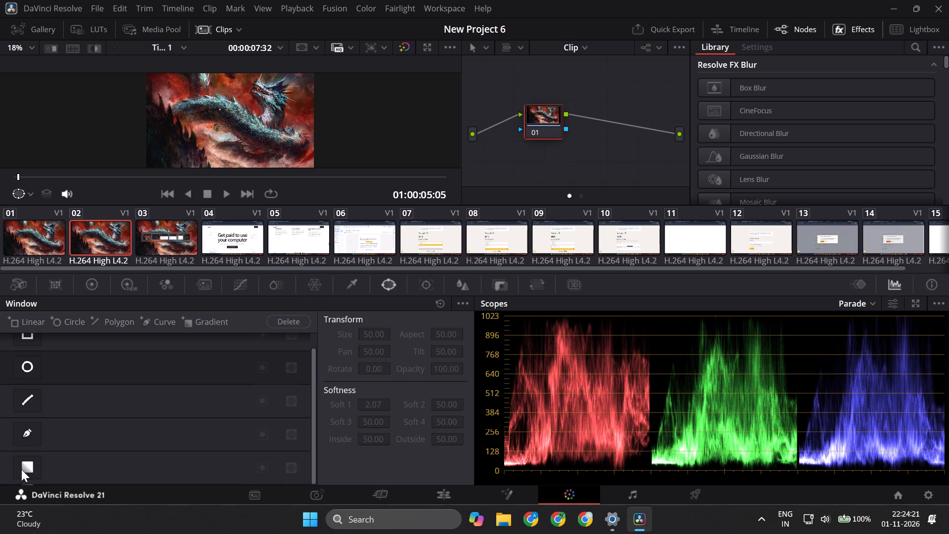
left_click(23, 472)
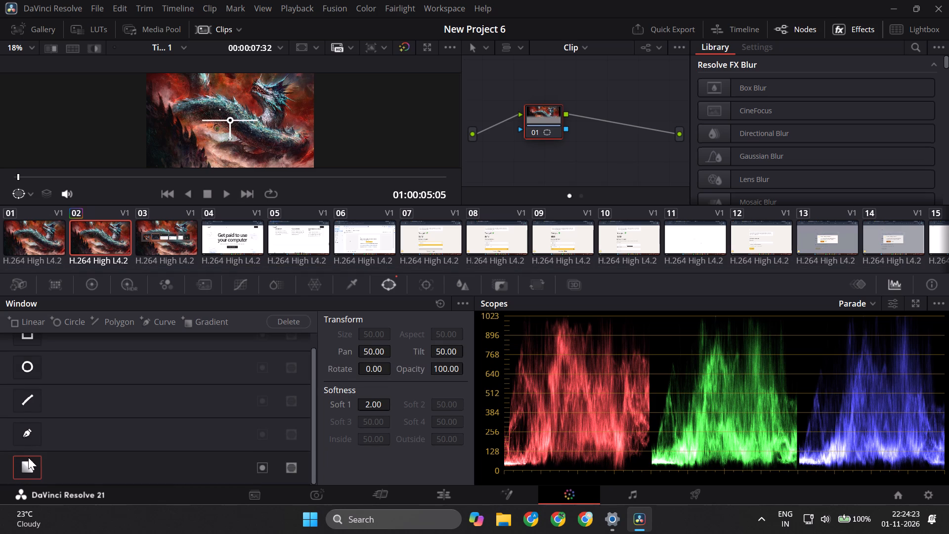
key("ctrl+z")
Activate a curve window on clip 02.
left_click(30, 427)
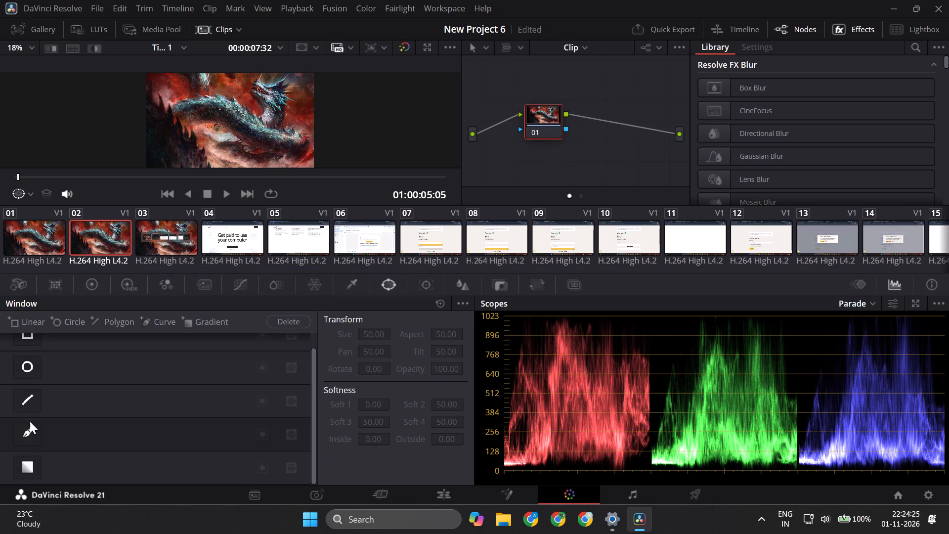
left_click(29, 434)
key("ctrl+z")
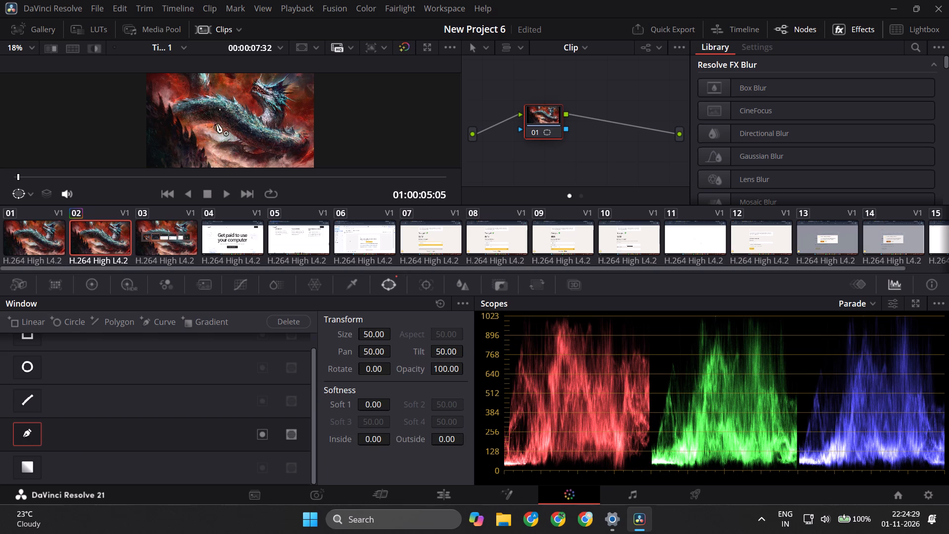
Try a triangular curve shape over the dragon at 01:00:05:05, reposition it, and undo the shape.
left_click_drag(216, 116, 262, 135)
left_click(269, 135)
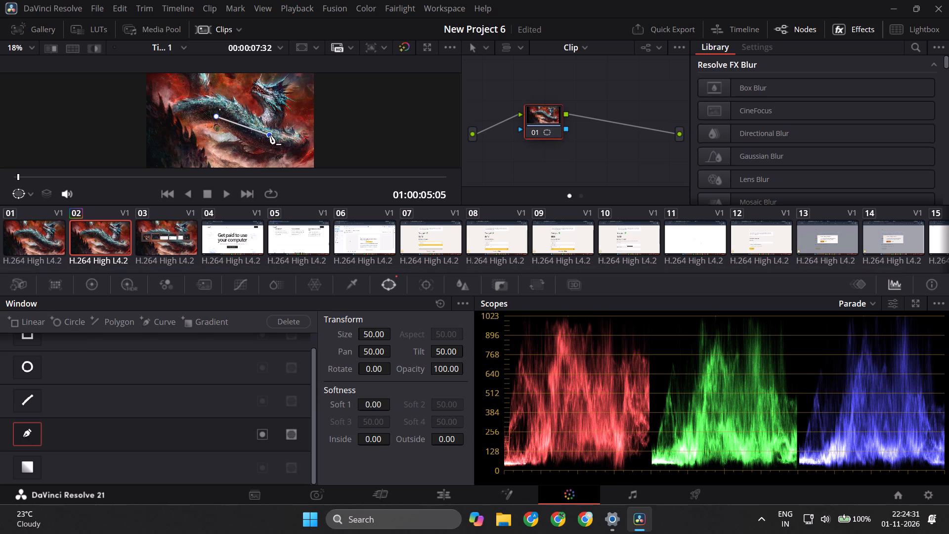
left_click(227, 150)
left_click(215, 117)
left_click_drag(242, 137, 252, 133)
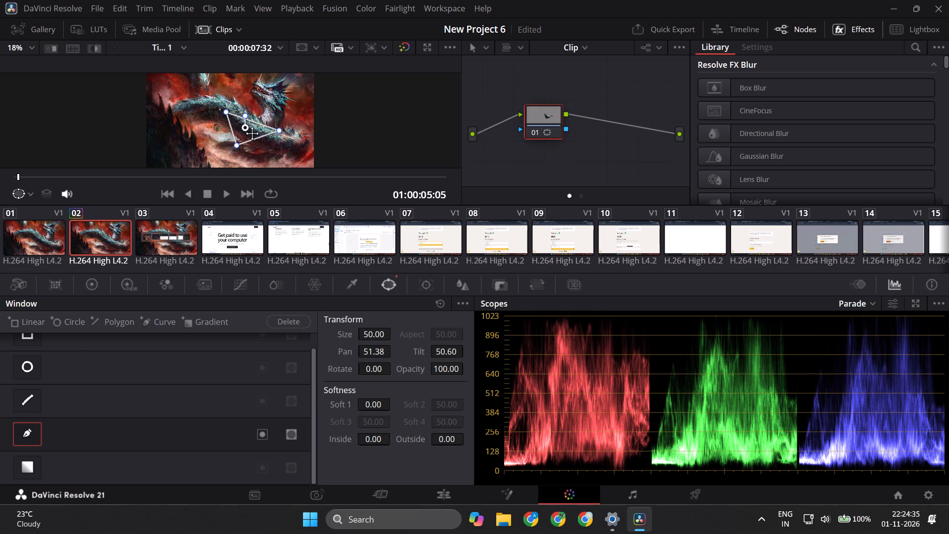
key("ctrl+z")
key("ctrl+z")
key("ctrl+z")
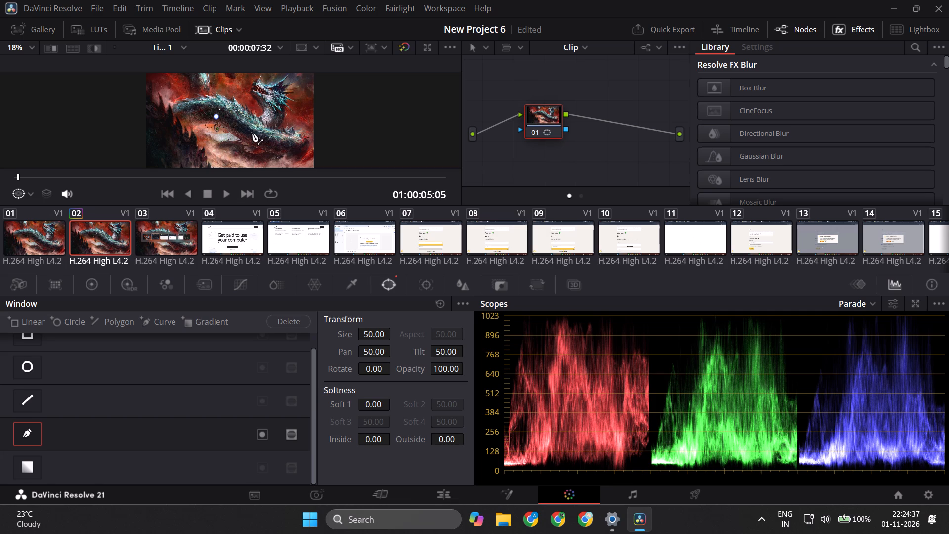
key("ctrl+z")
Draw a closed four-point curve mask around the last thumbnail in the task switcher at 01:00:05:37 in clip 02.
key("space")
key("space")
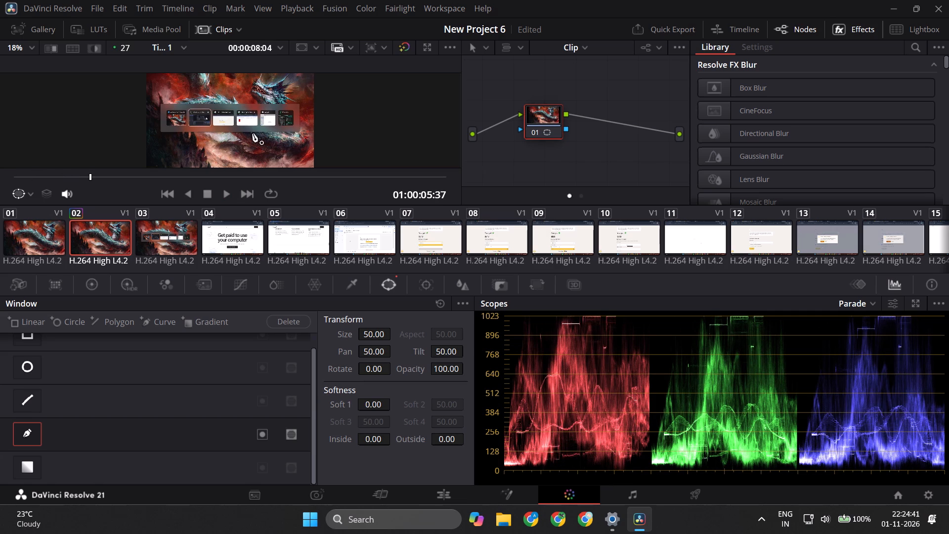
left_click(276, 109)
left_click(278, 128)
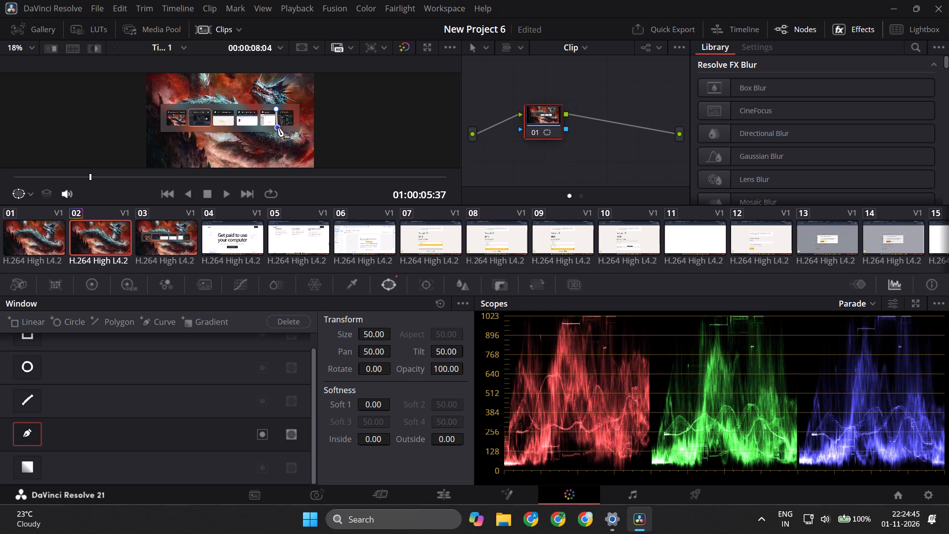
left_click(297, 129)
left_click(295, 110)
left_click(276, 109)
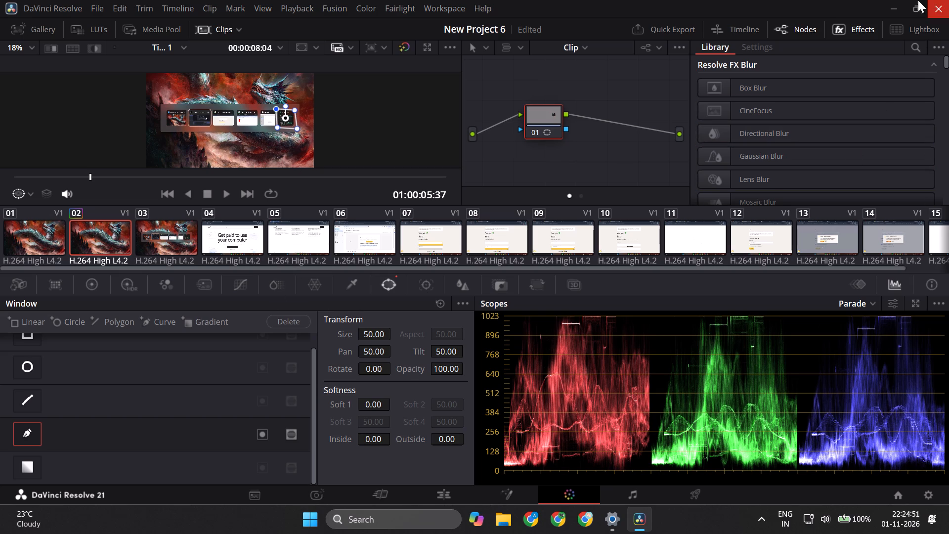
Blur the masked thumbnail in clip 02 with a blur radius of 1.23 and check the coverage through the clip.
left_click(781, 158)
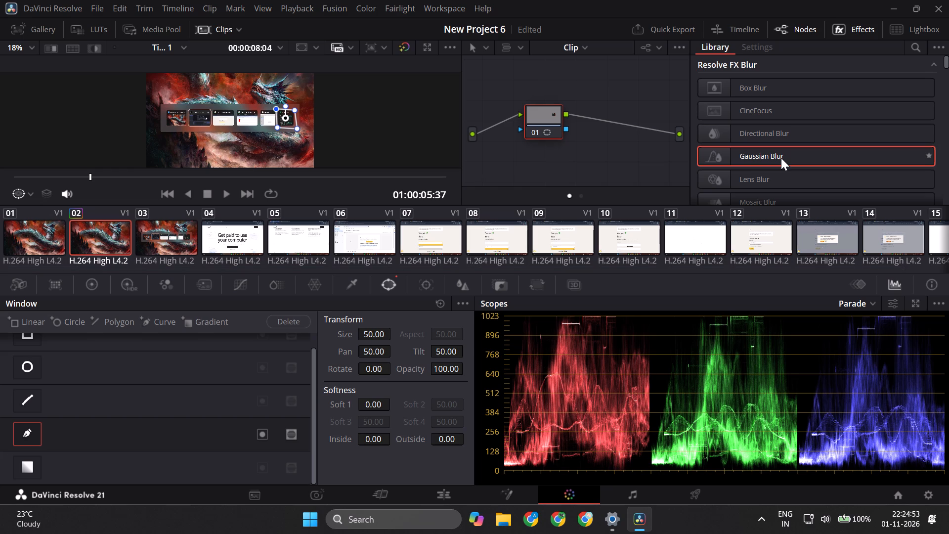
left_click(737, 152)
left_click(458, 282)
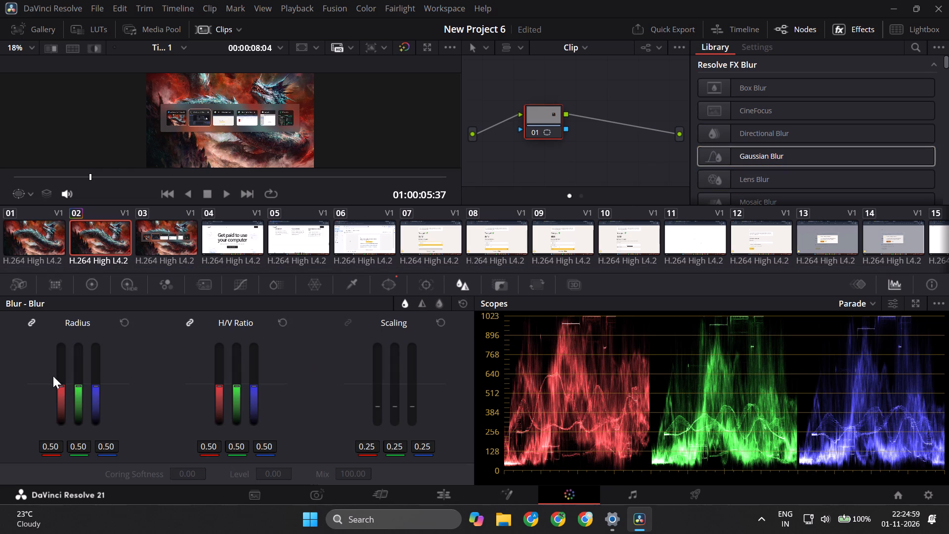
left_click_drag(60, 385, 78, 340)
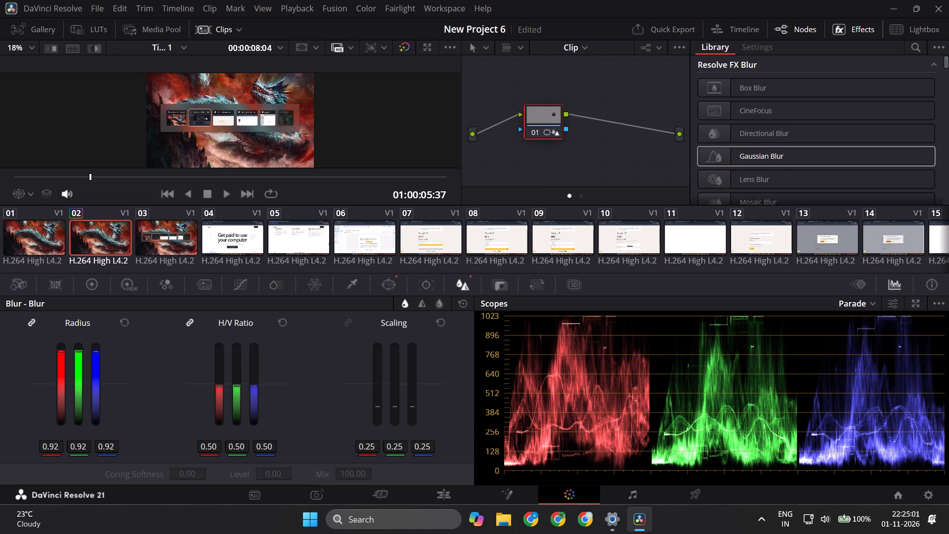
left_click_drag(78, 340, 109, 313)
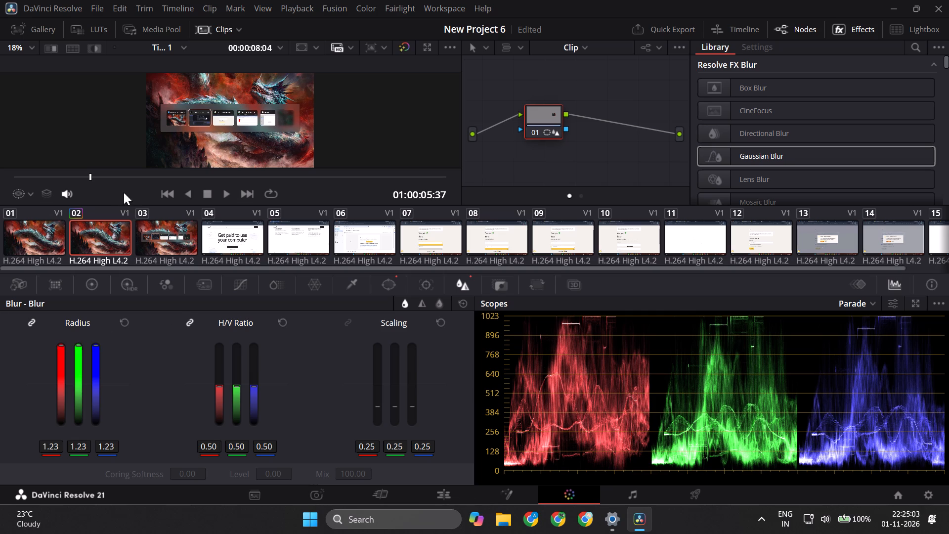
left_click_drag(87, 175, 21, 178)
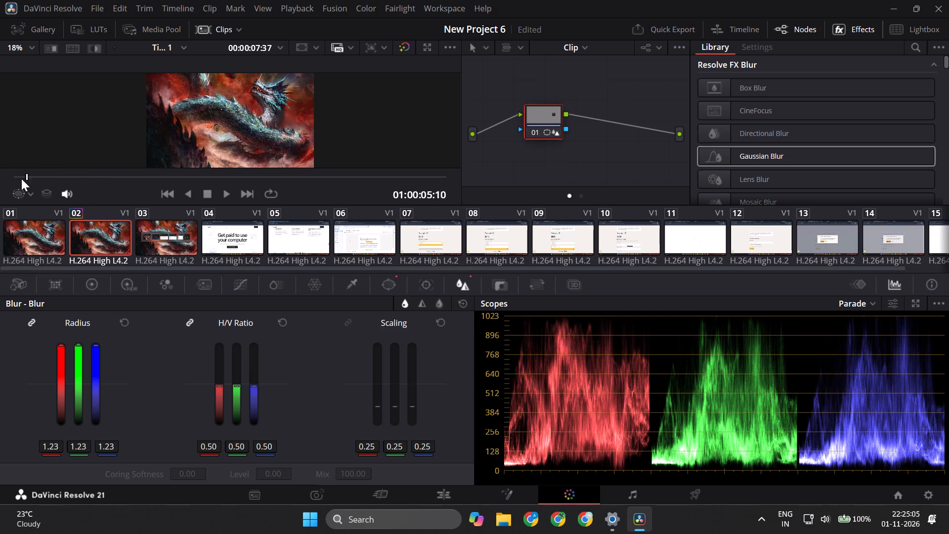
left_click_drag(21, 178, 216, 198)
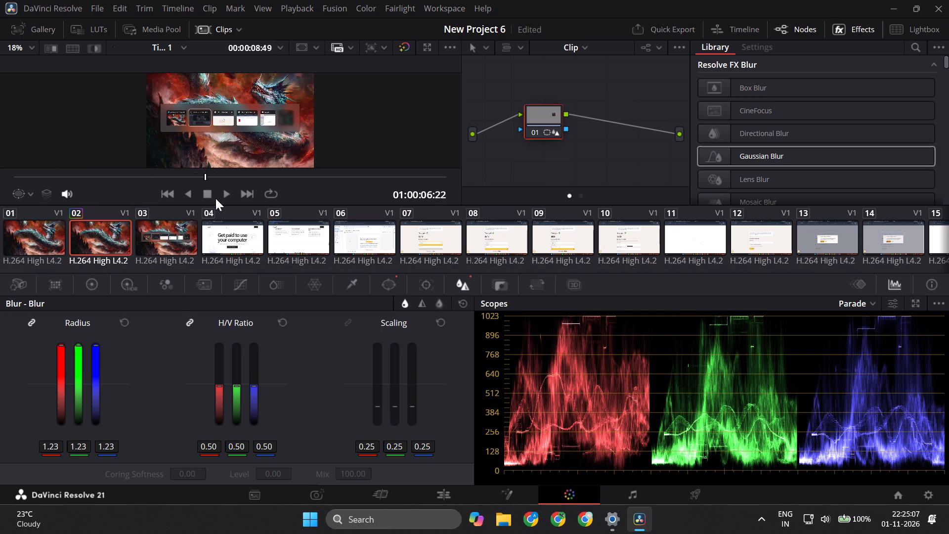
left_click_drag(216, 198, 457, 199)
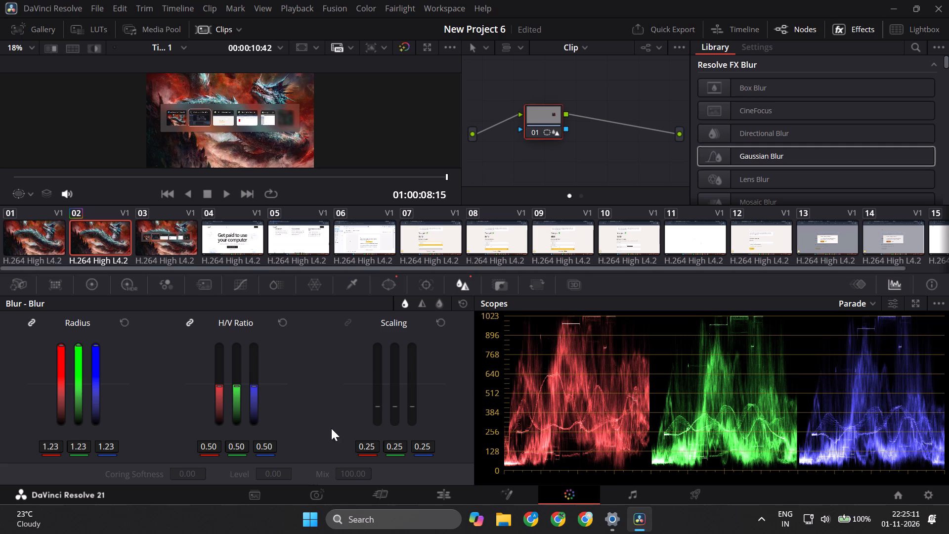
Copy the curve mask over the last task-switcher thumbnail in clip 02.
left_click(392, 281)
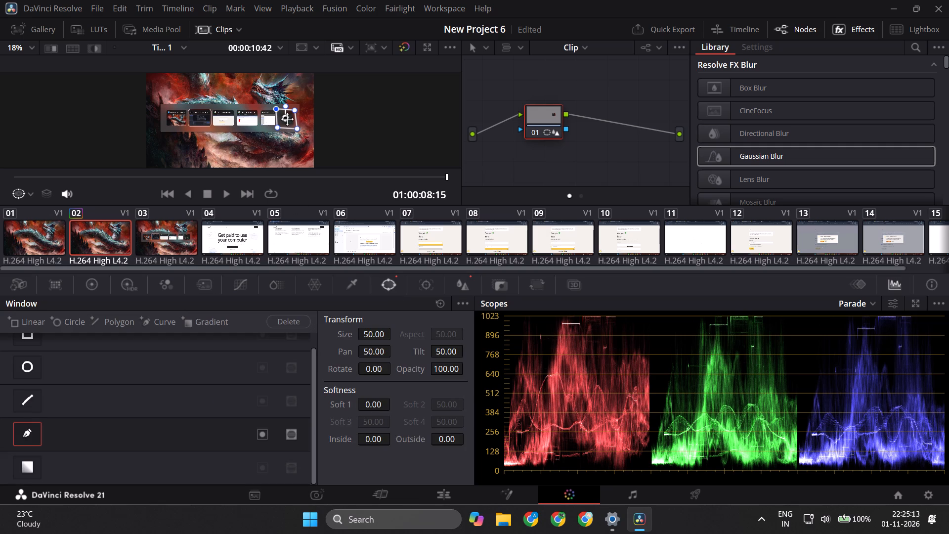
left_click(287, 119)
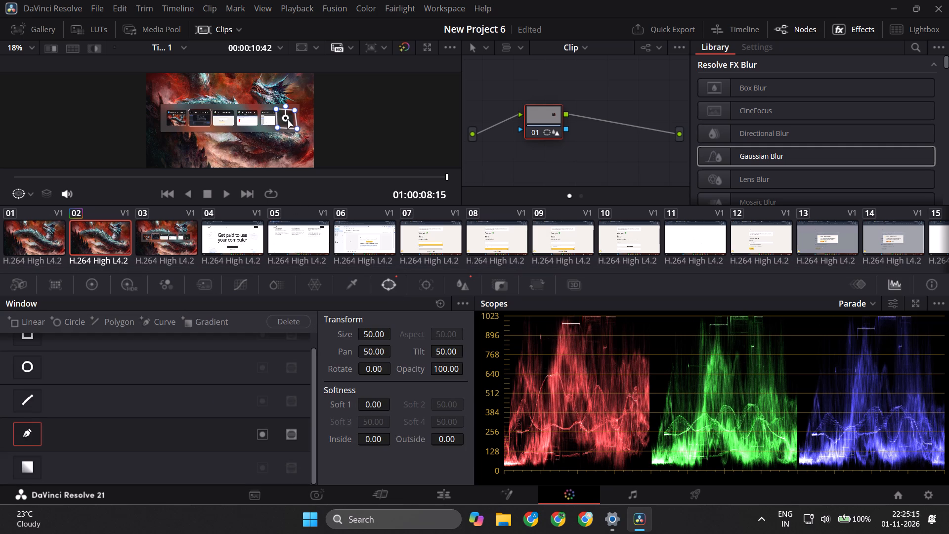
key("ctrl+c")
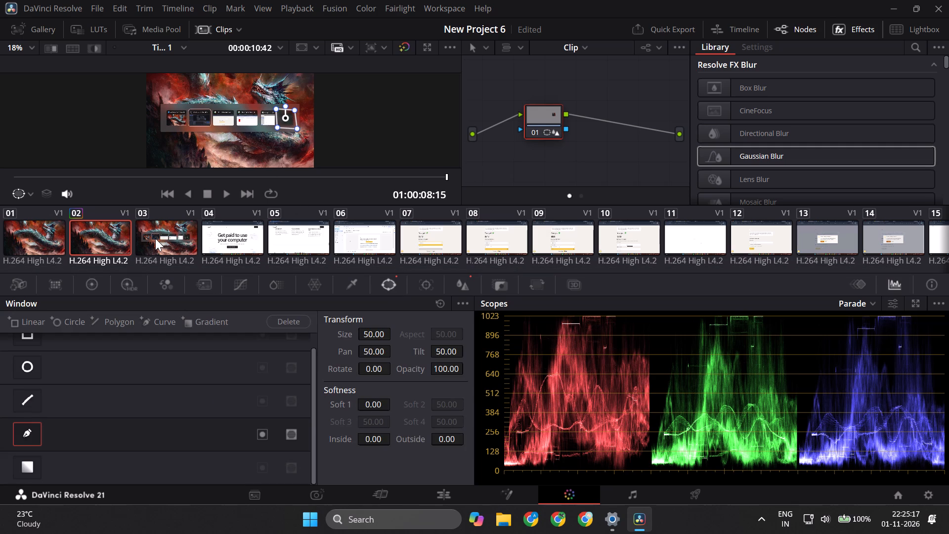
Draw a closed four-point curve mask around the account name in the sidebar at 01:00:08:56 in clip 03.
left_click(155, 238)
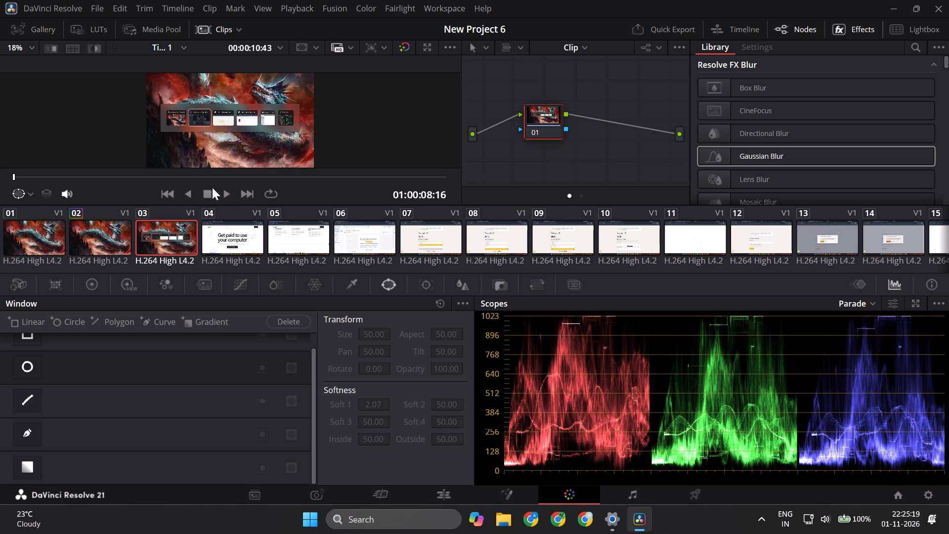
key("space")
key("space")
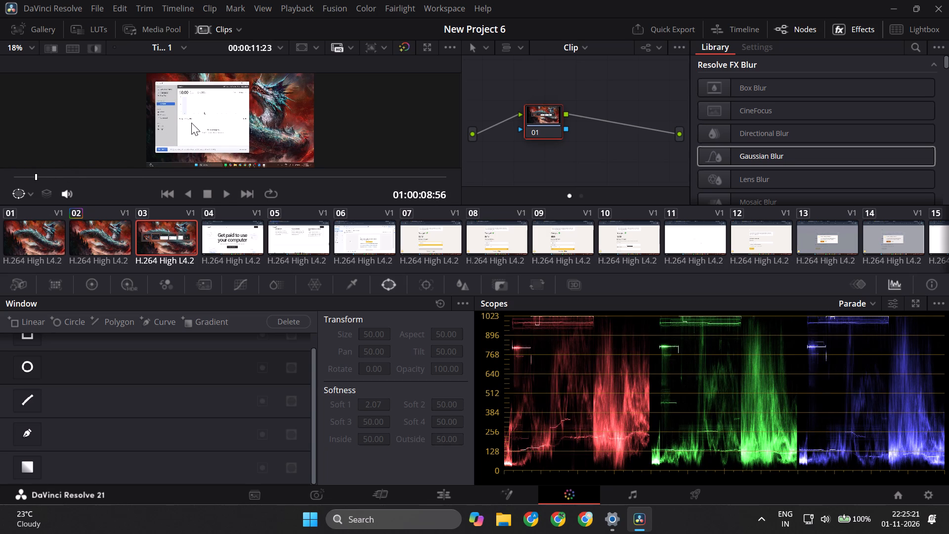
scroll(177, 107, "up", 16)
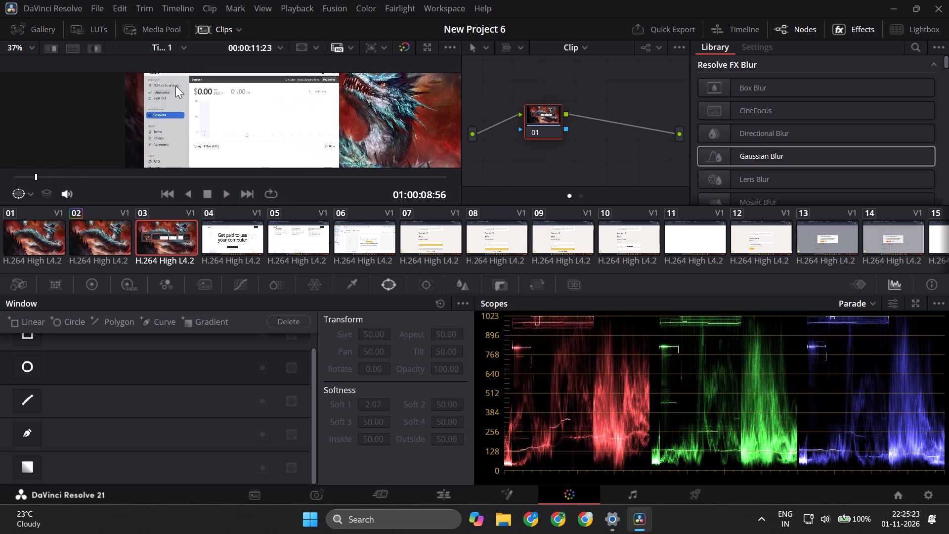
scroll(163, 76, "up", 19)
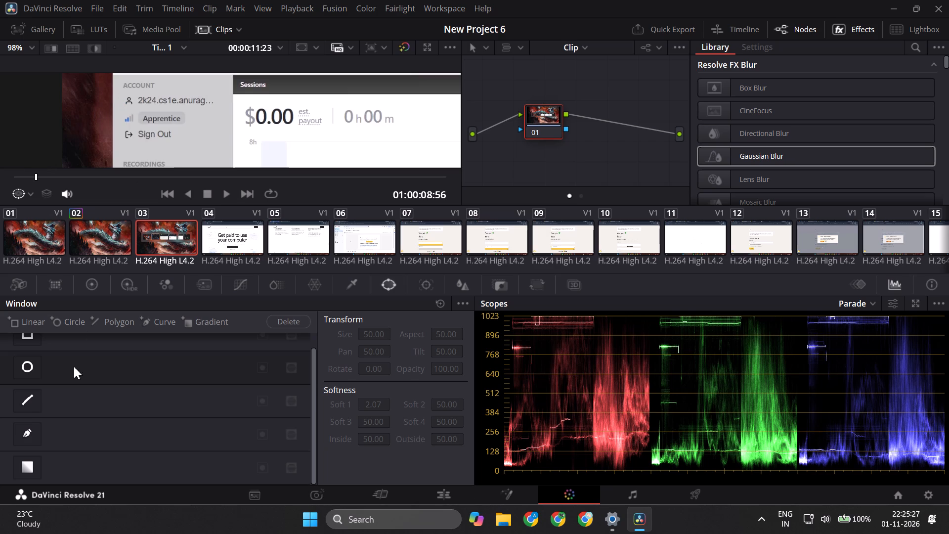
left_click(27, 436)
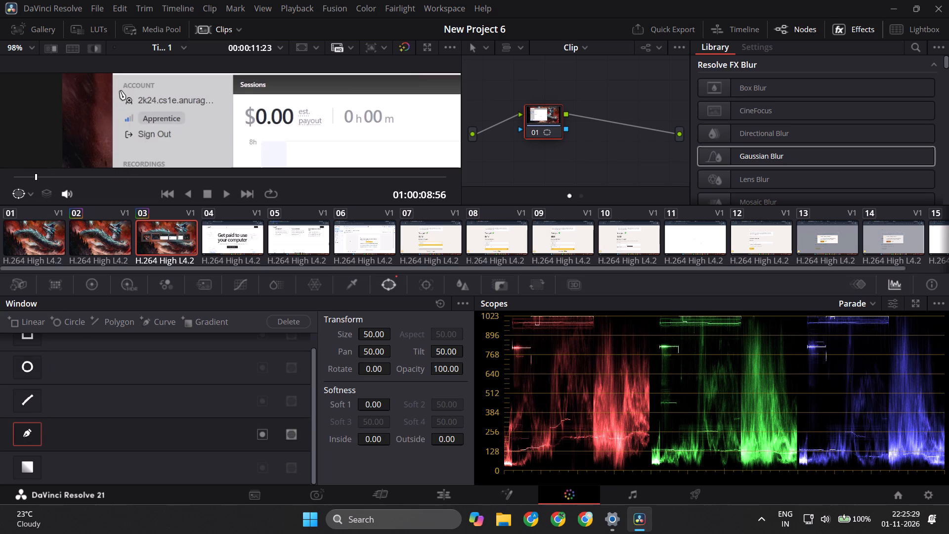
left_click(120, 90)
left_click(119, 109)
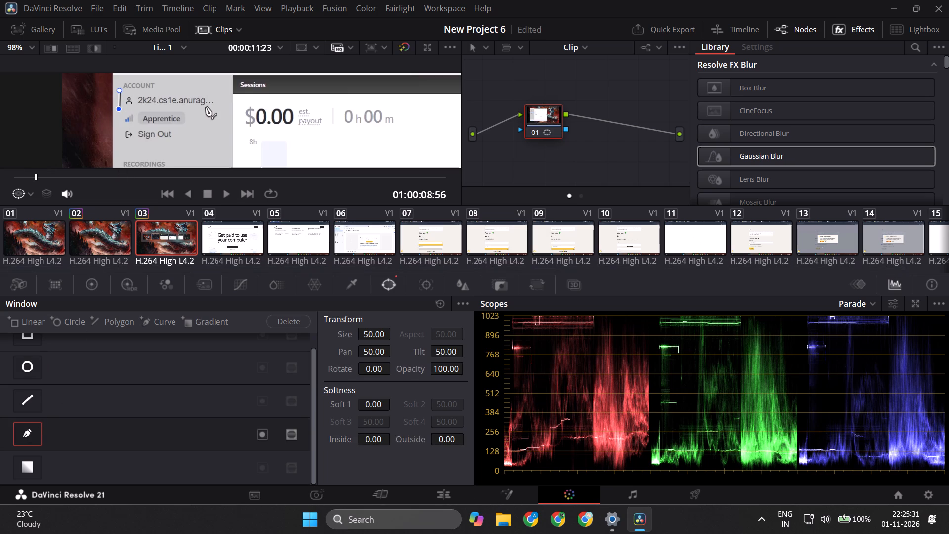
left_click(226, 107)
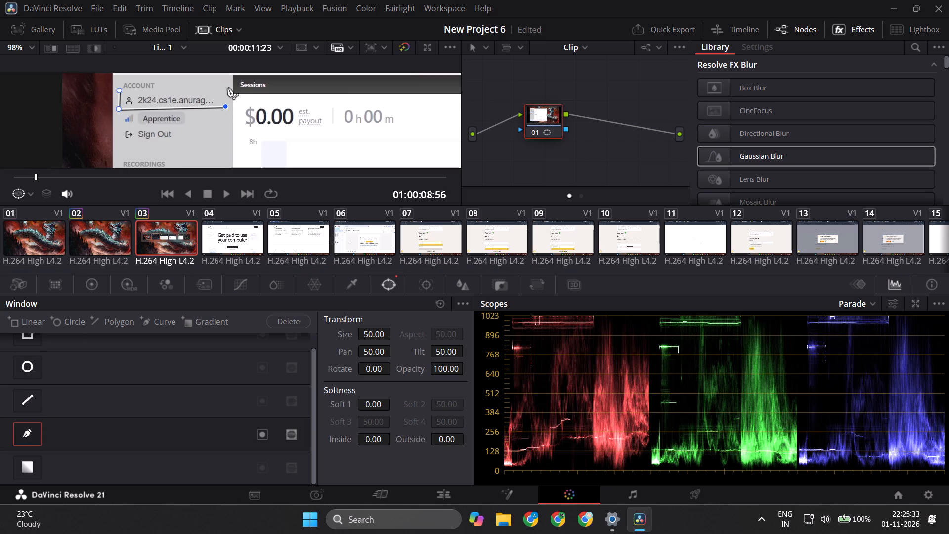
left_click(227, 88)
left_click(120, 89)
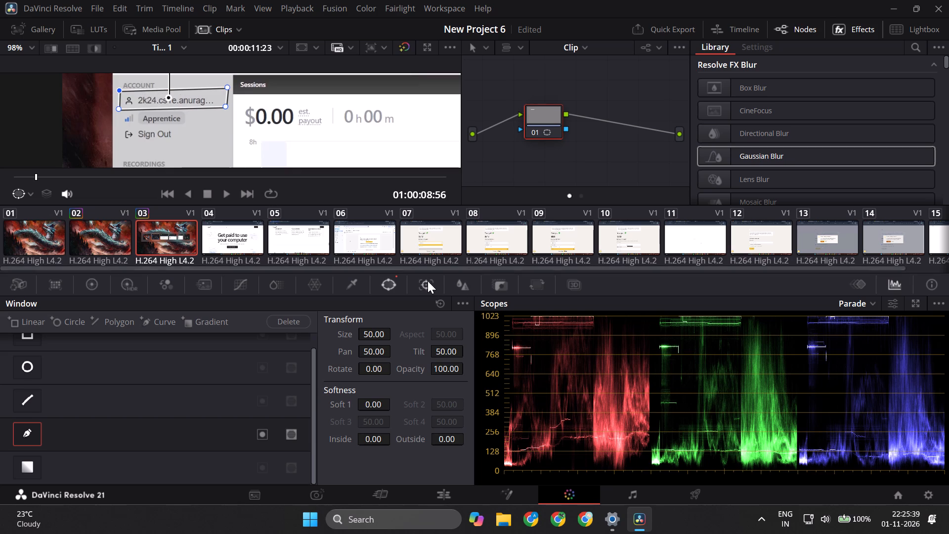
Blur the masked account name in clip 03 with a blur radius of 0.66.
left_click(458, 285)
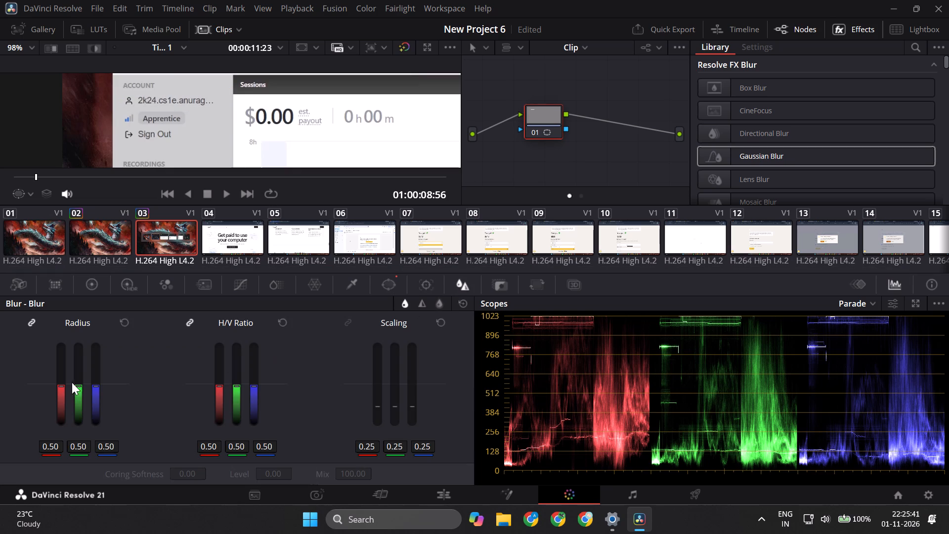
left_click_drag(59, 384, 71, 354)
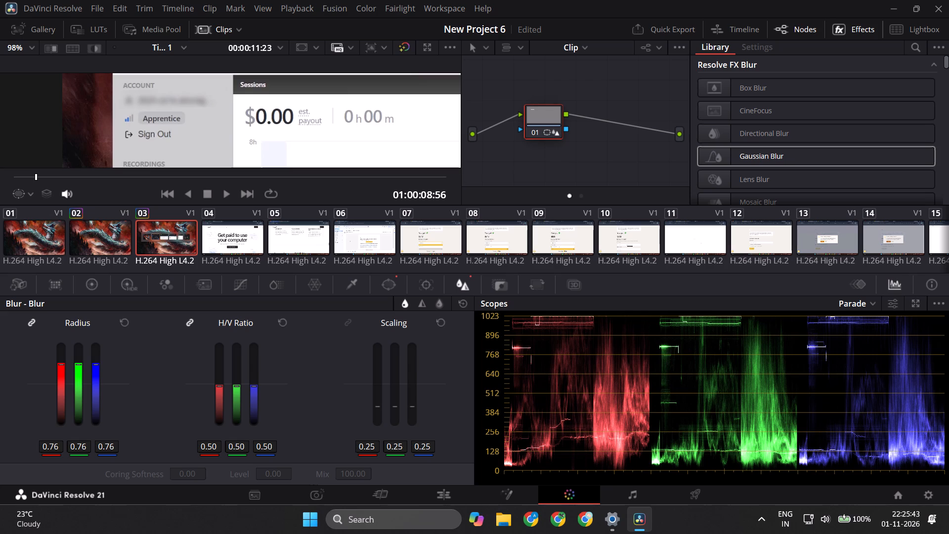
left_click_drag(71, 354, 72, 365)
left_click_drag(72, 365, 79, 364)
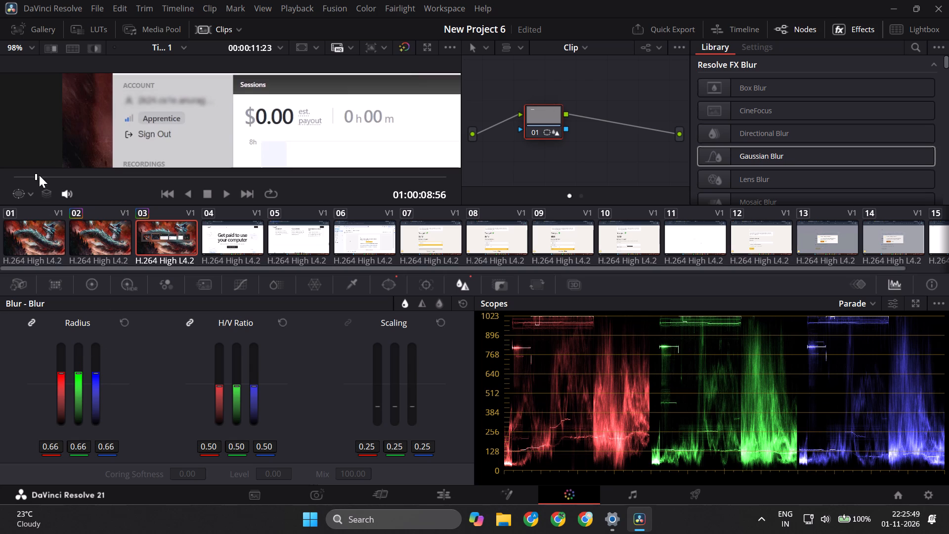
Check the blur's coverage of the account name through to the end of clip 03.
scroll(184, 101, "down", 20)
scroll(184, 101, "down", 3)
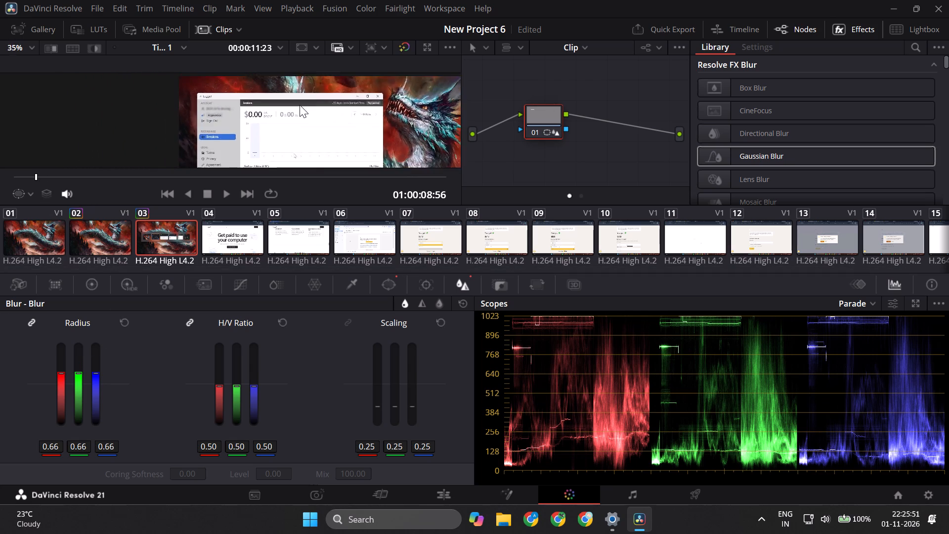
scroll(300, 105, "down", 7)
scroll(296, 145, "down", 6)
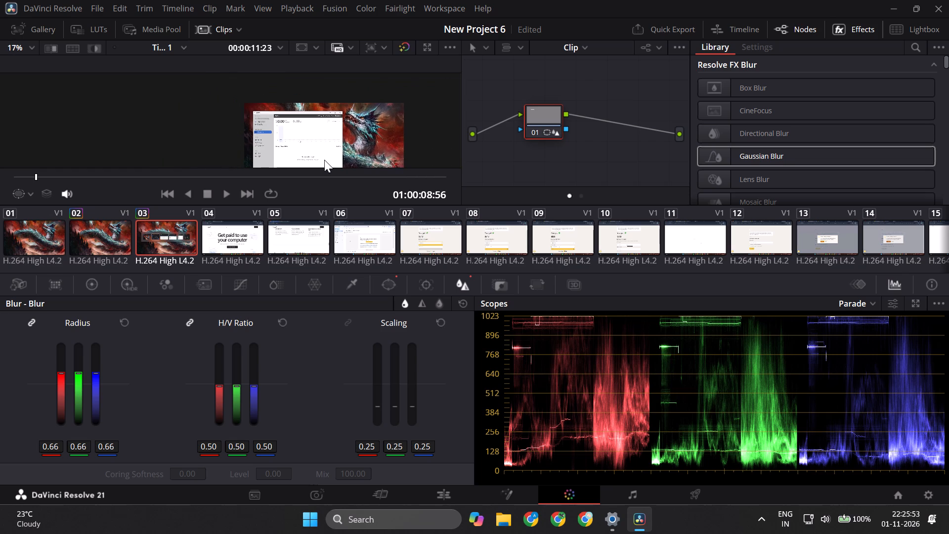
scroll(324, 160, "down", 1)
scroll(324, 160, "up", 4, "ctrl")
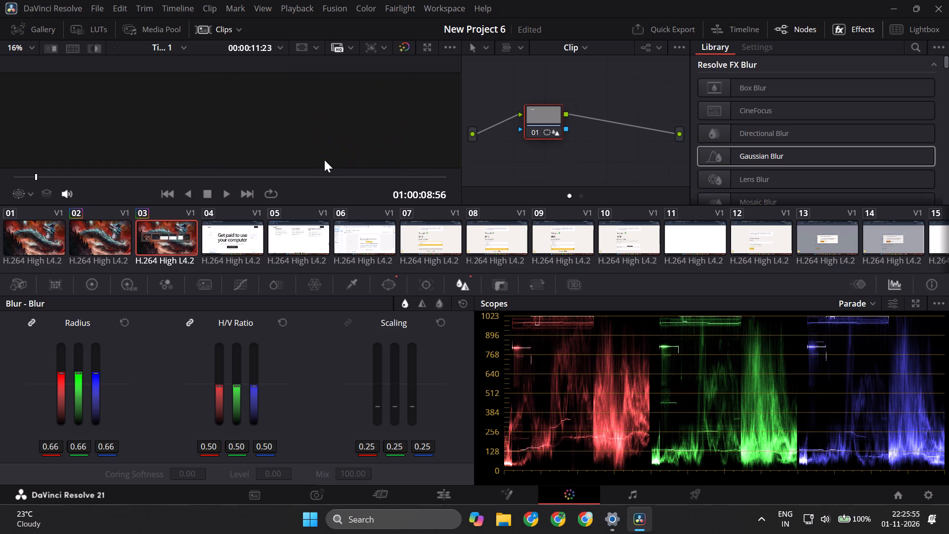
scroll(324, 160, "down", 6, "ctrl")
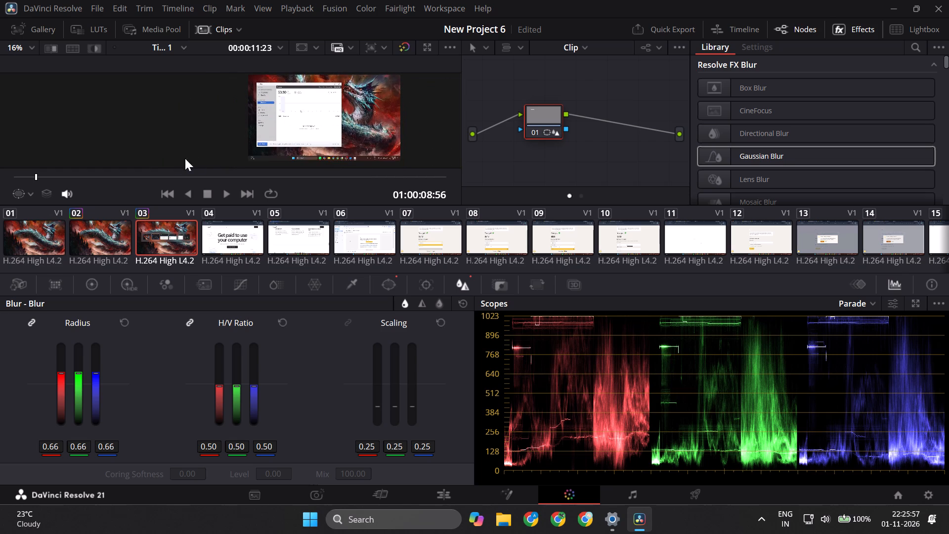
left_click_drag(34, 175, 174, 175)
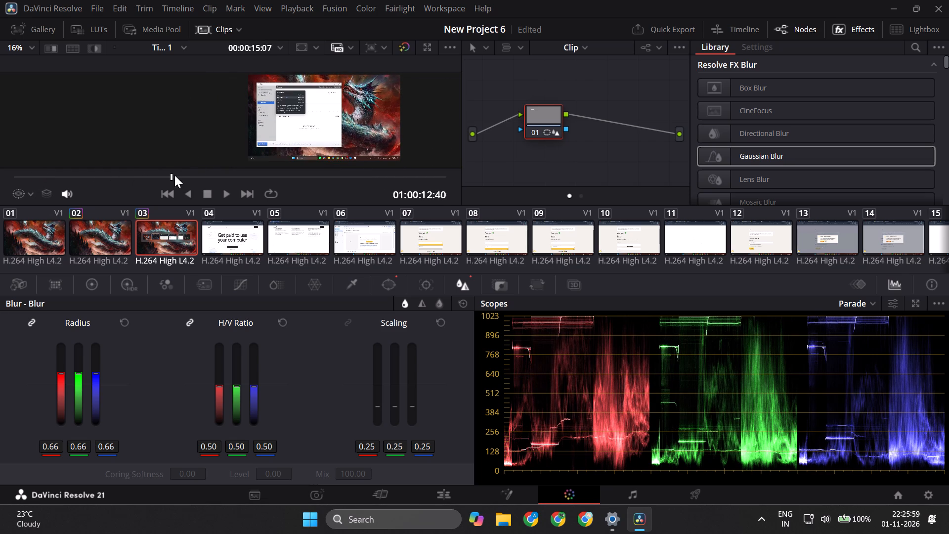
left_click_drag(174, 175, 353, 173)
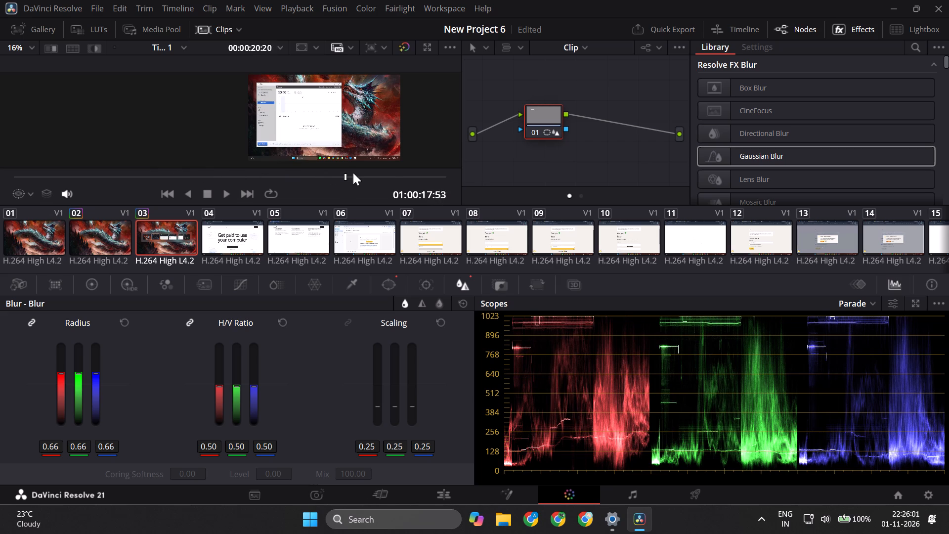
left_click_drag(353, 173, 454, 175)
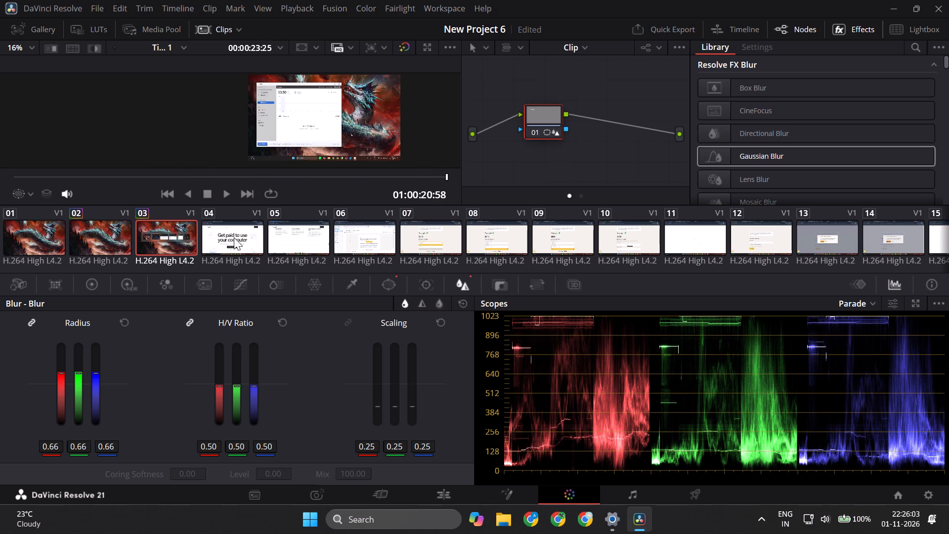
Examine clips 04 and 05 from start to end for personal details that need masking.
left_click(225, 232)
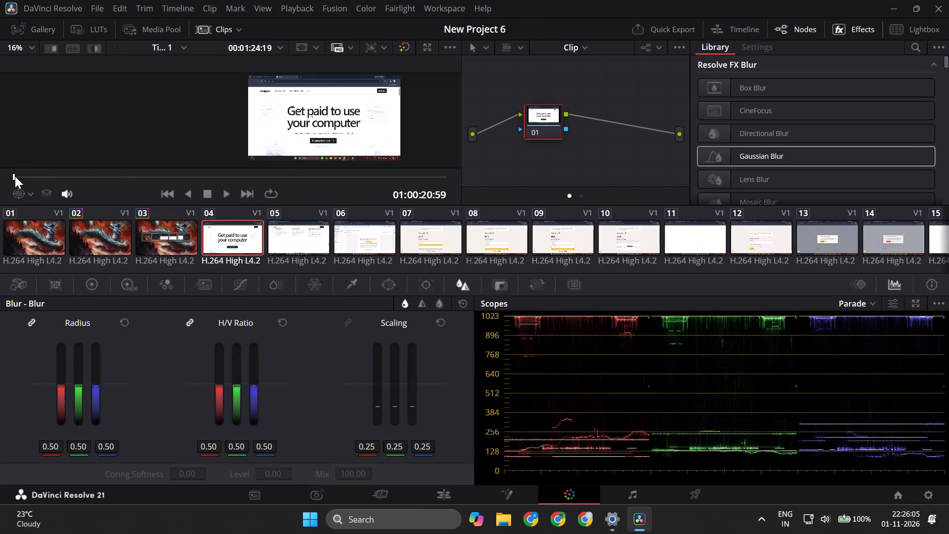
left_click_drag(14, 178, 67, 178)
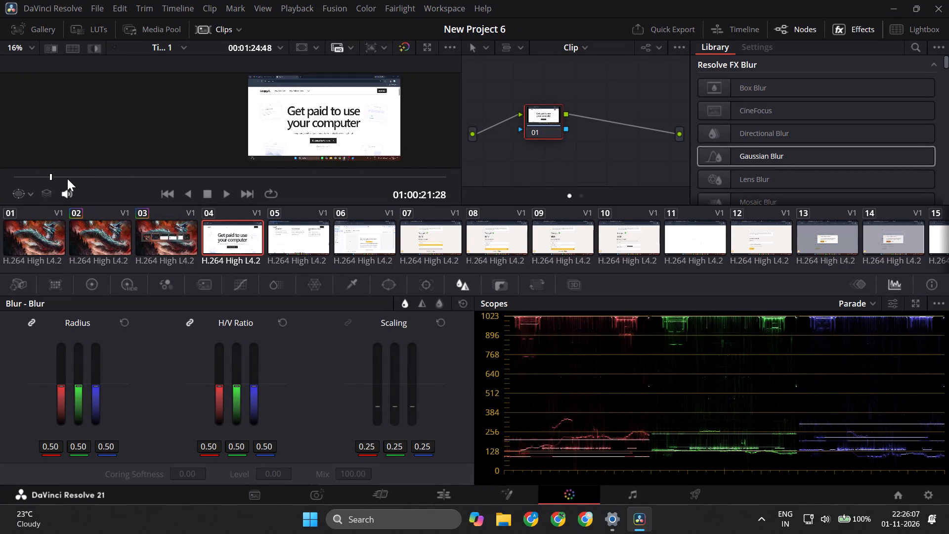
left_click_drag(67, 178, 448, 188)
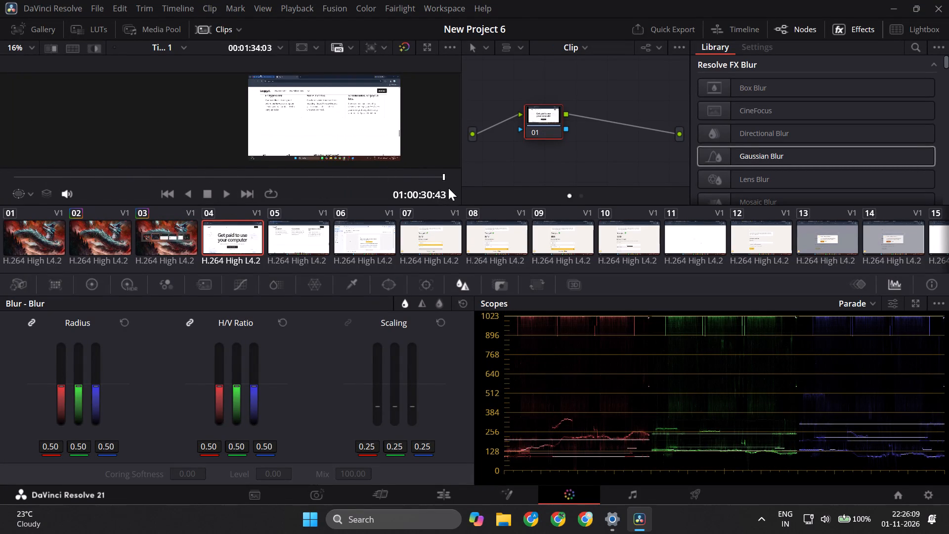
left_click_drag(448, 188, 464, 188)
left_click(282, 247)
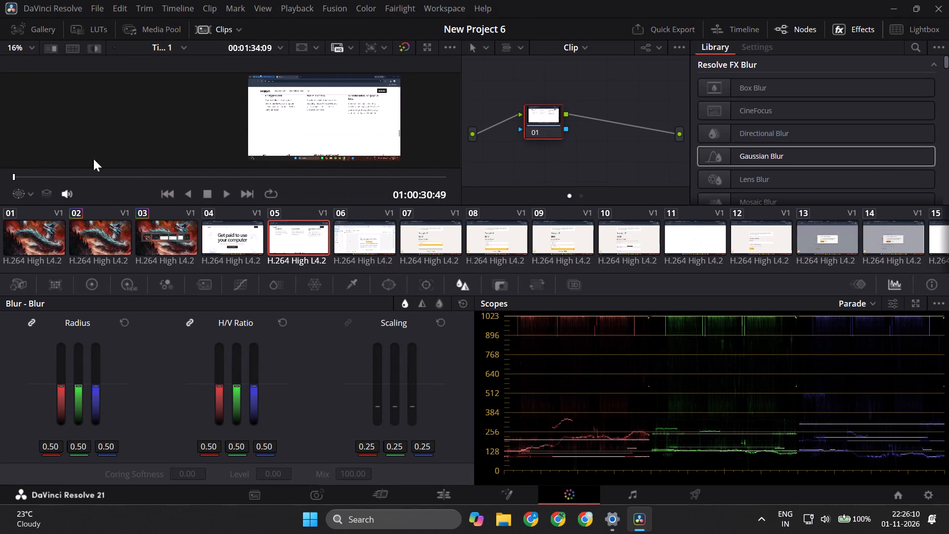
scroll(307, 110, "up", 2)
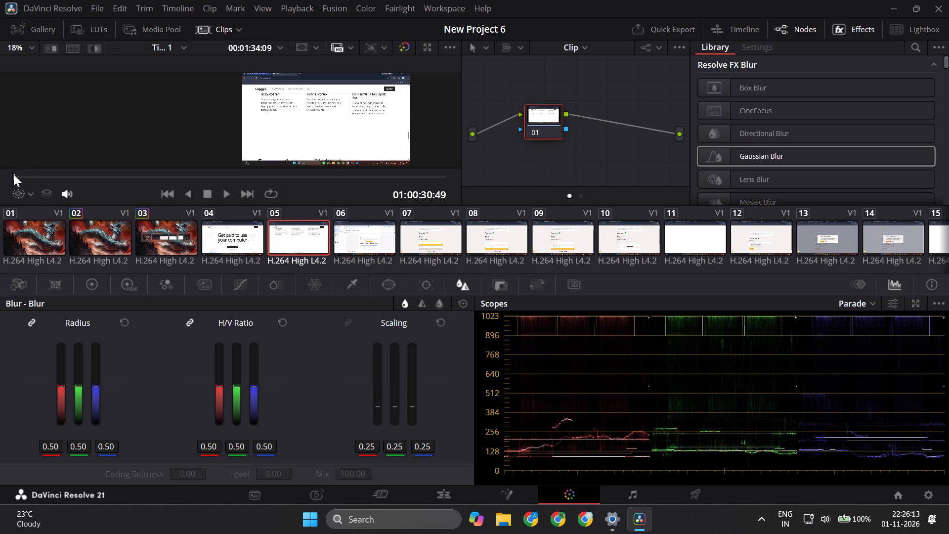
left_click_drag(13, 174, 126, 178)
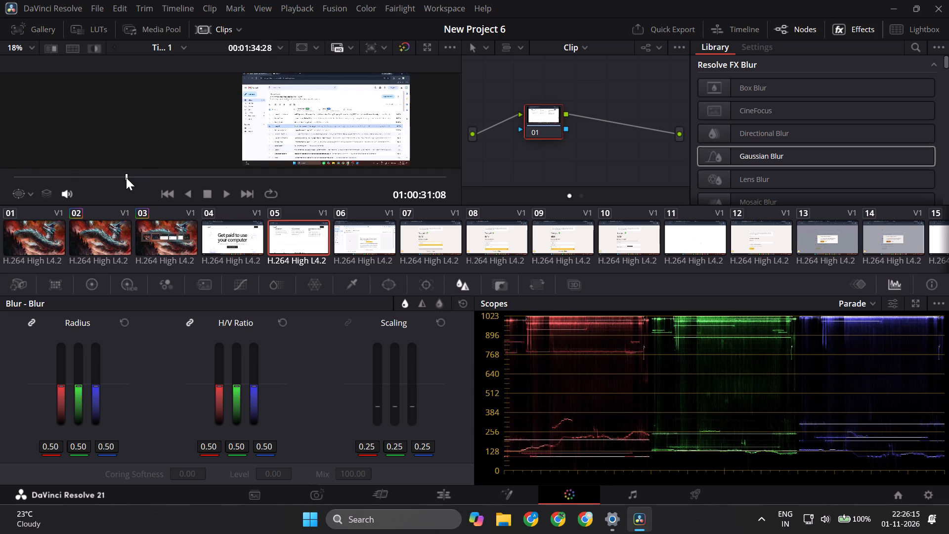
left_click_drag(126, 178, 49, 179)
left_click_drag(49, 179, 5, 184)
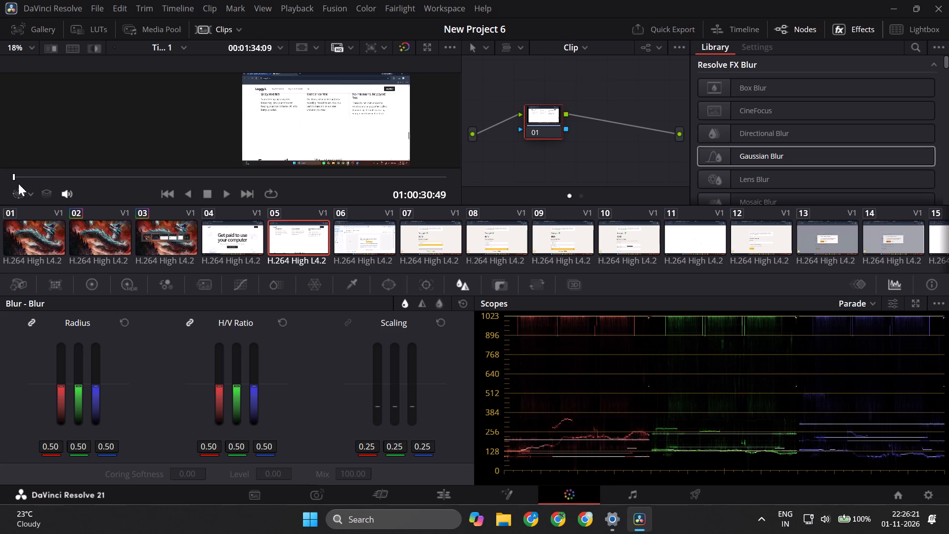
left_click_drag(13, 176, 88, 176)
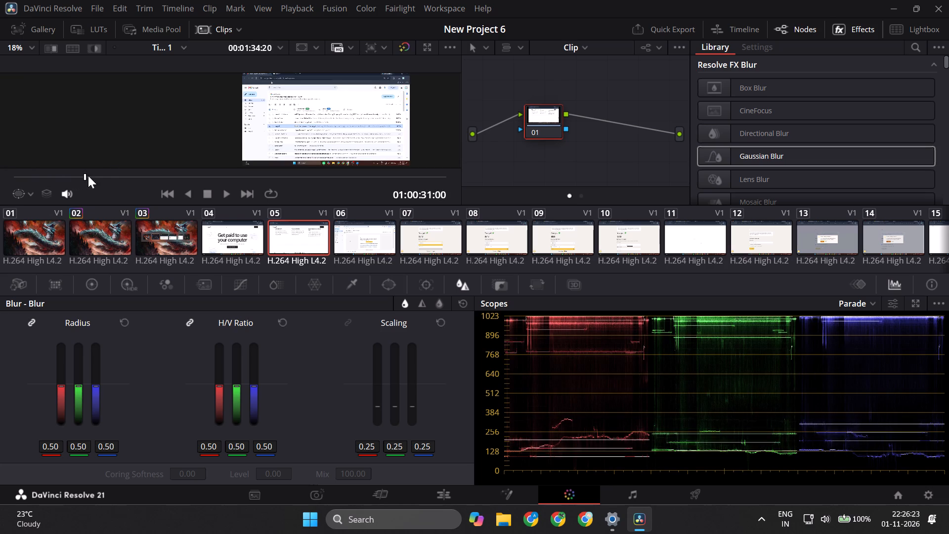
left_click_drag(88, 176, 371, 178)
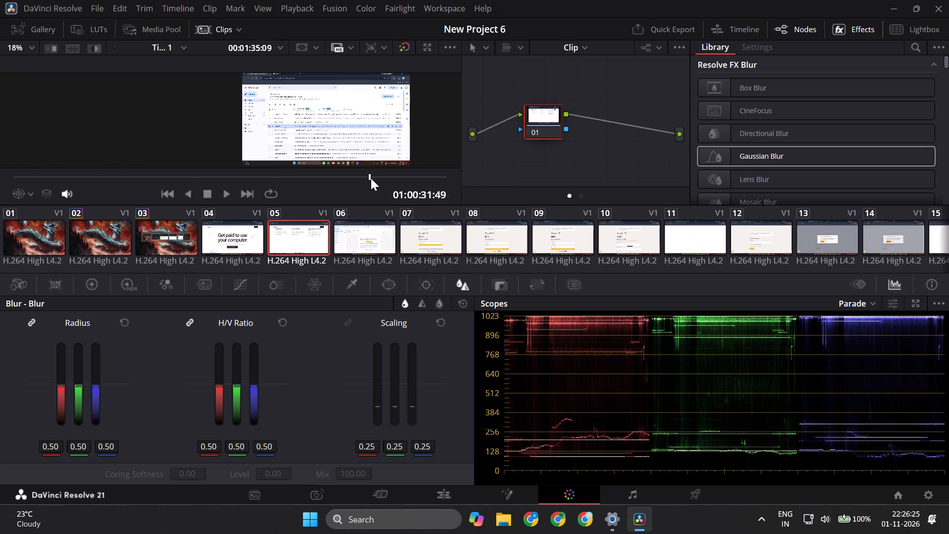
left_click_drag(371, 178, 451, 178)
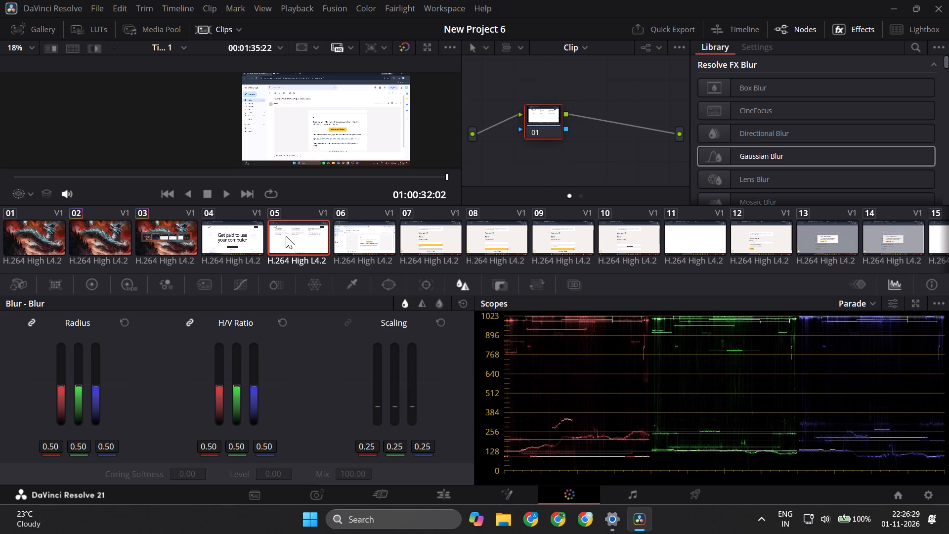
Examine clip 06 from start to end for personal details that need masking.
left_click(372, 235)
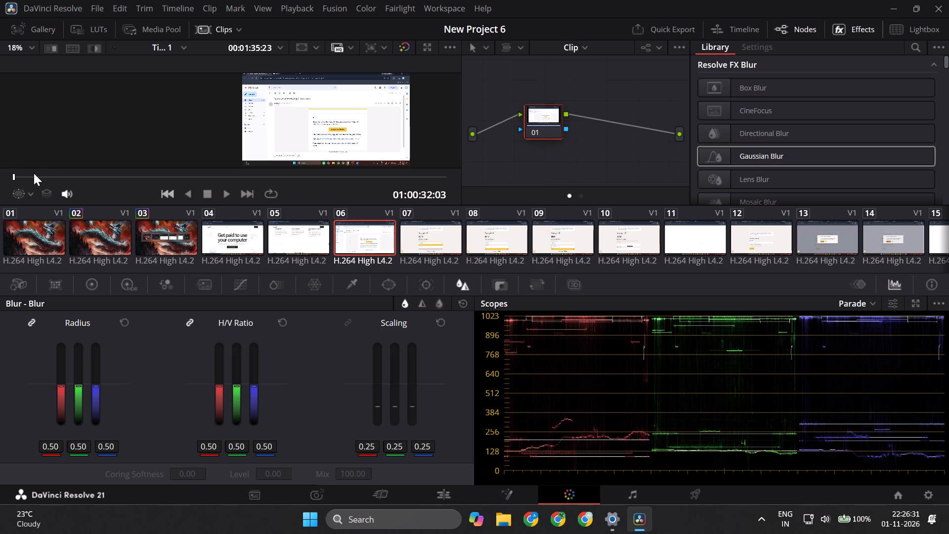
scroll(327, 129, "up", 4)
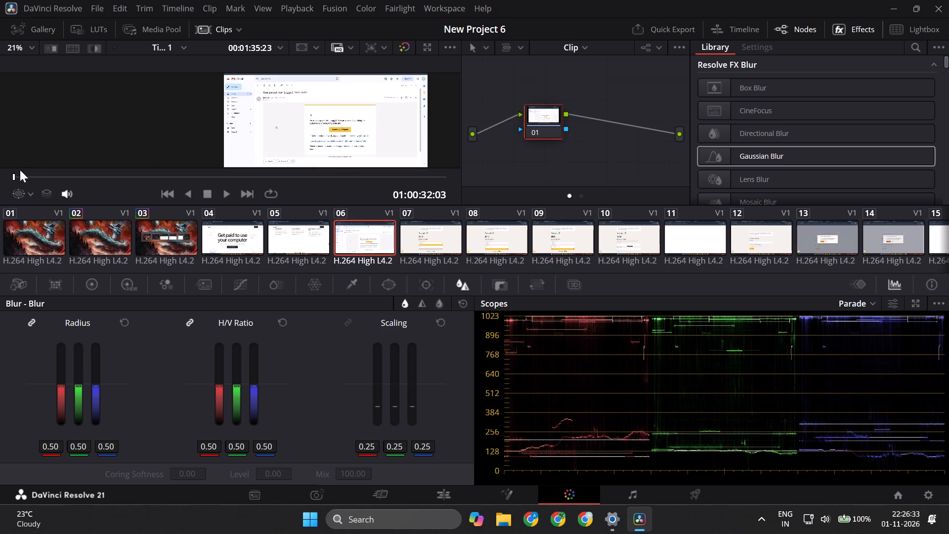
scroll(271, 124, "up", 8)
scroll(325, 128, "down", 7)
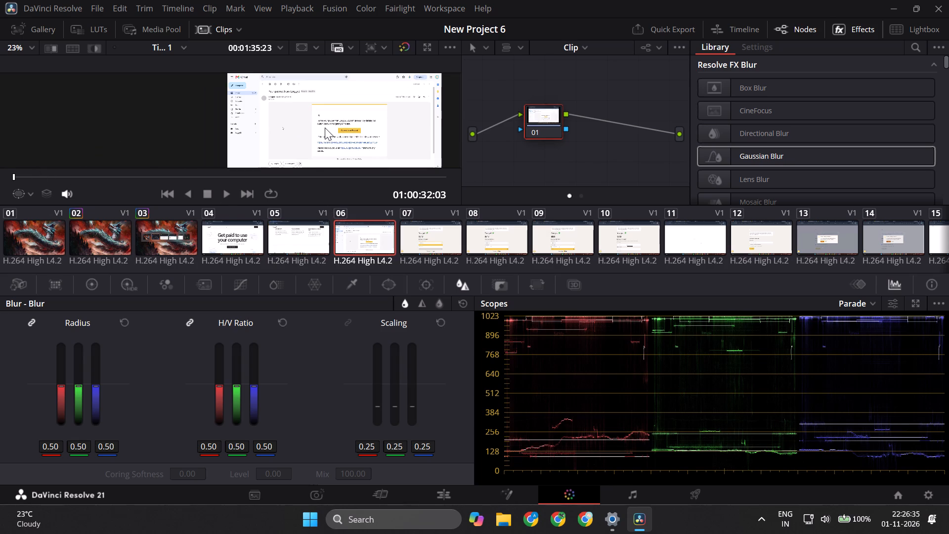
left_click_drag(14, 175, 94, 177)
left_click_drag(94, 177, 201, 176)
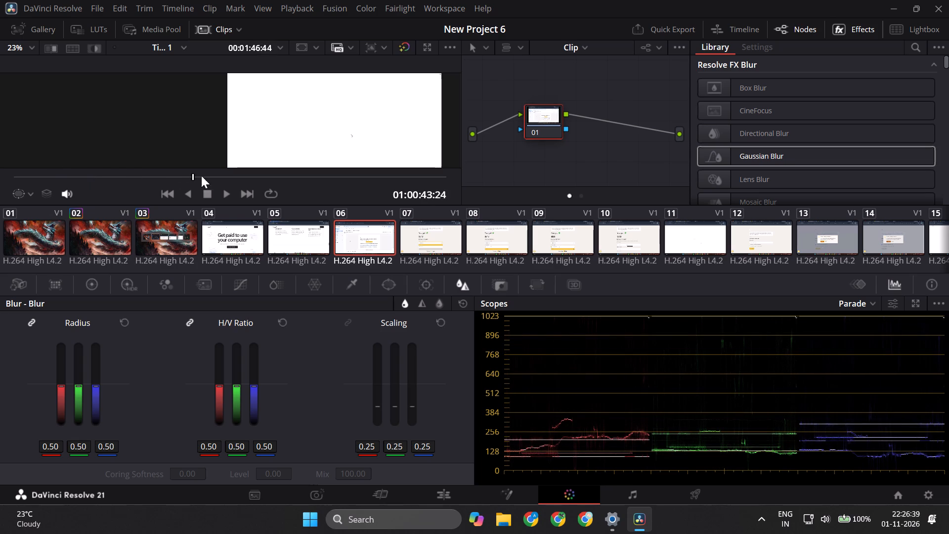
left_click_drag(201, 176, 321, 178)
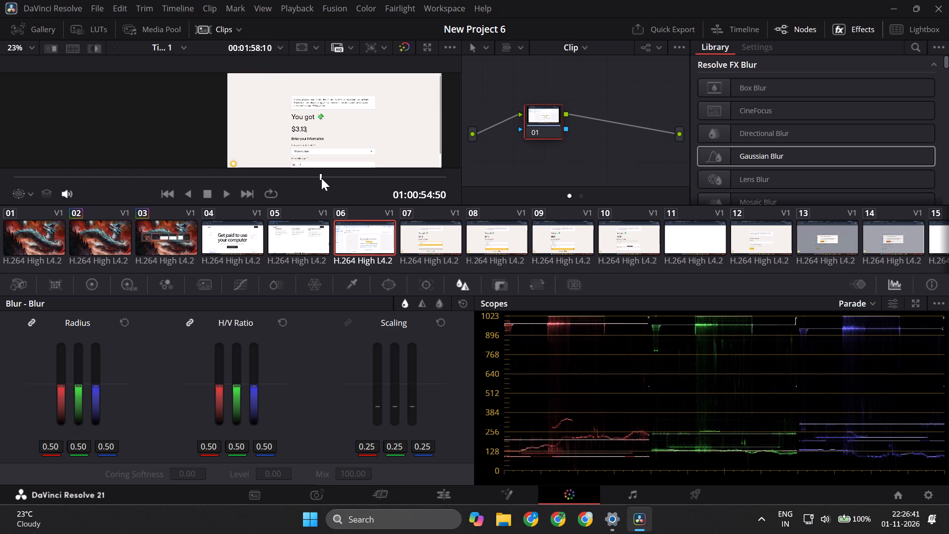
left_click_drag(321, 178, 394, 183)
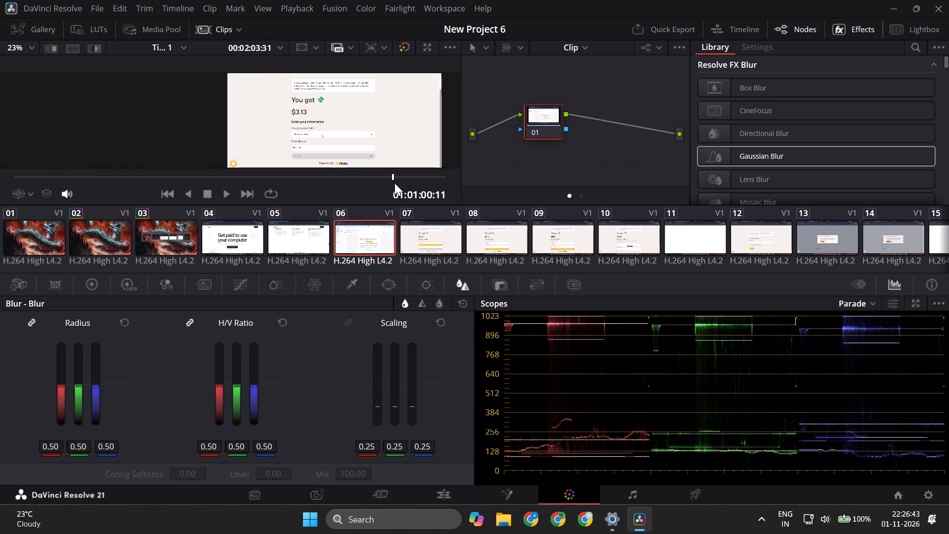
left_click_drag(394, 183, 462, 186)
Examine the account lookup form in clip 07 from start to end for personal details that need masking.
left_click(423, 235)
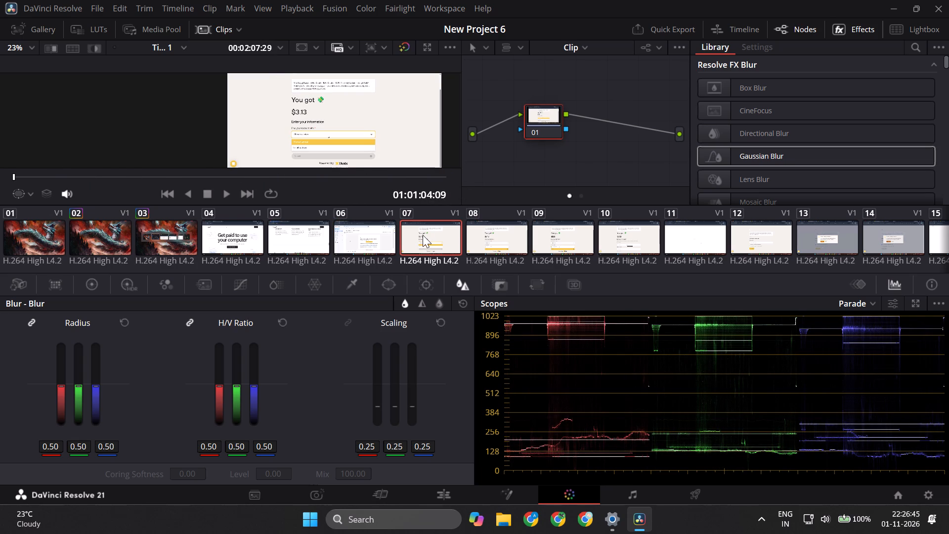
scroll(329, 156, "up", 12)
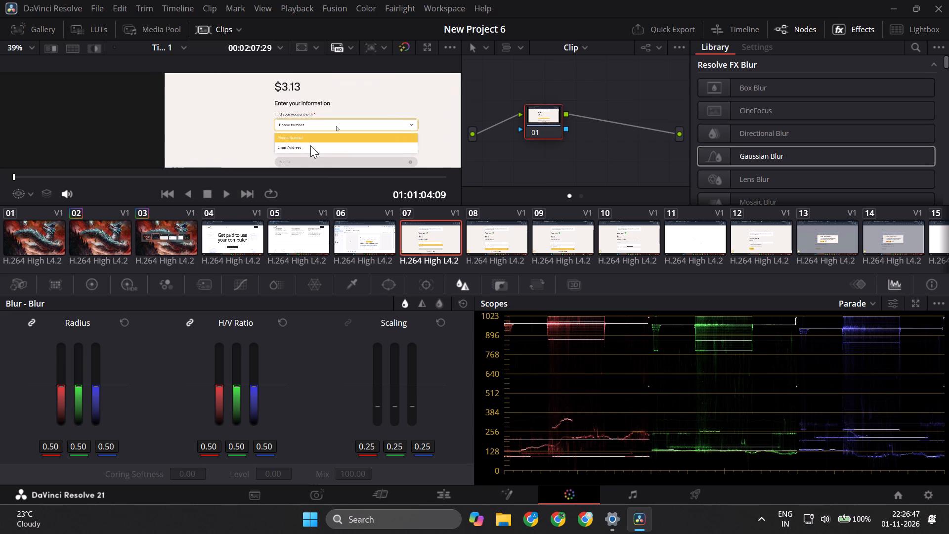
scroll(310, 145, "up", 3)
key("space")
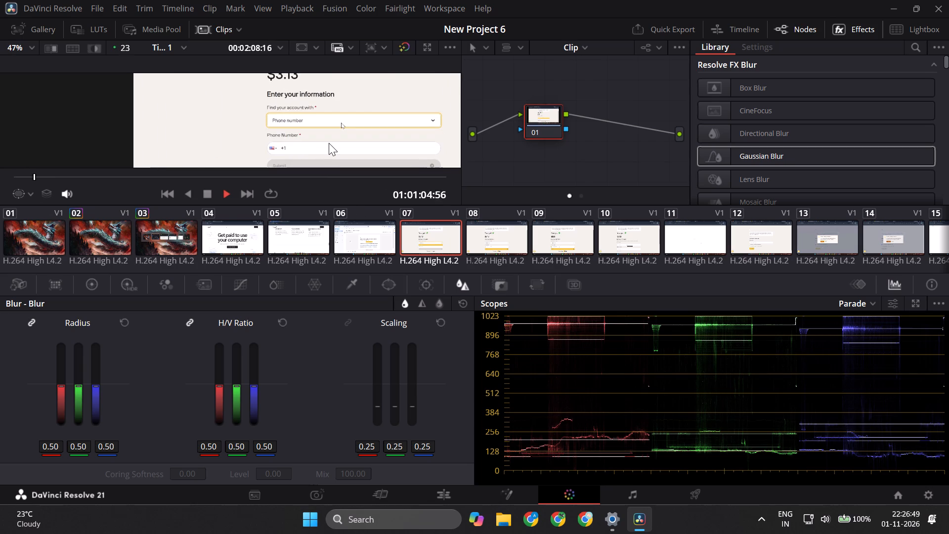
key("space")
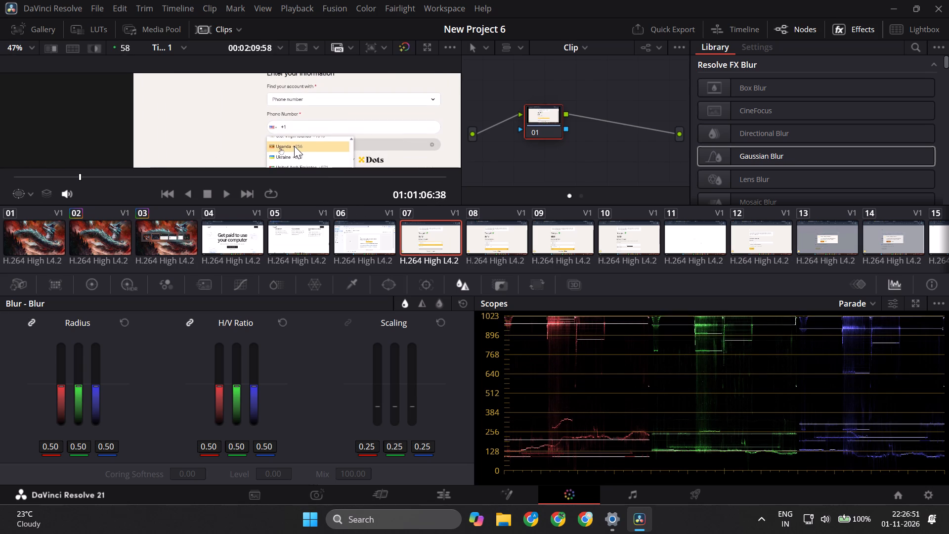
key("space")
left_click_drag(115, 177, 142, 177)
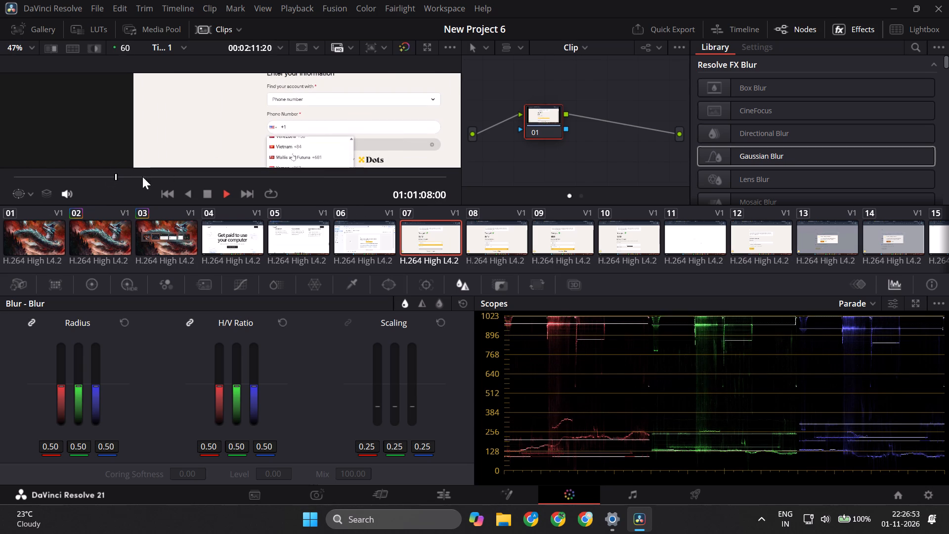
left_click_drag(142, 177, 468, 181)
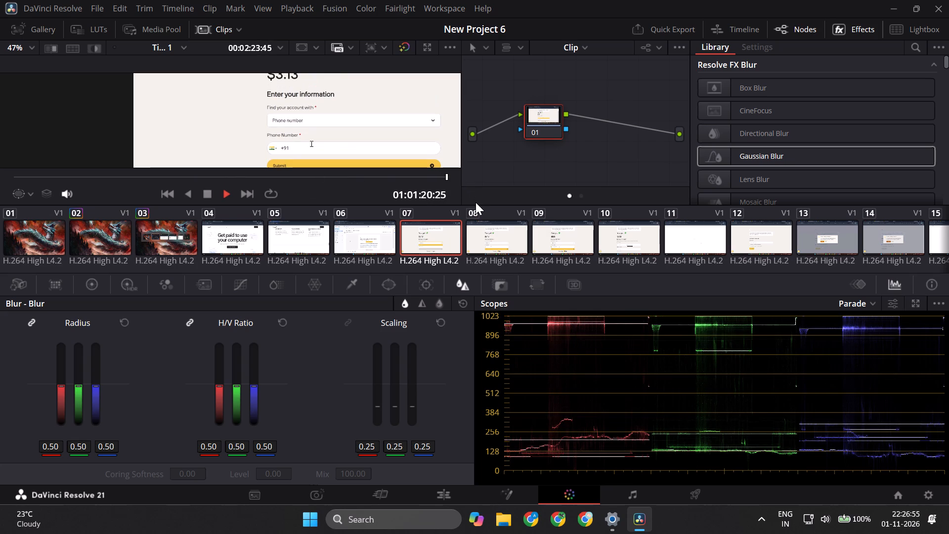
Draw a closed four-point curve mask over the phone number entry area and its autofill suggestion at 01:01:21:27 in clip 08.
left_click(489, 234)
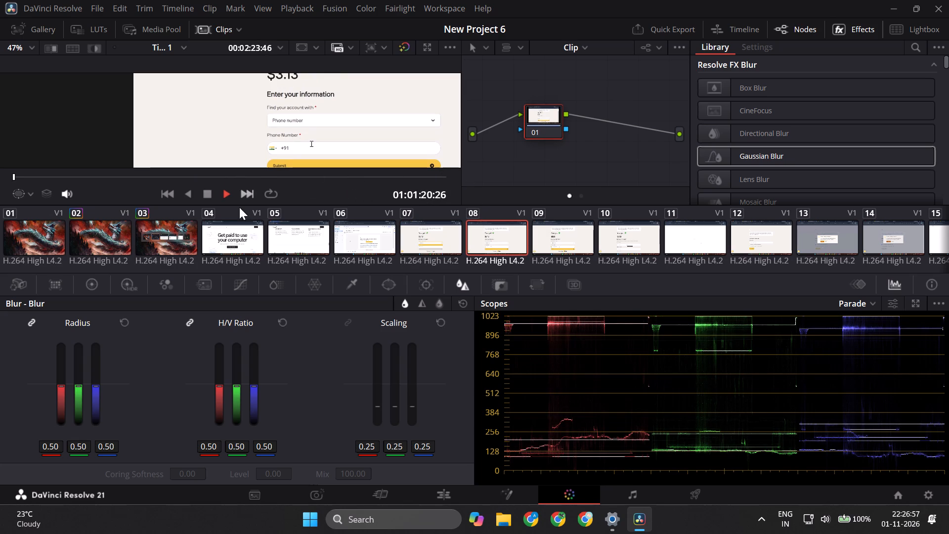
left_click(396, 285)
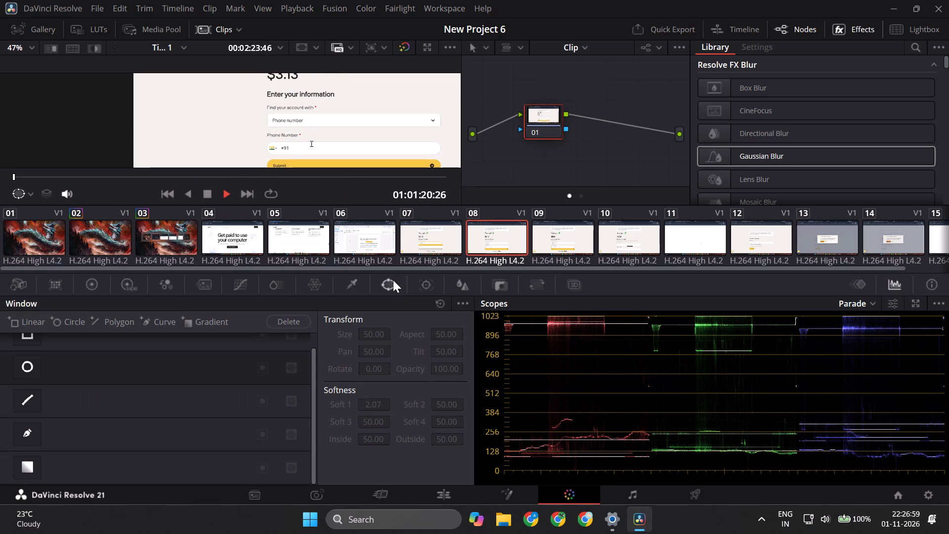
left_click(24, 435)
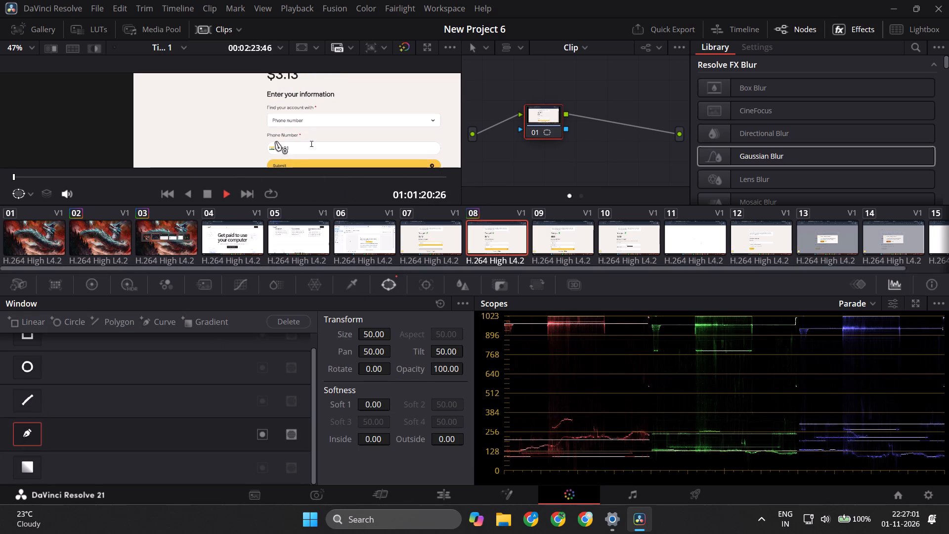
scroll(274, 139, "down", 5)
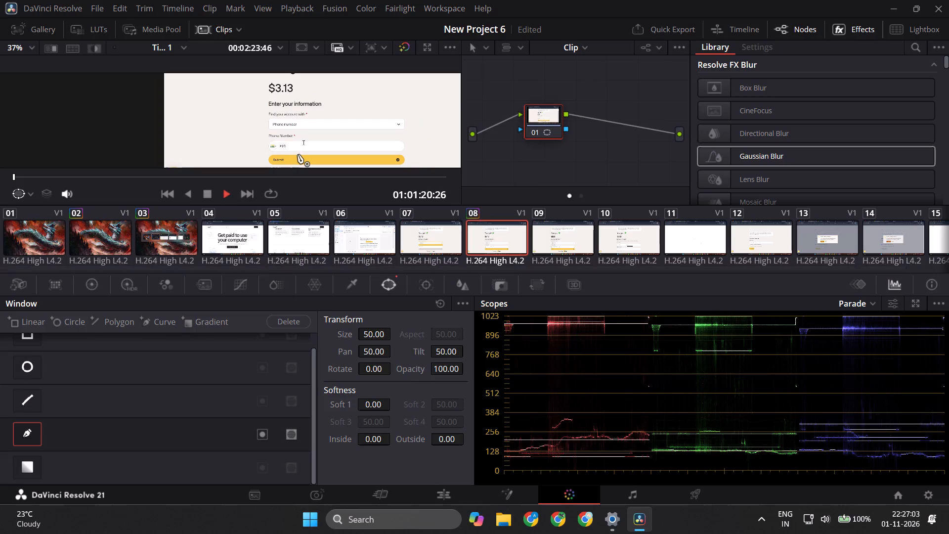
scroll(298, 154, "up", 3, "ctrl")
scroll(298, 154, "down", 1, "ctrl")
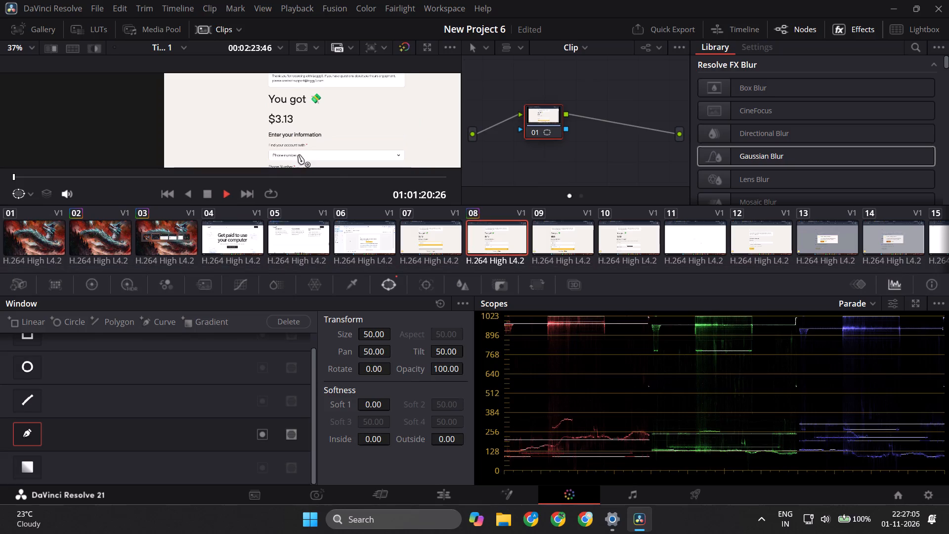
scroll(298, 155, "down", 3, "ctrl")
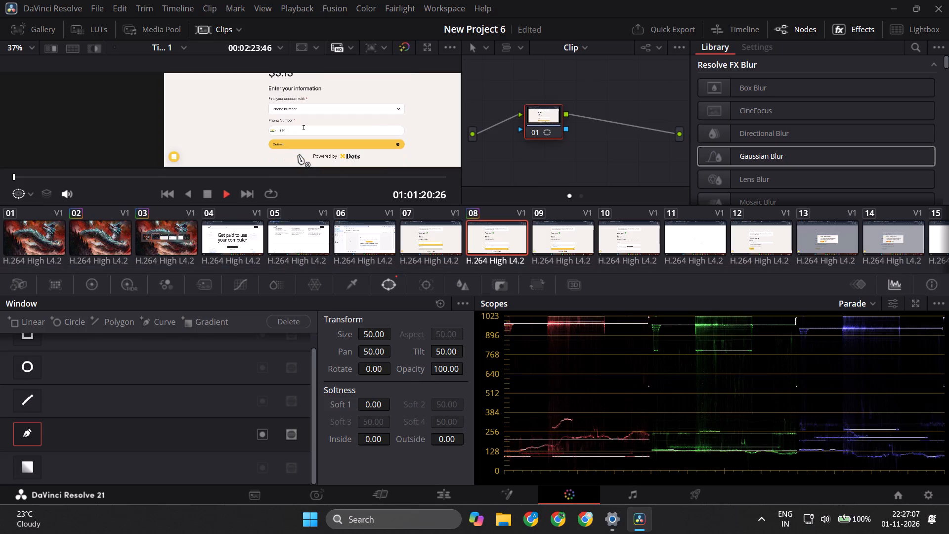
key("space")
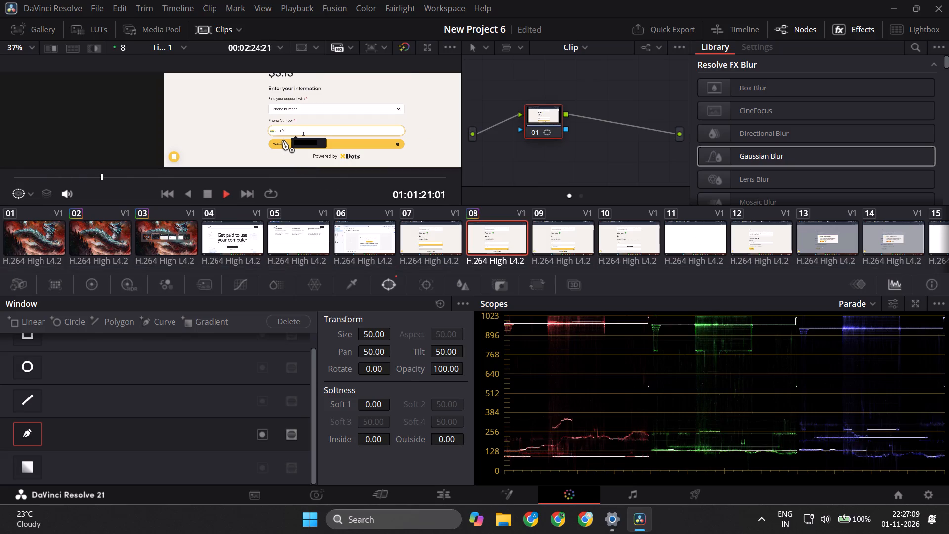
key("space")
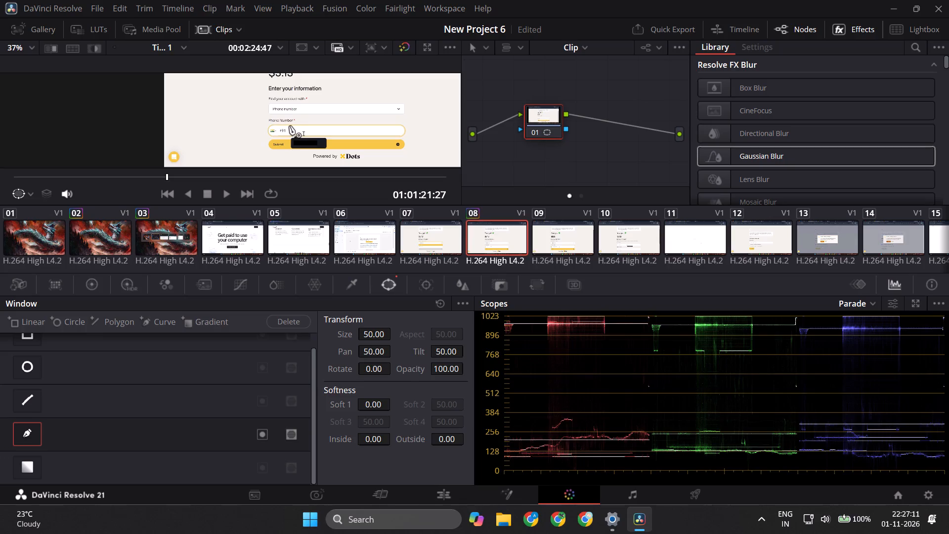
left_click(289, 124)
left_click(288, 148)
left_click(359, 150)
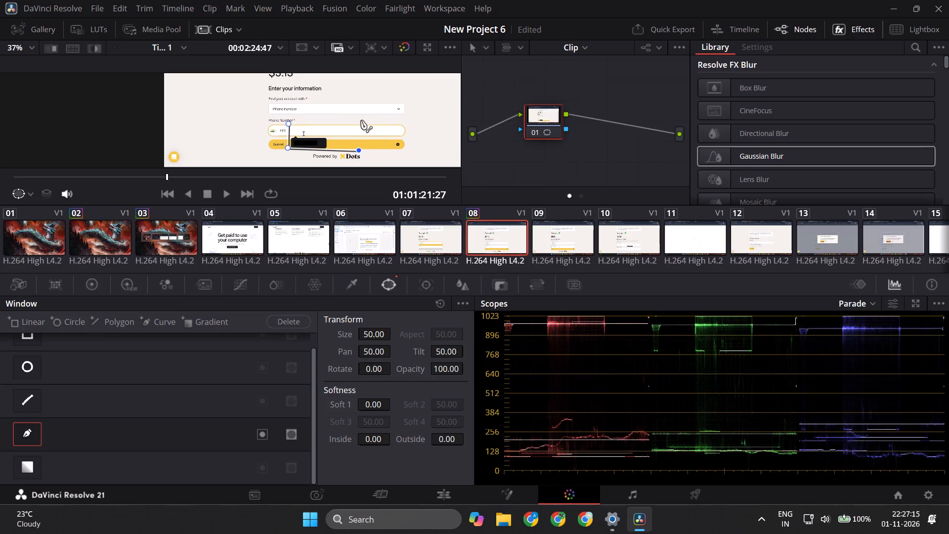
left_click(360, 123)
left_click(289, 123)
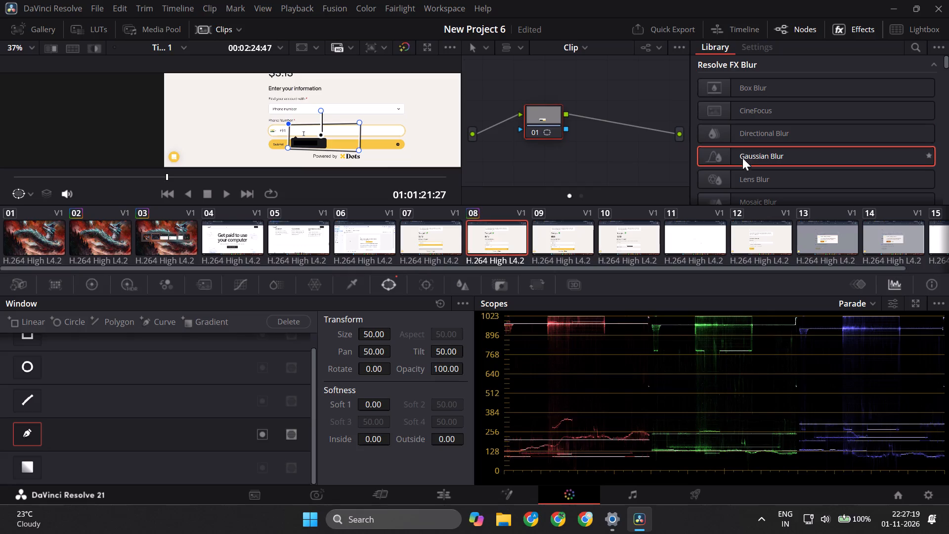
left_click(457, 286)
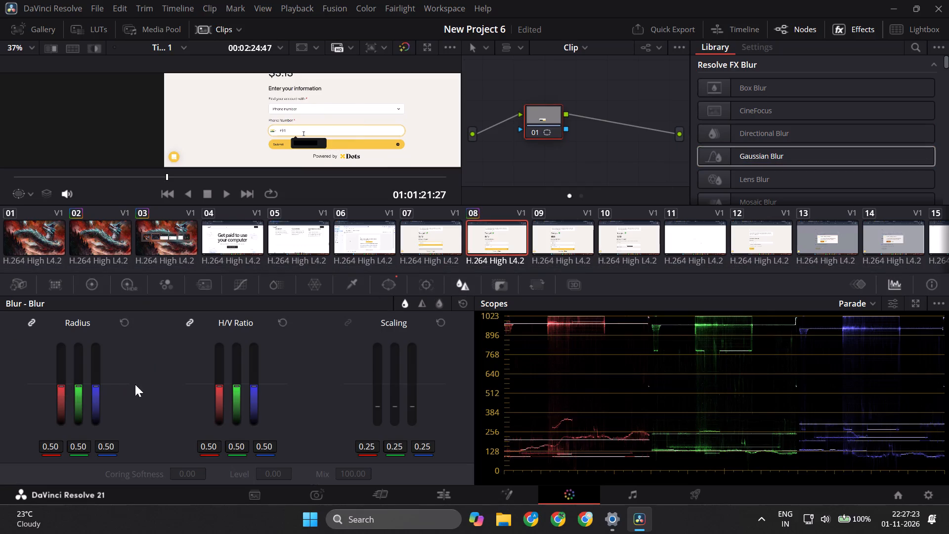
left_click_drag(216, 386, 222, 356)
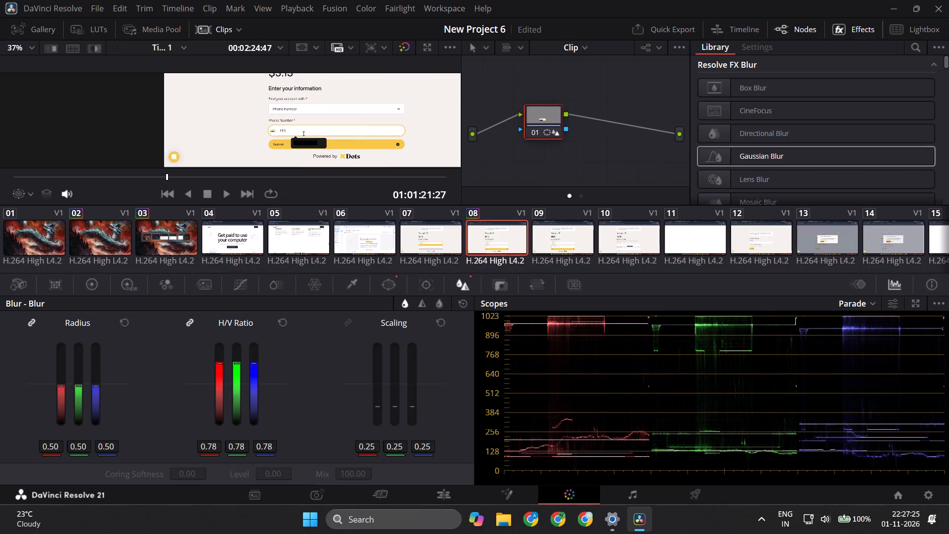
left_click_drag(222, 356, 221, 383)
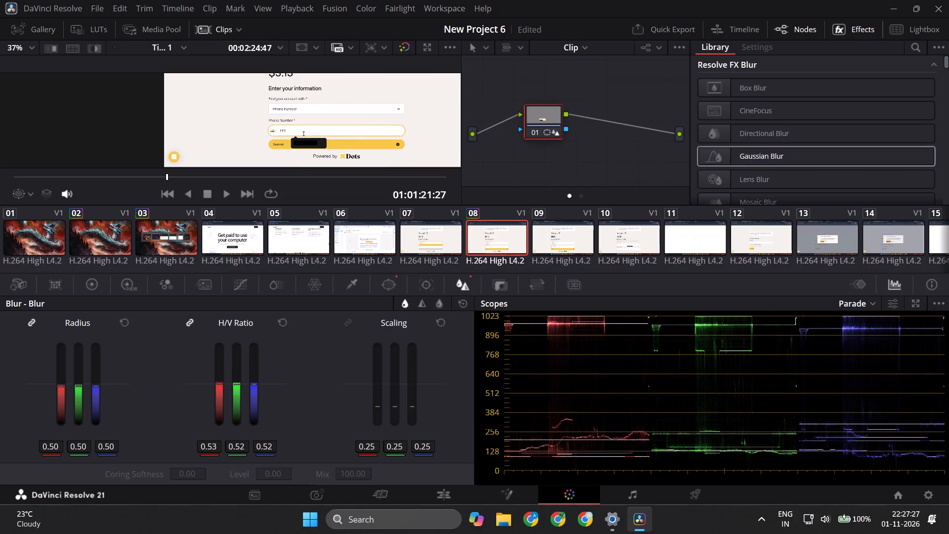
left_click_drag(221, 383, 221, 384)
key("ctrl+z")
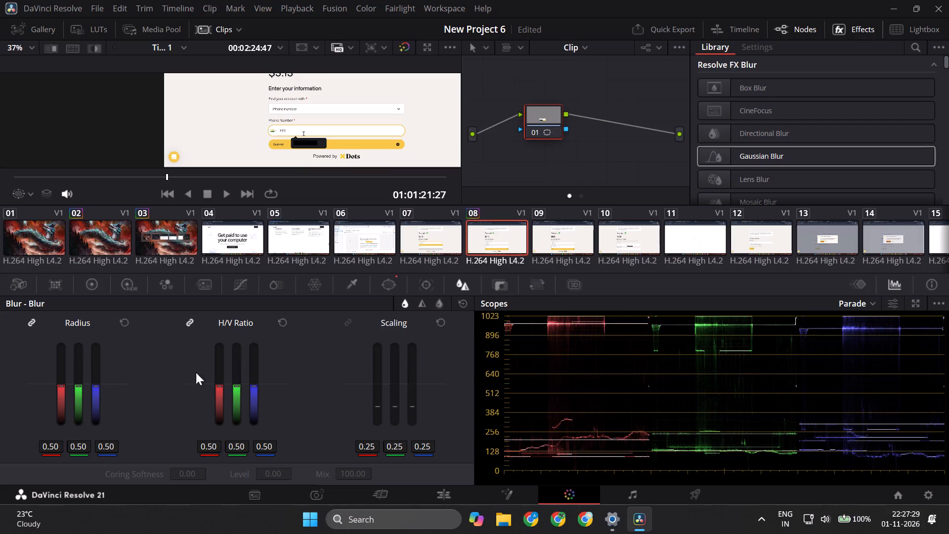
Blur the masked phone number area in clip 08 with a blur radius of 0.77.
left_click_drag(59, 383, 60, 369)
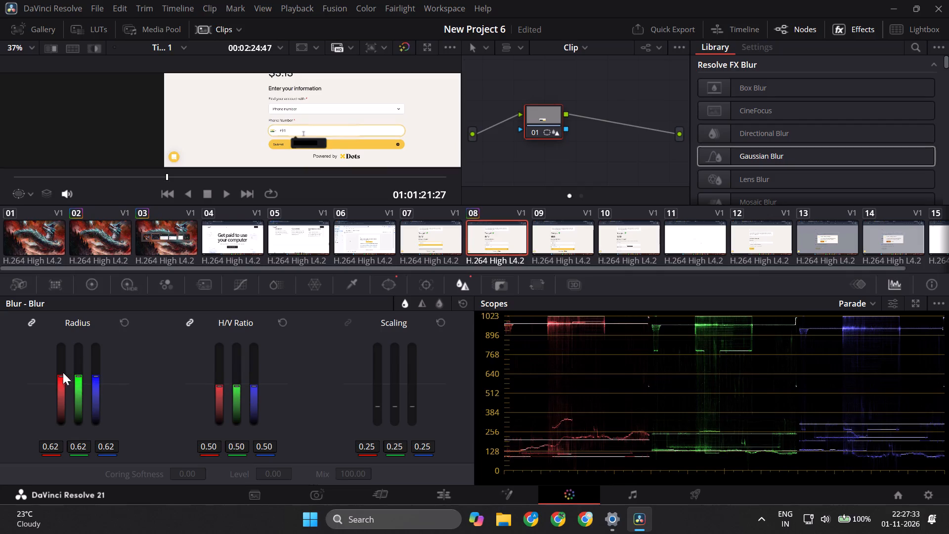
left_click_drag(59, 374, 62, 335)
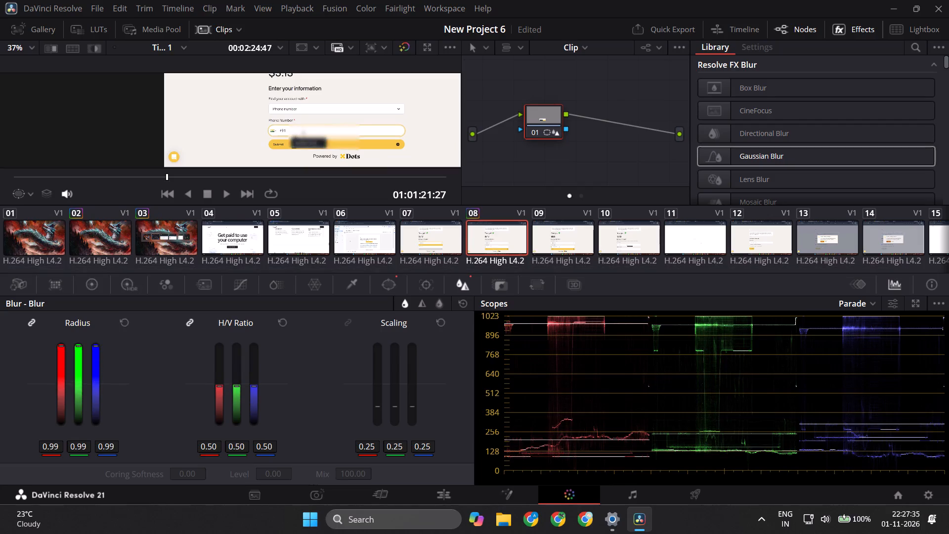
left_click_drag(62, 335, 96, 262)
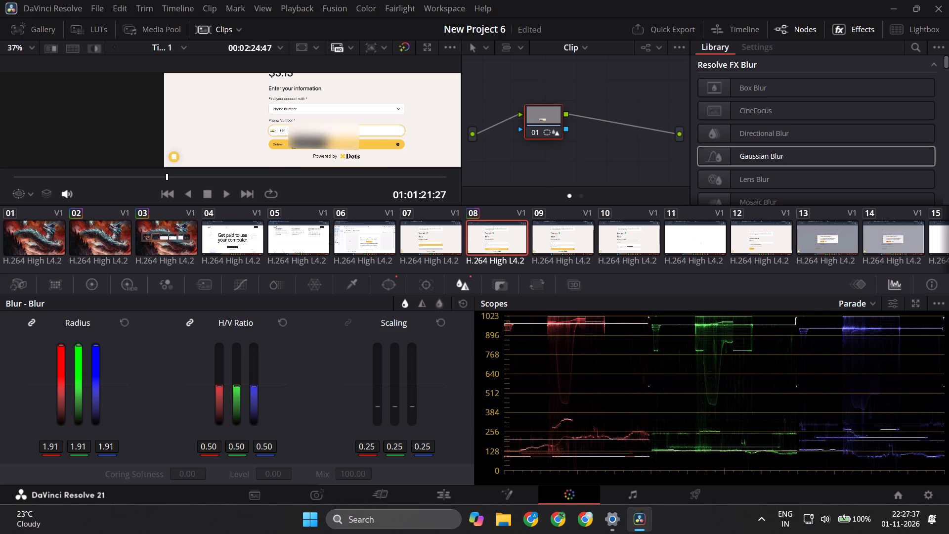
left_click_drag(96, 262, 101, 291)
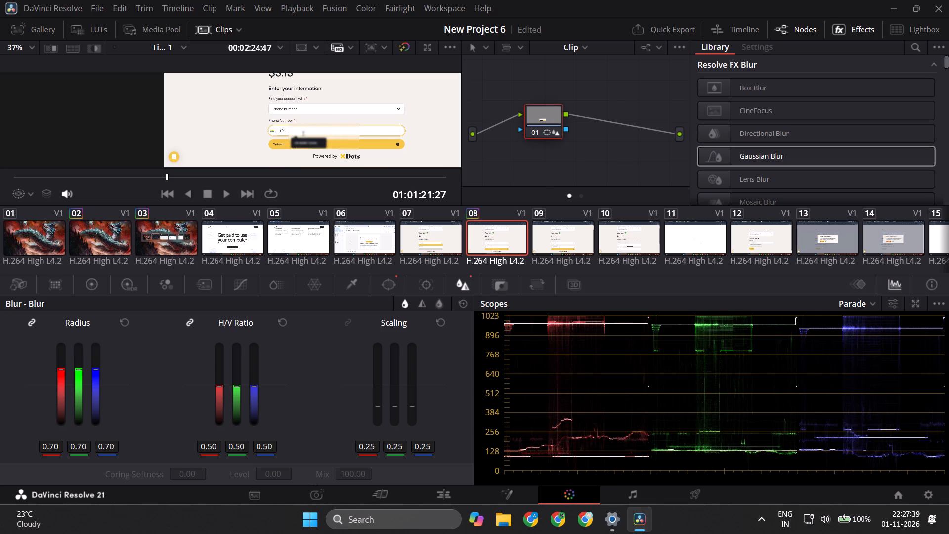
left_click_drag(101, 291, 103, 283)
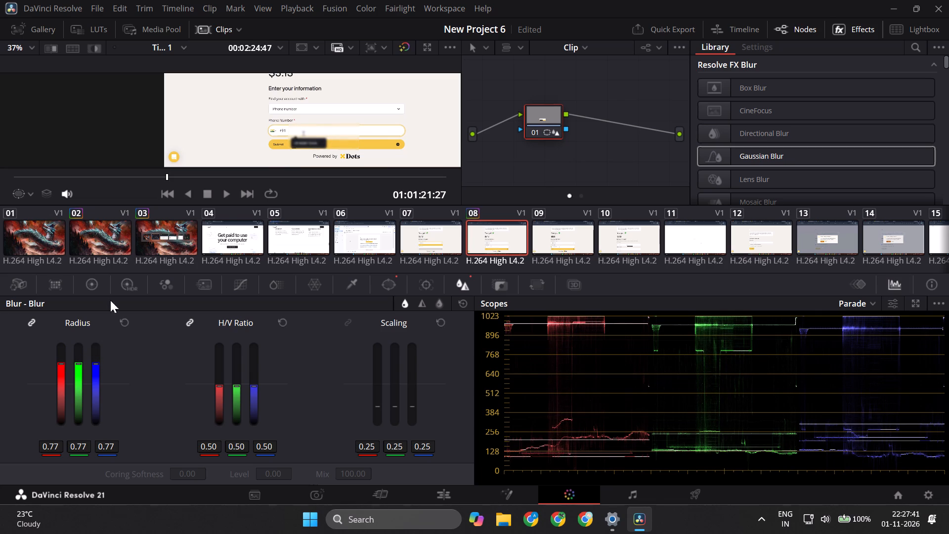
Nudge the phone number curve mask in clip 08 to a pan of 49.81 at 01:01:22:17.
left_click_drag(166, 173, 238, 175)
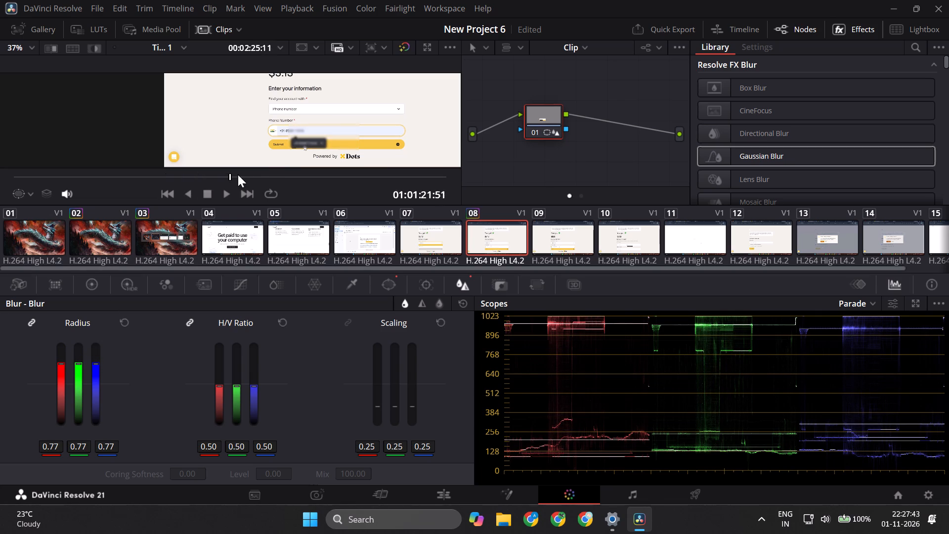
left_click_drag(238, 175, 292, 176)
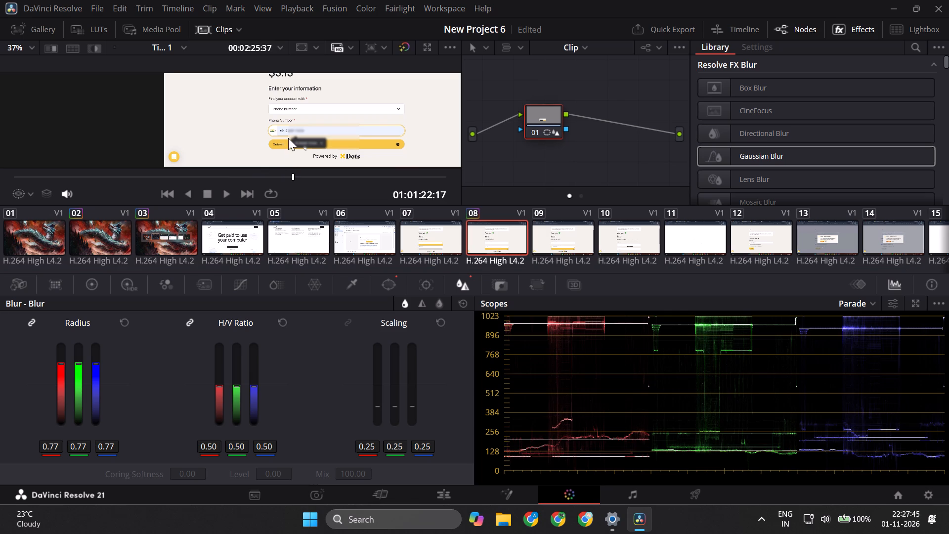
scroll(288, 138, "up", 20)
scroll(288, 138, "up", 1)
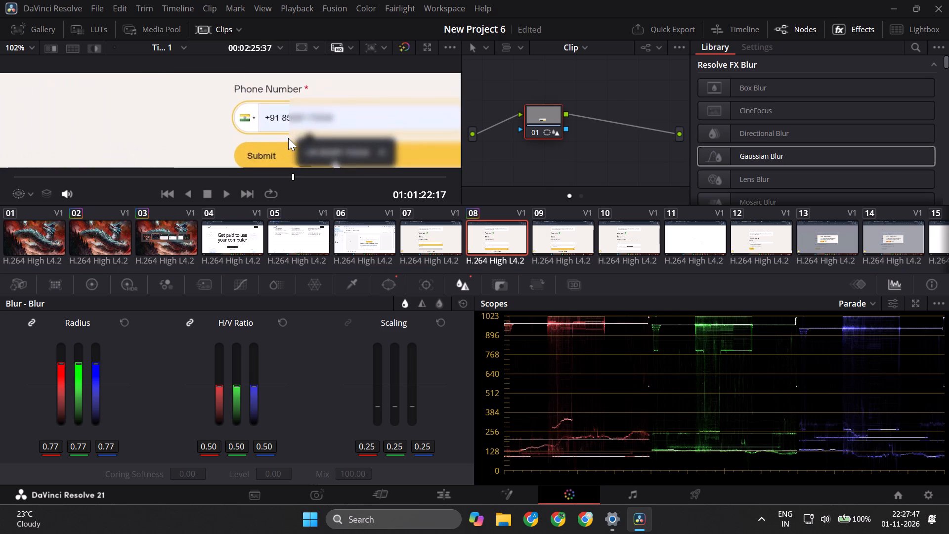
scroll(288, 138, "down", 5)
scroll(288, 138, "down", 19)
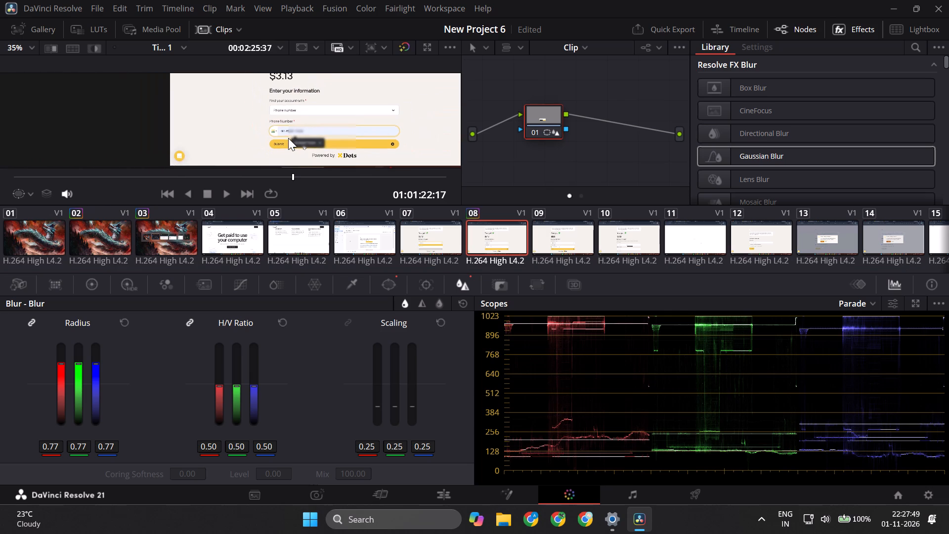
left_click(296, 133)
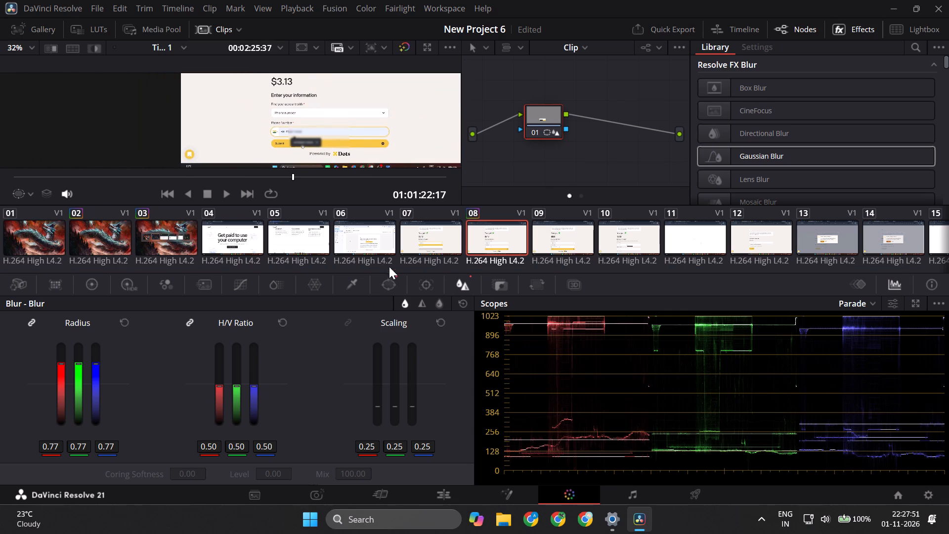
left_click(391, 284)
left_click(326, 132)
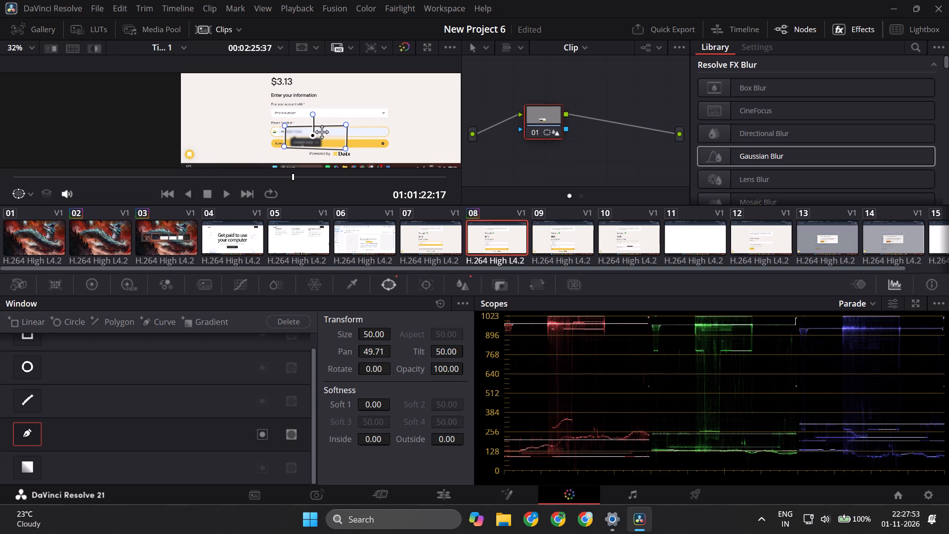
scroll(264, 139, "up", 3)
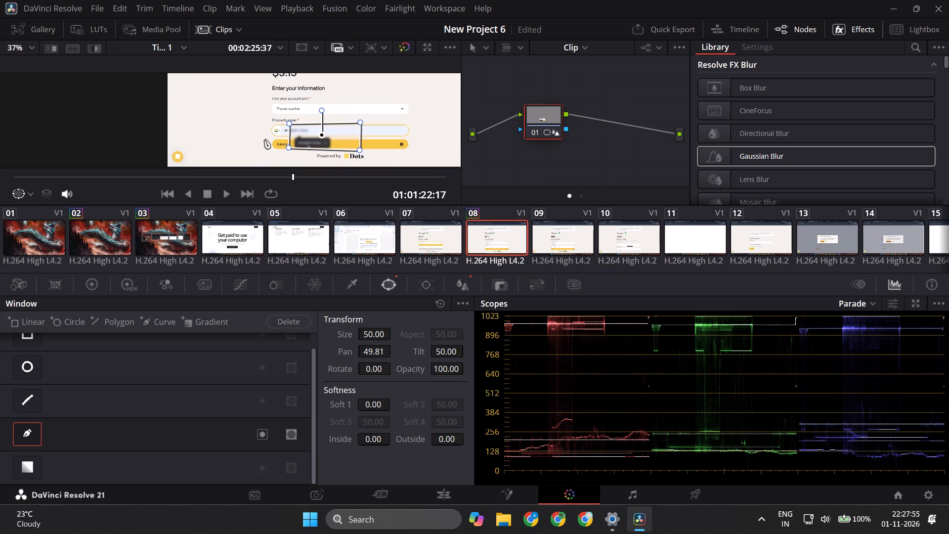
scroll(264, 139, "up", 9)
scroll(281, 138, "down", 9)
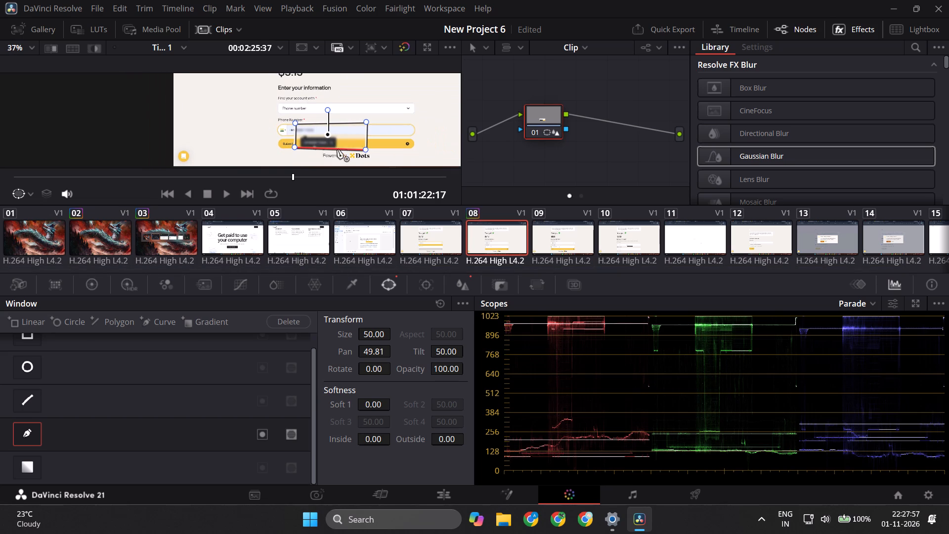
left_click(365, 151)
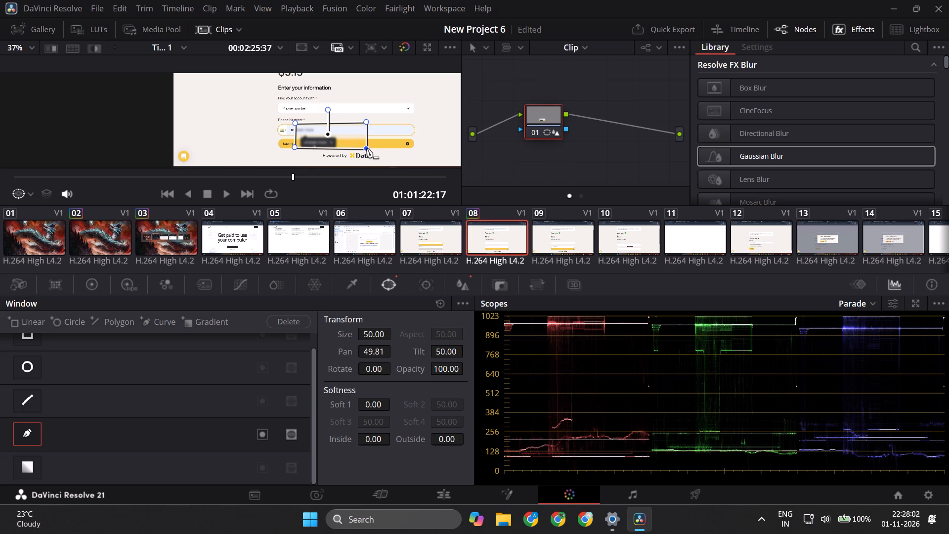
Check the blur's coverage of the phone number through to the end of clip 08.
left_click_drag(296, 177, 391, 176)
left_click_drag(391, 176, 453, 174)
scroll(424, 126, "down", 4)
scroll(424, 126, "up", 1)
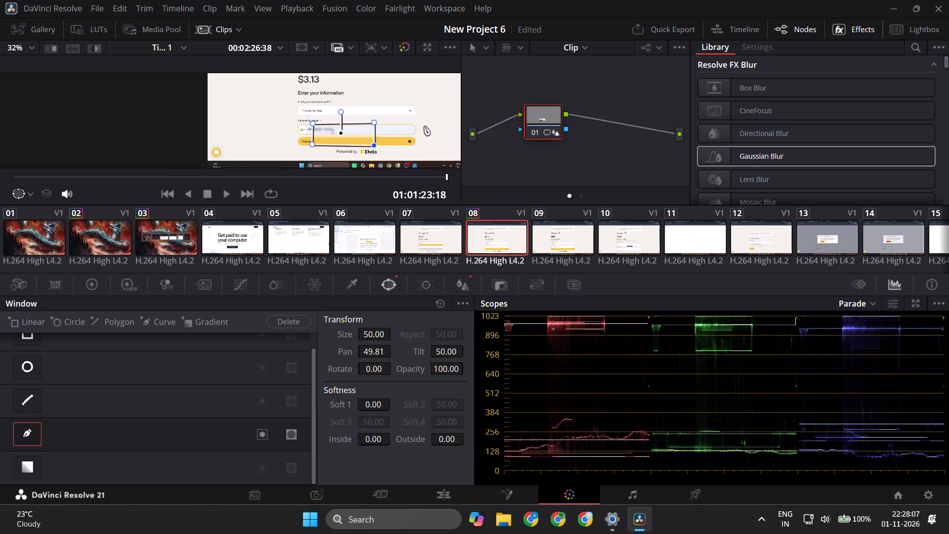
scroll(424, 126, "down", 12)
Examine the opening of clip 09 up to 01:01:25:28 for personal details that need masking.
left_click(567, 239)
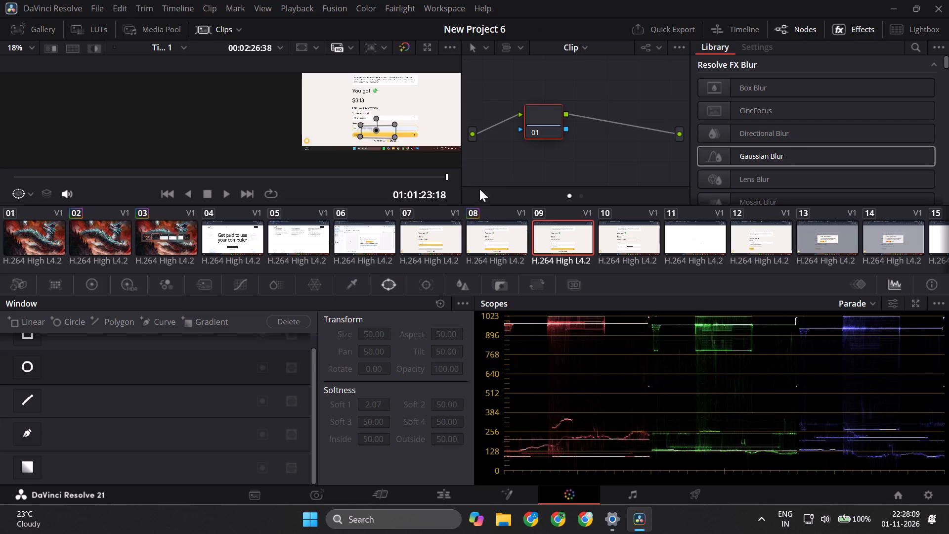
key("space")
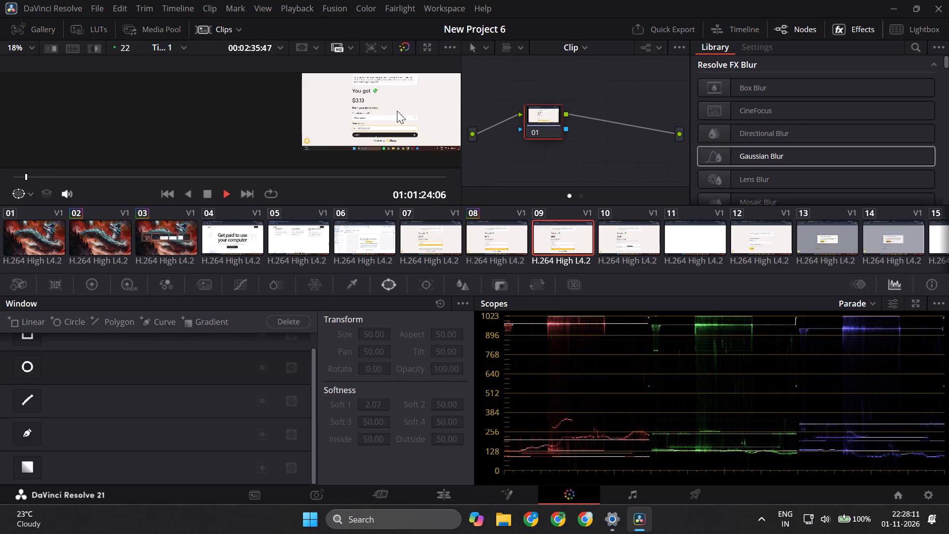
key("space")
scroll(370, 128, "up", 4)
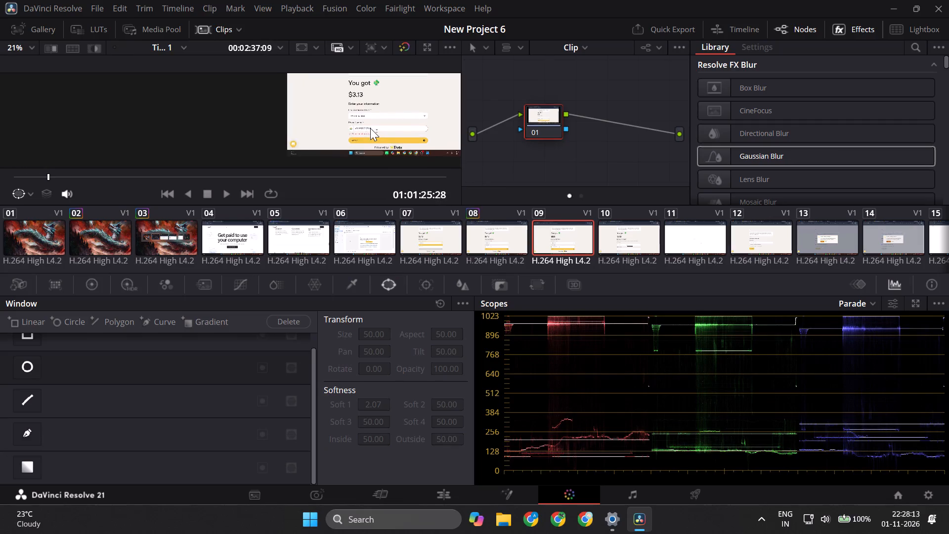
scroll(370, 128, "up", 9)
scroll(370, 128, "down", 9)
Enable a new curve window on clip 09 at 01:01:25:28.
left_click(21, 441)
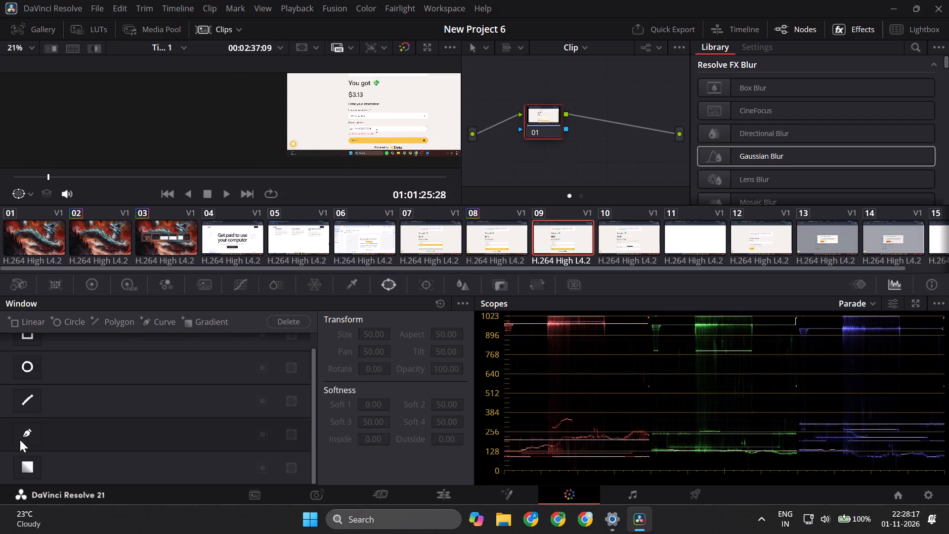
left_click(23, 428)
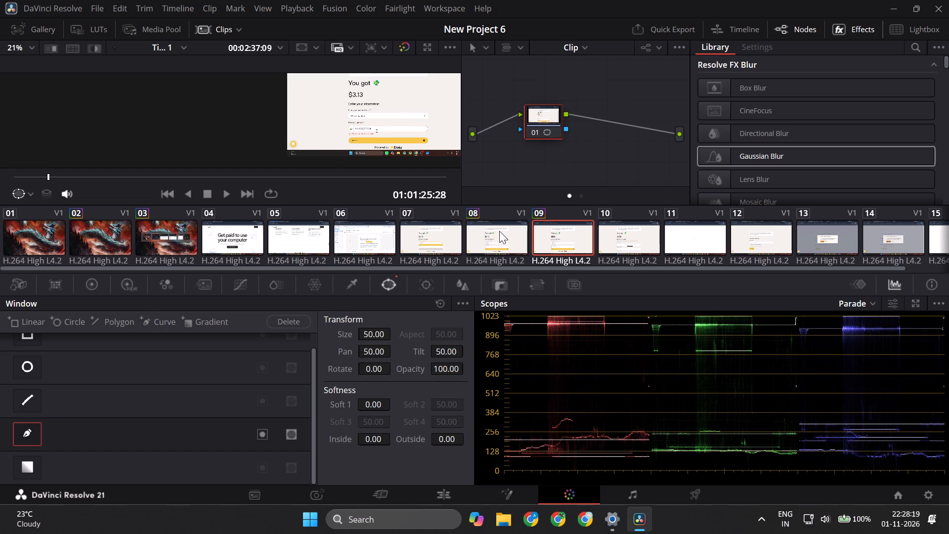
Copy clip 08's grade, including its curve mask and blur, onto clip 09.
left_click(499, 231)
left_click(390, 130)
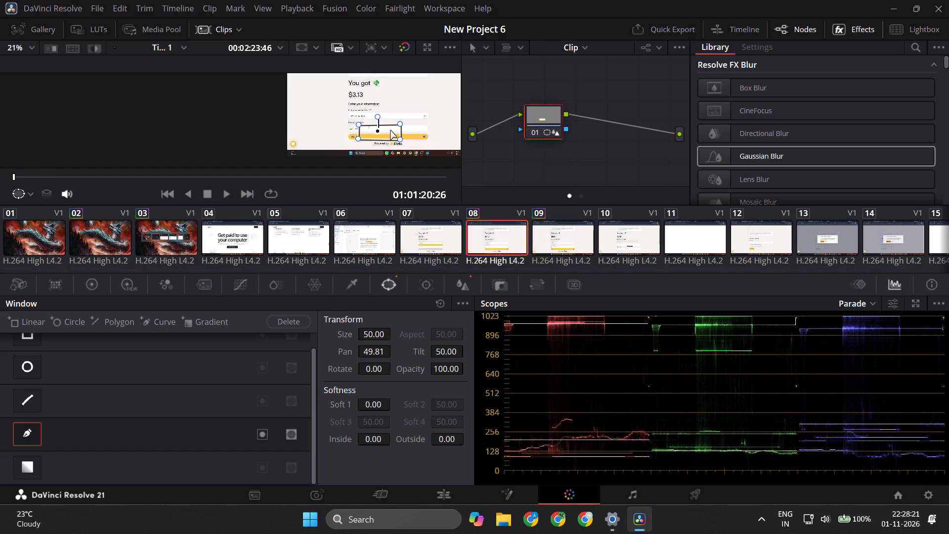
key("ctrl+c")
left_click(557, 233)
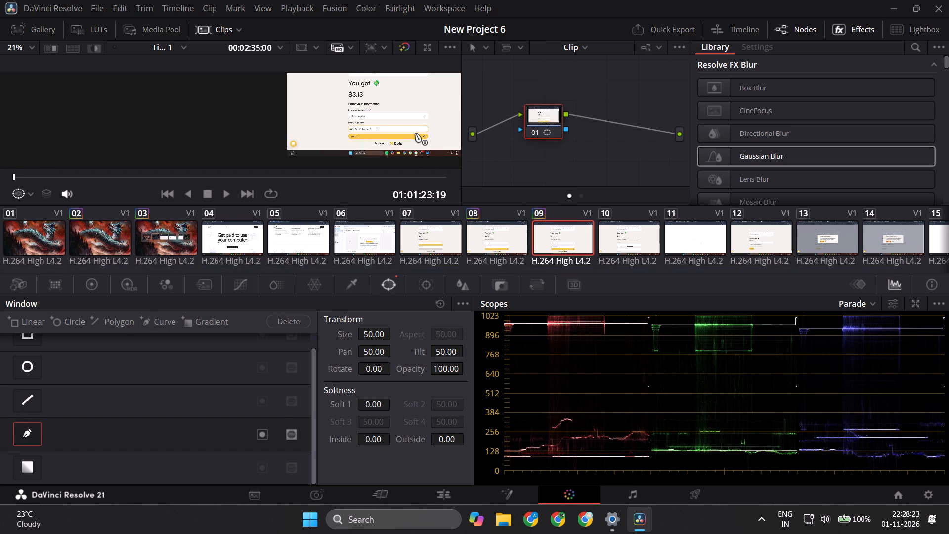
key("ctrl+v")
Play clip 09 from its start and check whether the copied blur covers the phone number and email entries.
key("space")
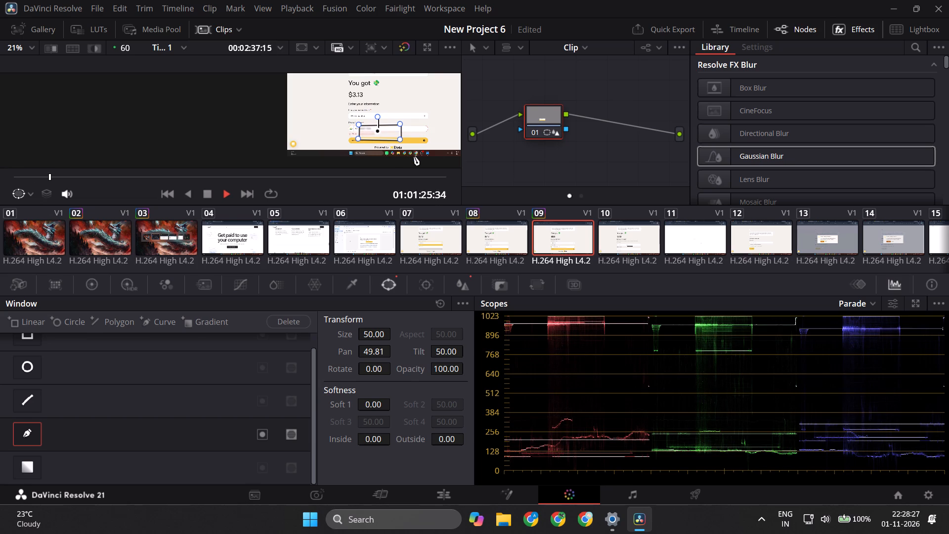
scroll(364, 131, "up", 11)
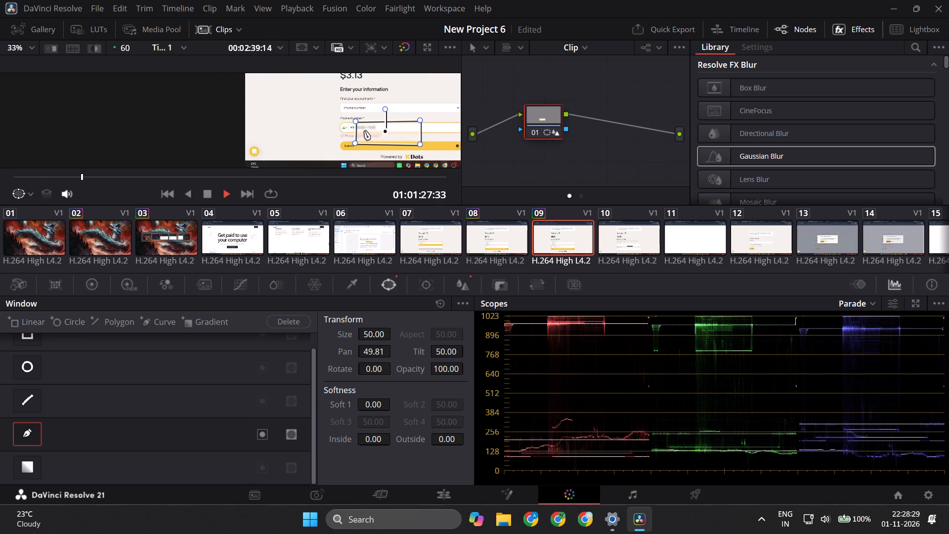
scroll(364, 131, "up", 8)
scroll(364, 131, "down", 14)
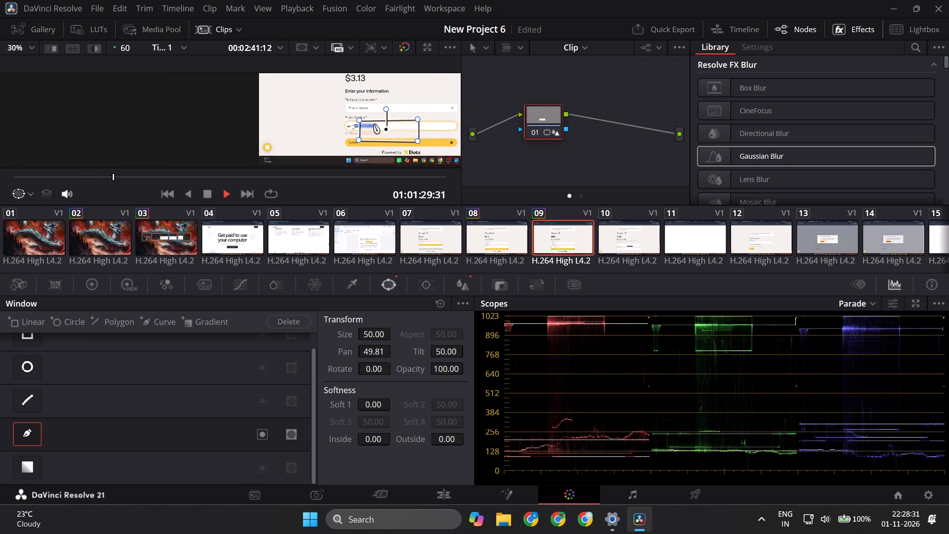
scroll(374, 124, "down", 11)
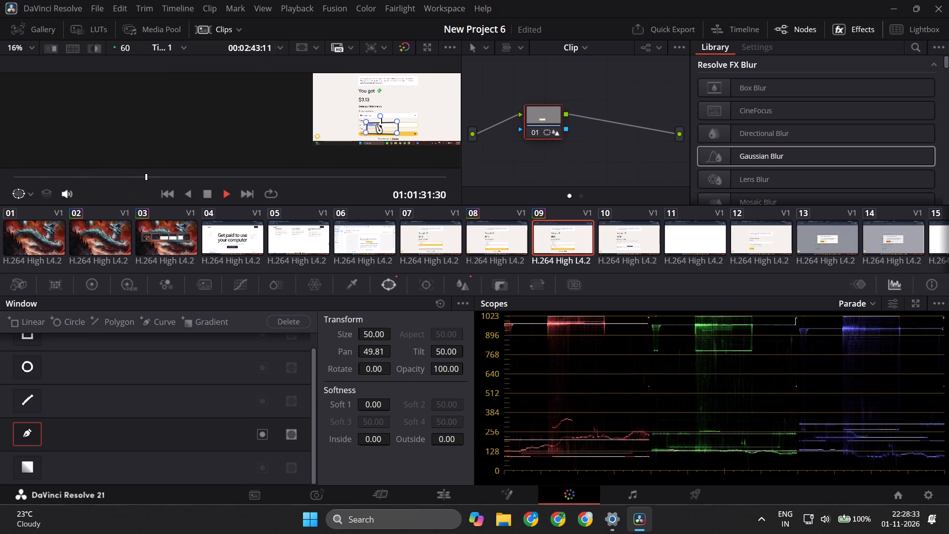
scroll(376, 124, "up", 8)
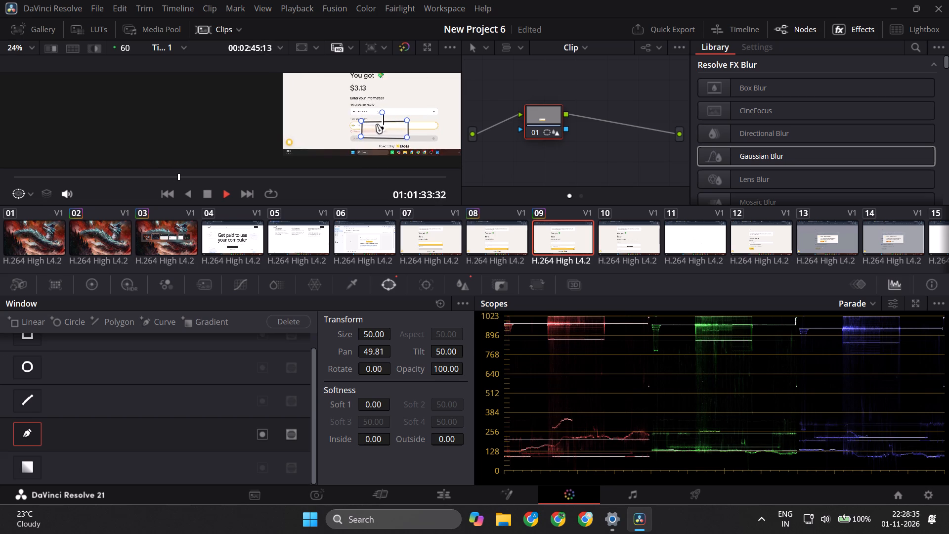
scroll(376, 124, "up", 10)
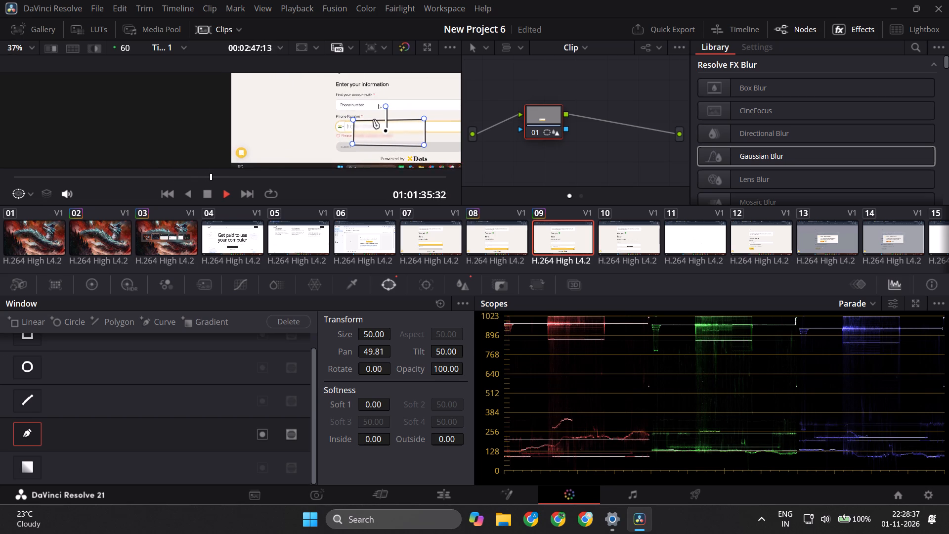
scroll(373, 119, "up", 4)
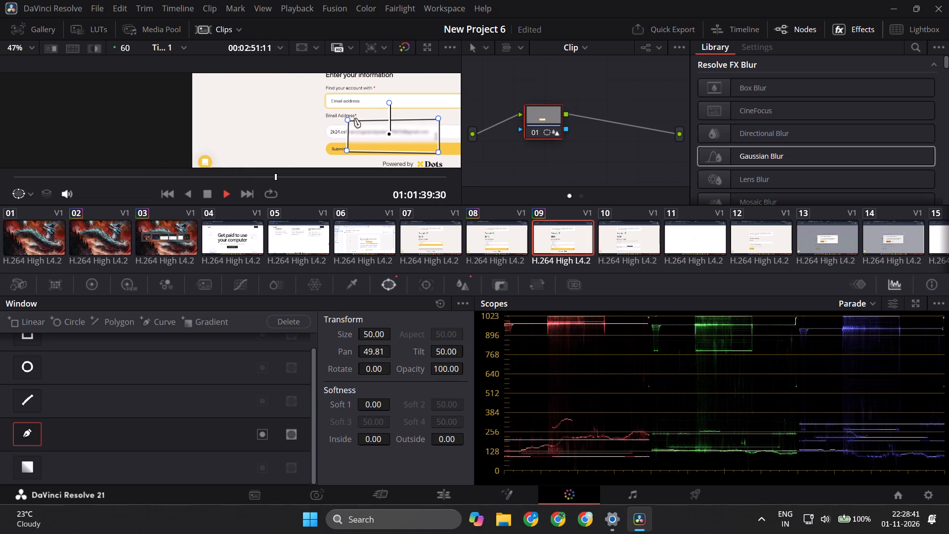
Reshape clip 09's curve mask at 01:01:41:20 into a near-rectangle over the email entry and submit button, starting just after the email's opening characters.
left_click_drag(347, 120, 337, 120)
key("space")
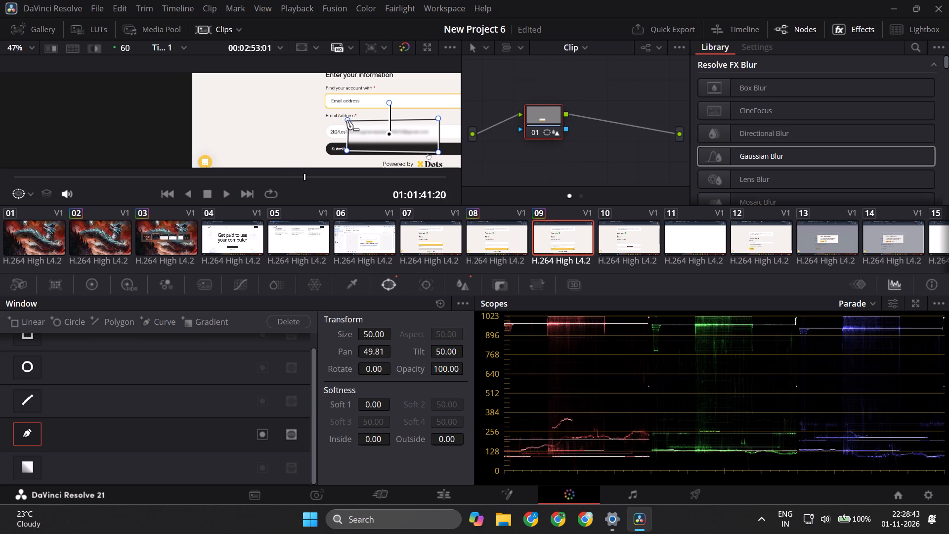
left_click_drag(347, 120, 339, 121)
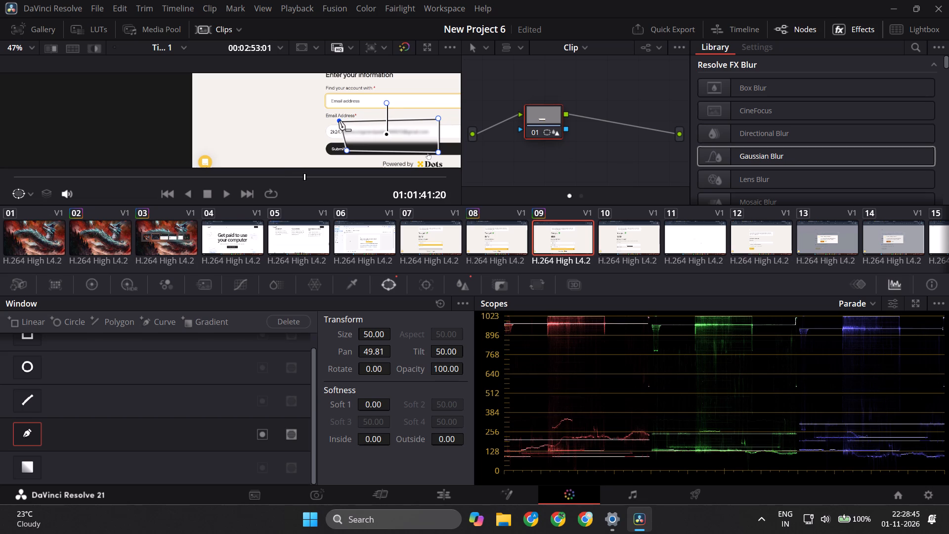
left_click_drag(339, 121, 330, 121)
left_click_drag(330, 121, 329, 127)
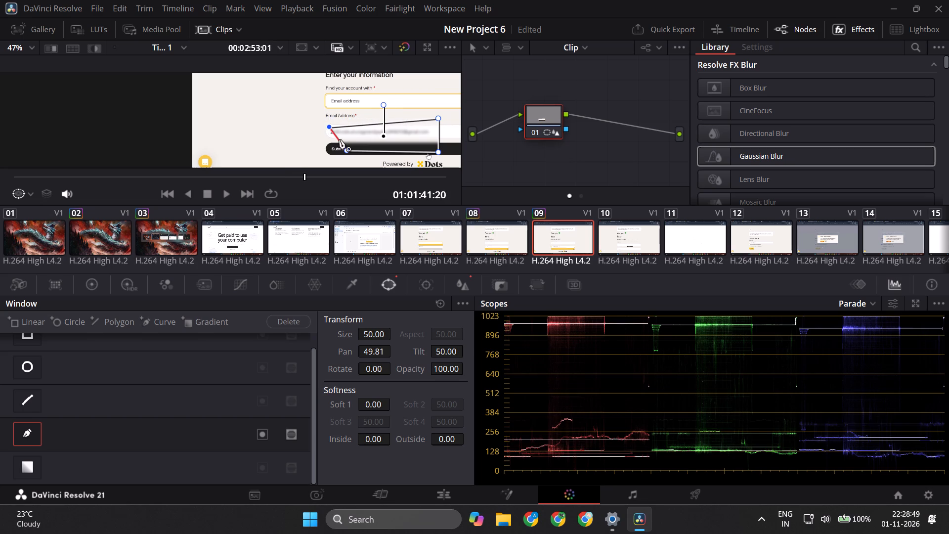
left_click_drag(347, 152, 331, 152)
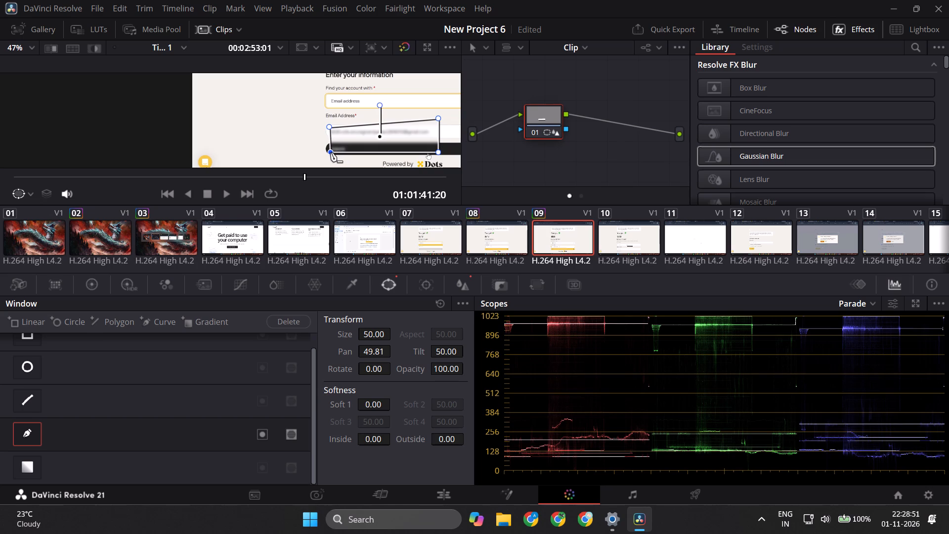
left_click_drag(331, 152, 329, 152)
left_click_drag(436, 118, 437, 119)
left_click_drag(437, 119, 437, 126)
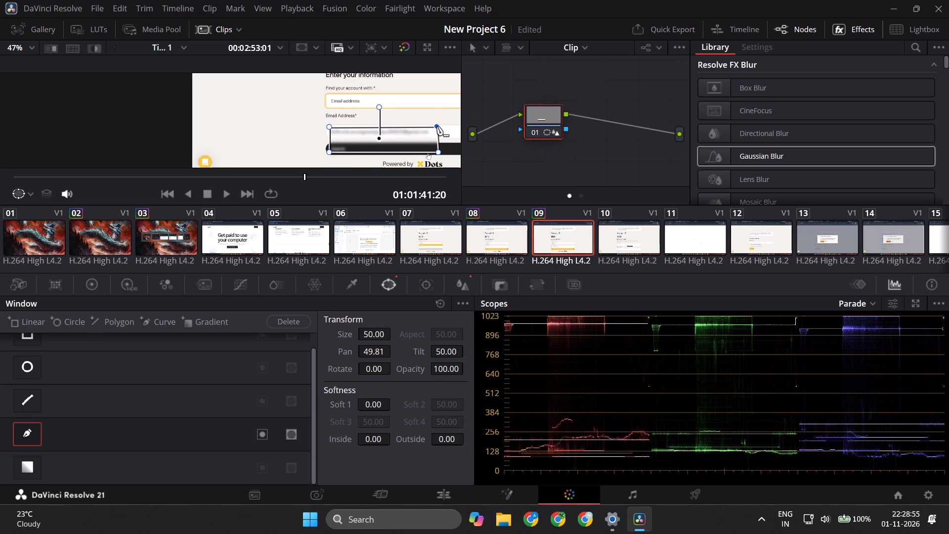
left_click_drag(437, 126, 438, 126)
left_click_drag(329, 127, 332, 126)
left_click_drag(332, 126, 339, 126)
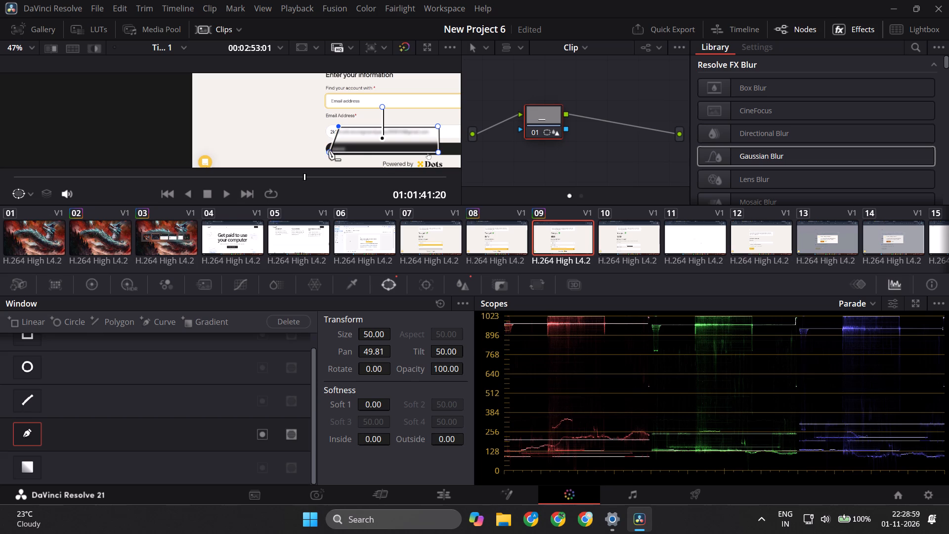
left_click_drag(329, 152, 340, 153)
Play the rest of clip 09 and check that the reshaped blur keeps covering the email entry.
key("space")
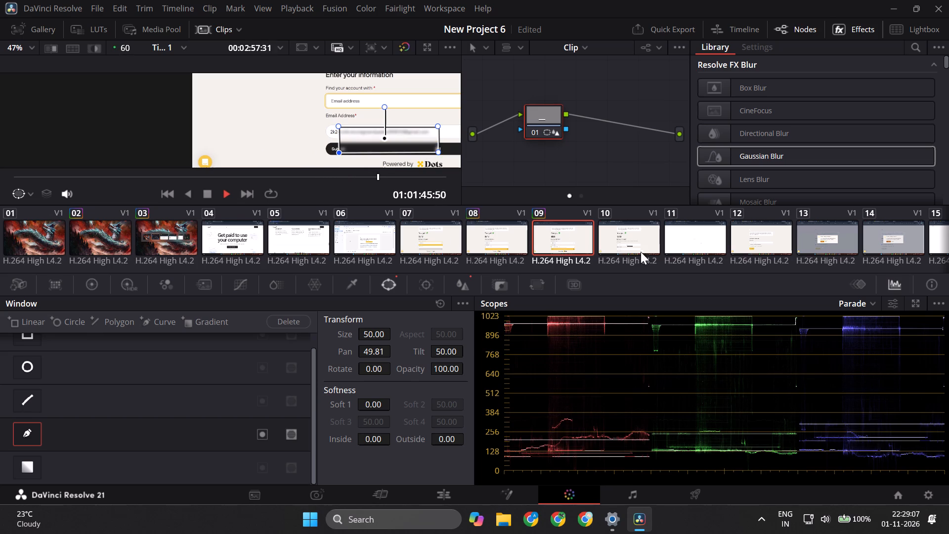
left_click(629, 233)
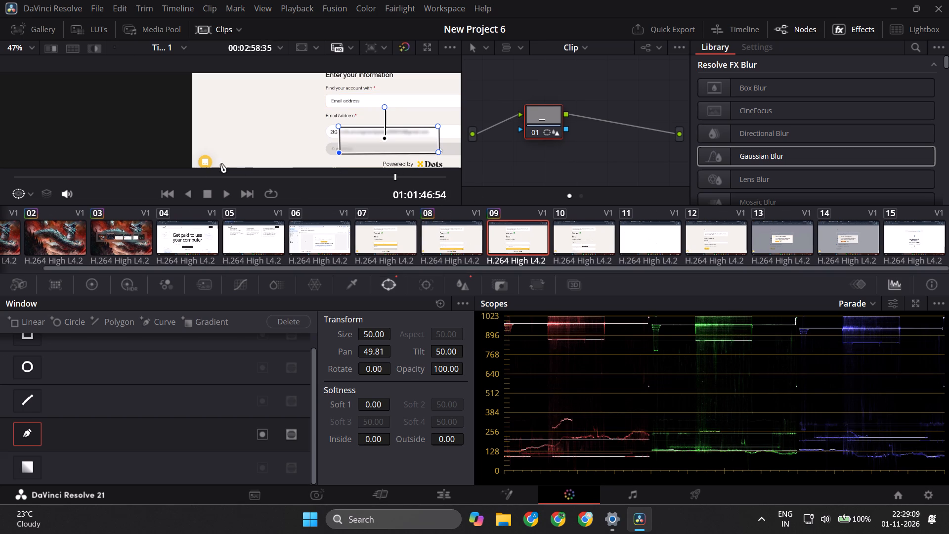
scroll(350, 132, "down", 14)
key("space")
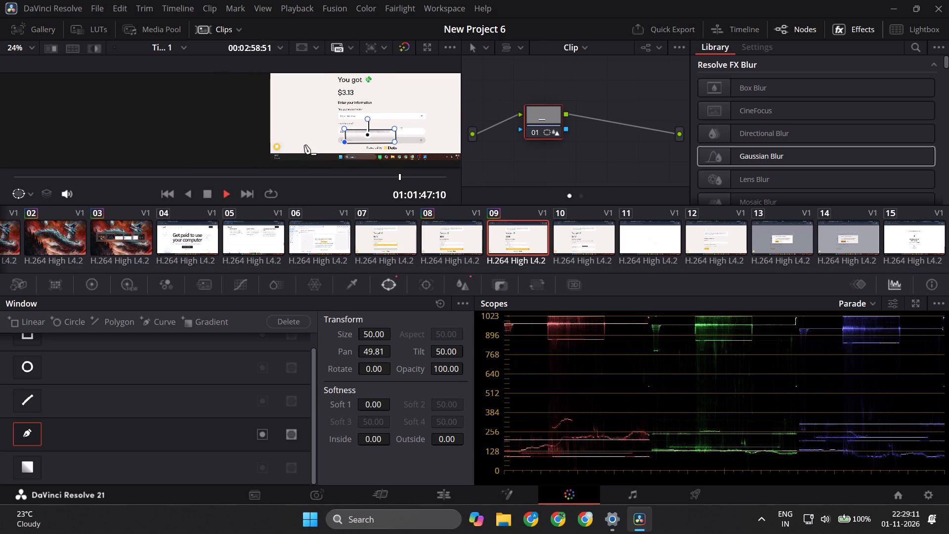
Draw a closed four-point curve window on clip 10 at 01:01:50:50, enclosing the autofill popup and the form area beneath it.
left_click(582, 235)
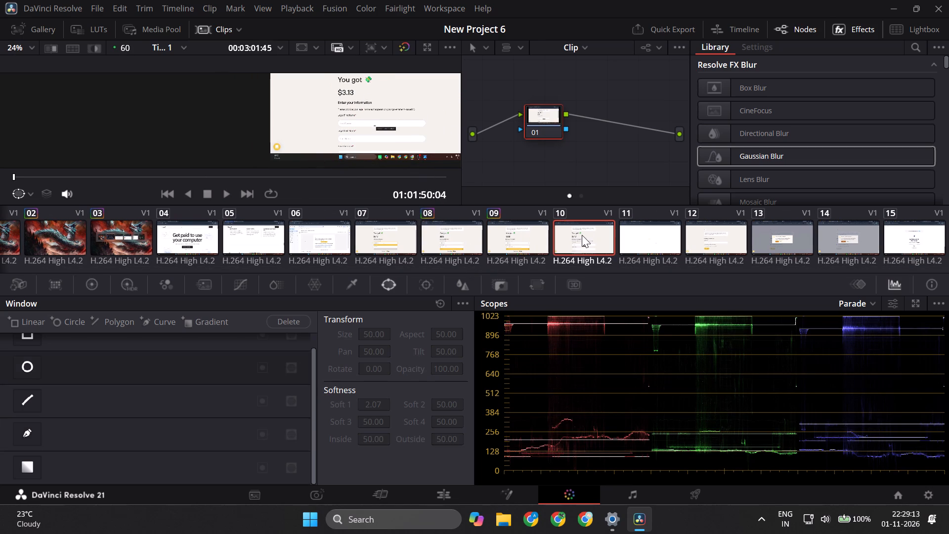
key("space")
key("space")
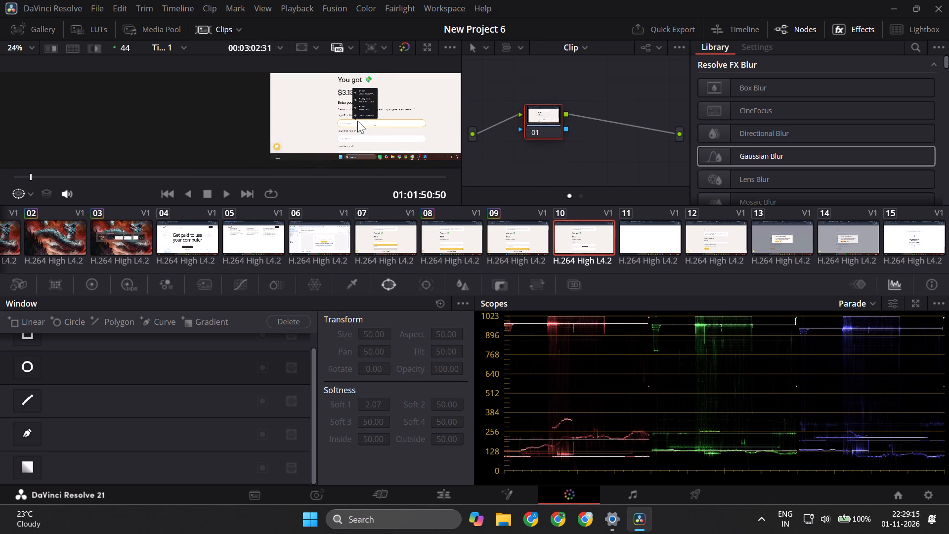
scroll(359, 111, "up", 1)
scroll(359, 111, "down", 4)
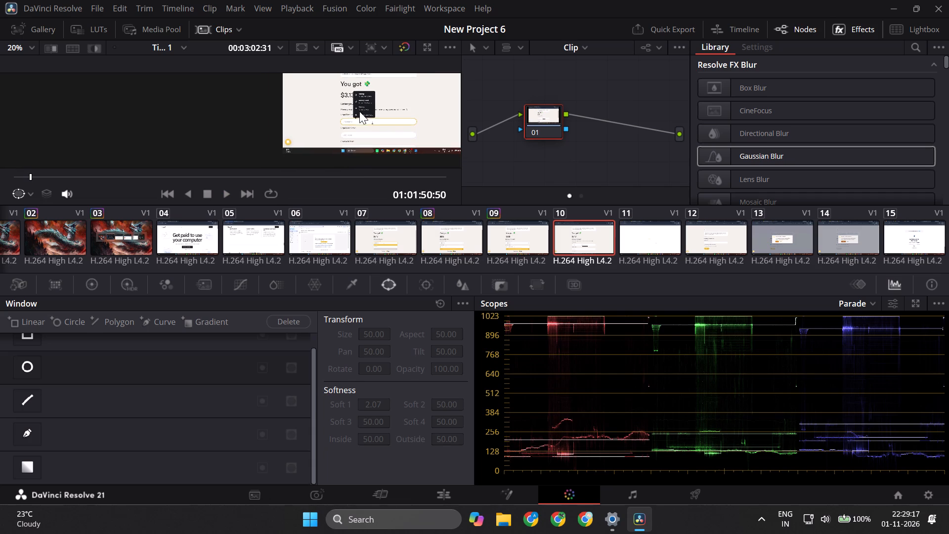
scroll(359, 111, "down", 1)
left_click(24, 432)
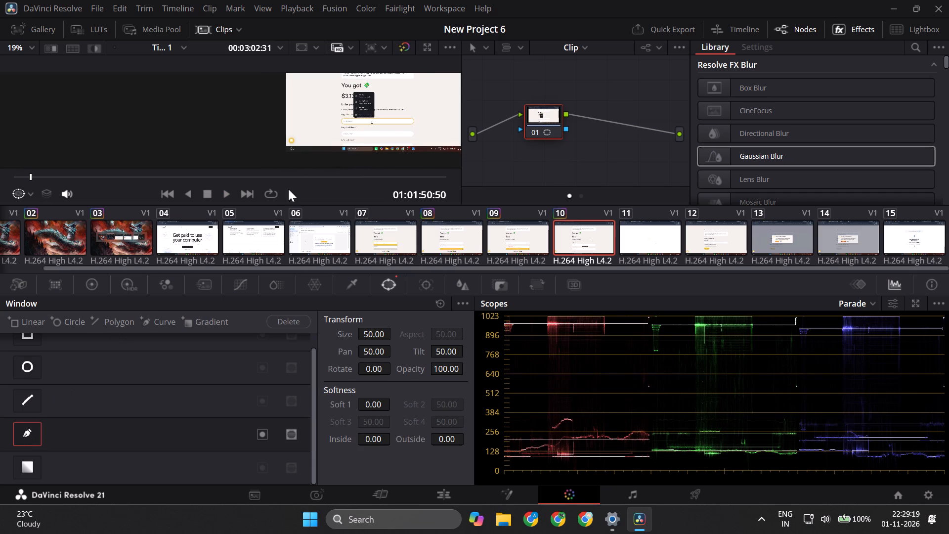
left_click(346, 89)
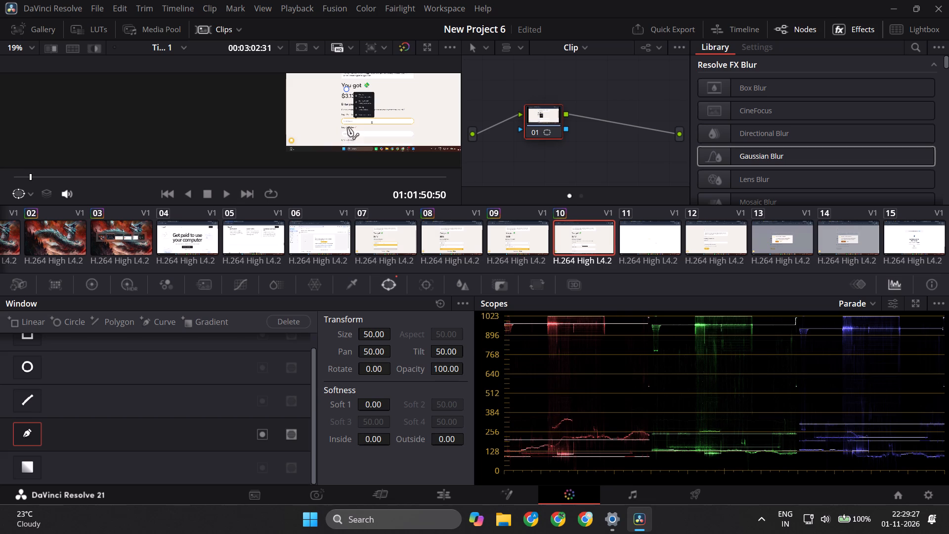
left_click(347, 143)
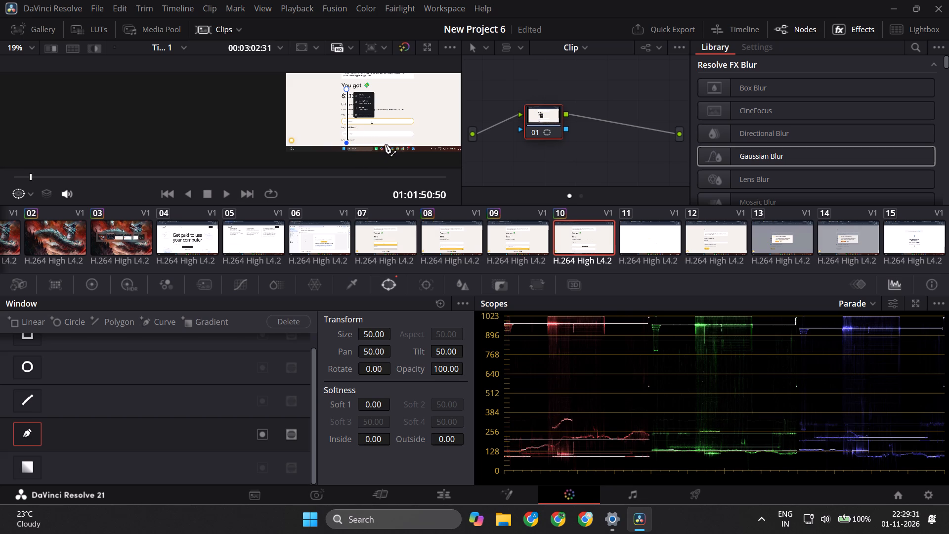
left_click(378, 144)
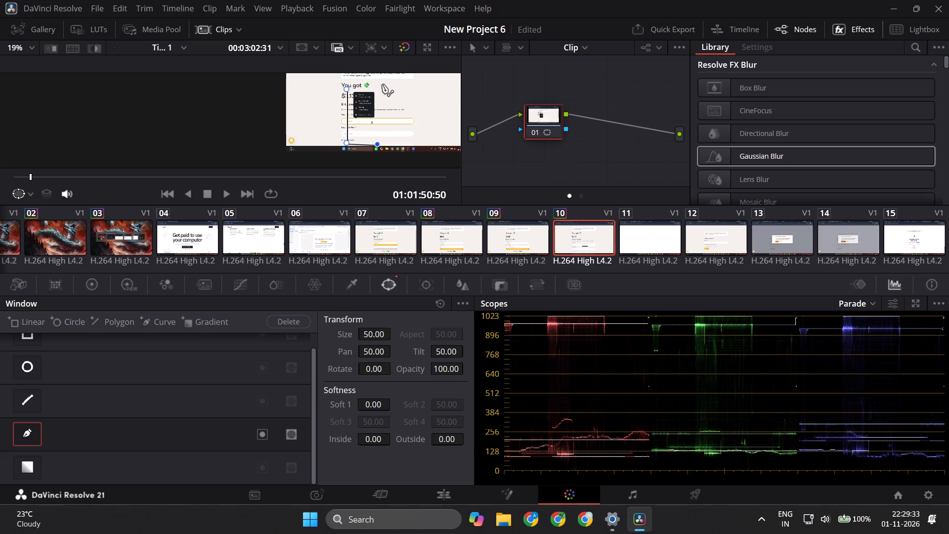
left_click(377, 87)
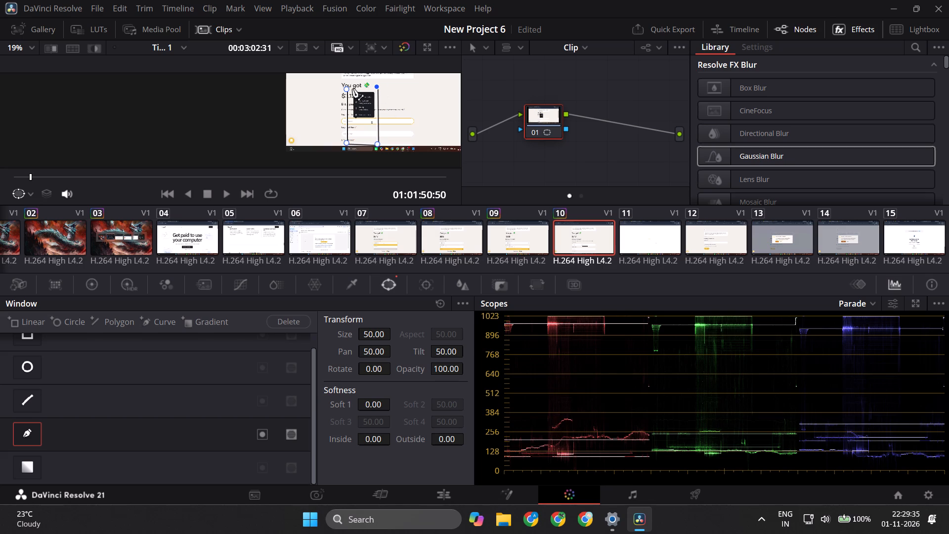
left_click(346, 90)
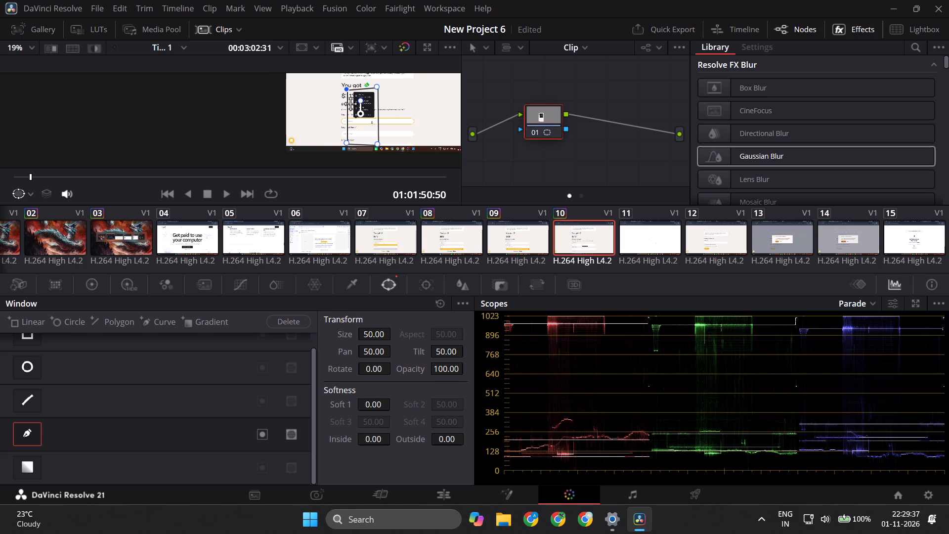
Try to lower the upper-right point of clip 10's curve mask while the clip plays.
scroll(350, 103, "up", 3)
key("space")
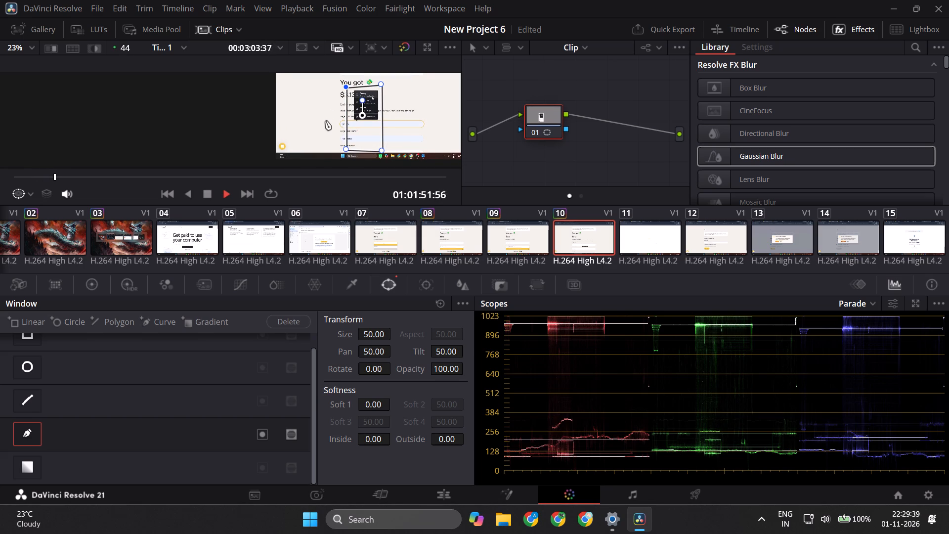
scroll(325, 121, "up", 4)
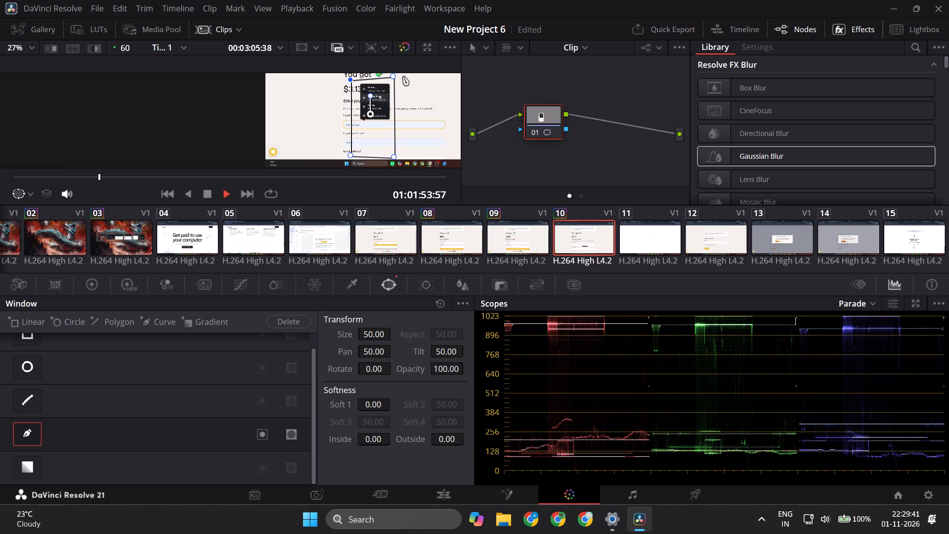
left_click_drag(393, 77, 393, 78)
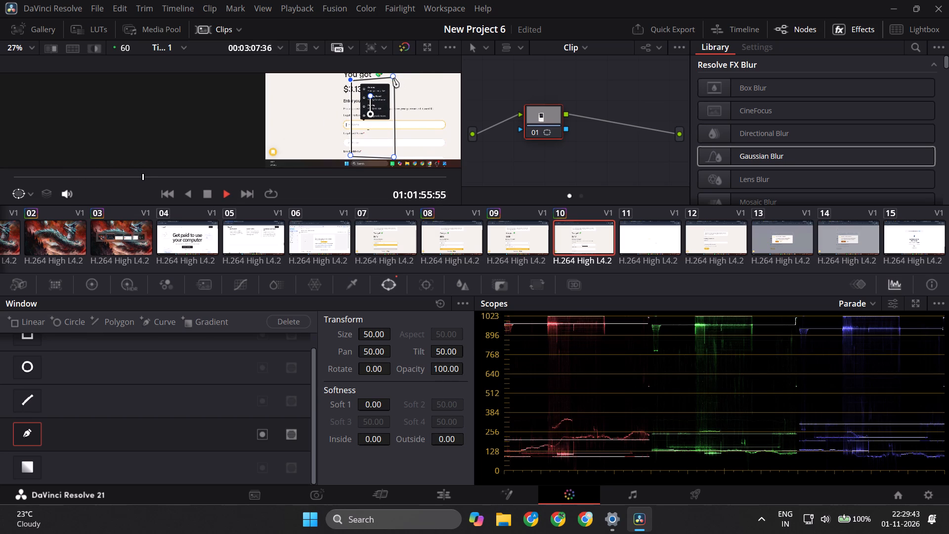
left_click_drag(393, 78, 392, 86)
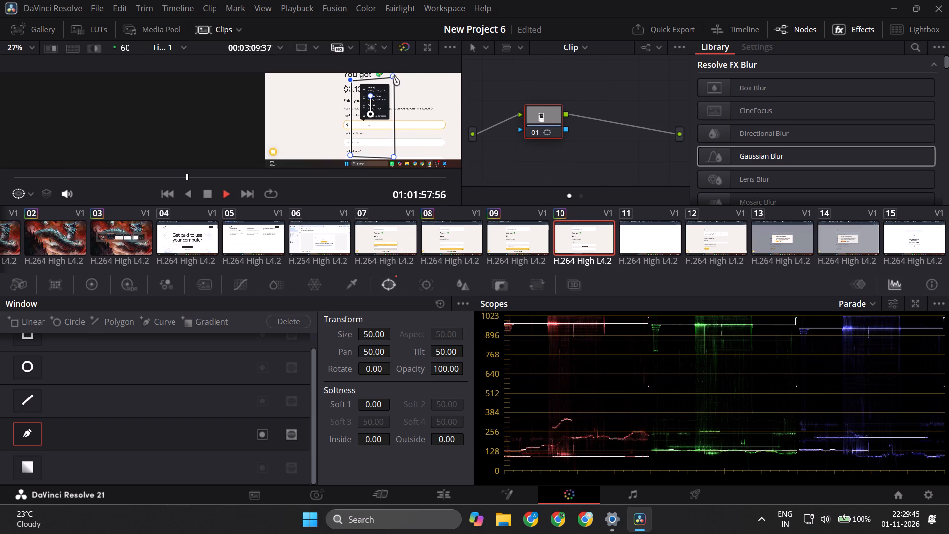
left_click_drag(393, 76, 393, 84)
Play clip 10 through into clip 11, checking whether the curve mask encloses the autofill popups over the form fields.
scroll(407, 73, "down", 5)
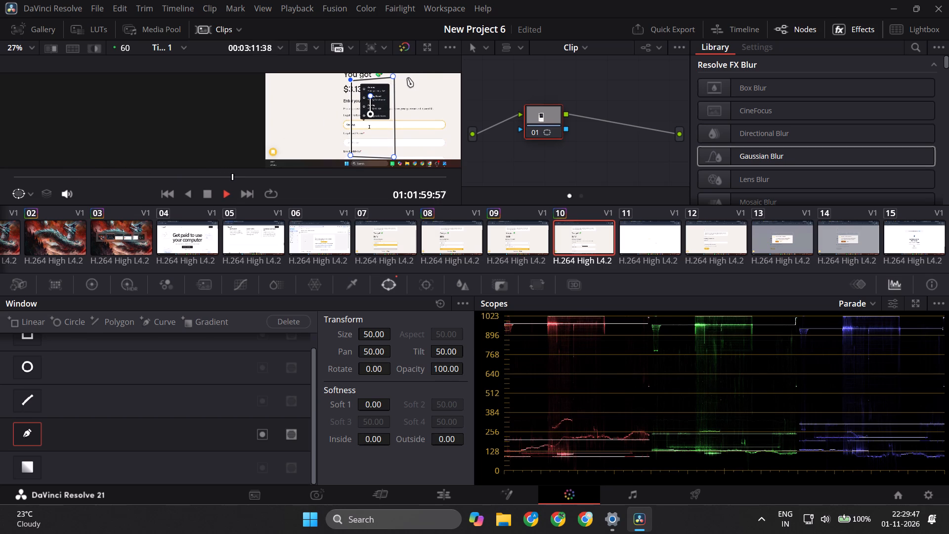
scroll(407, 78, "down", 5)
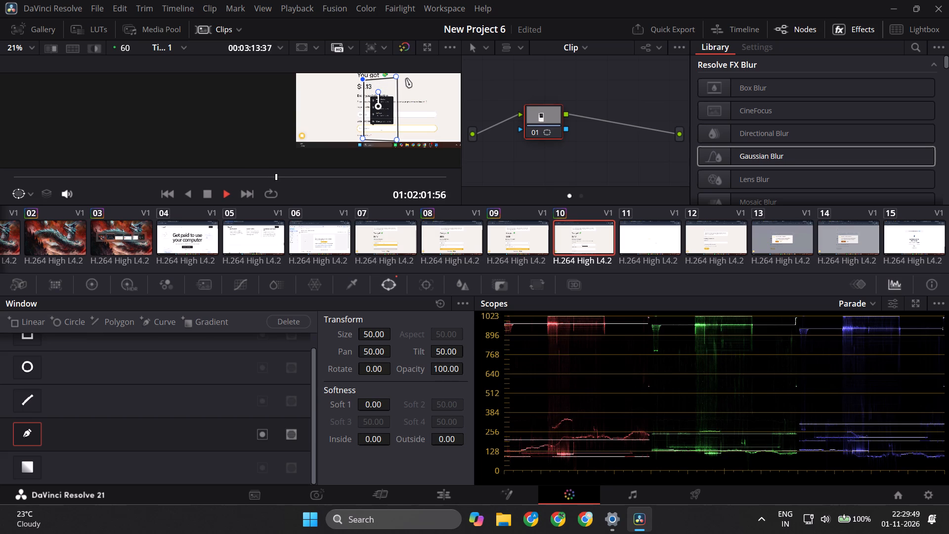
scroll(365, 77, "up", 2, "ctrl")
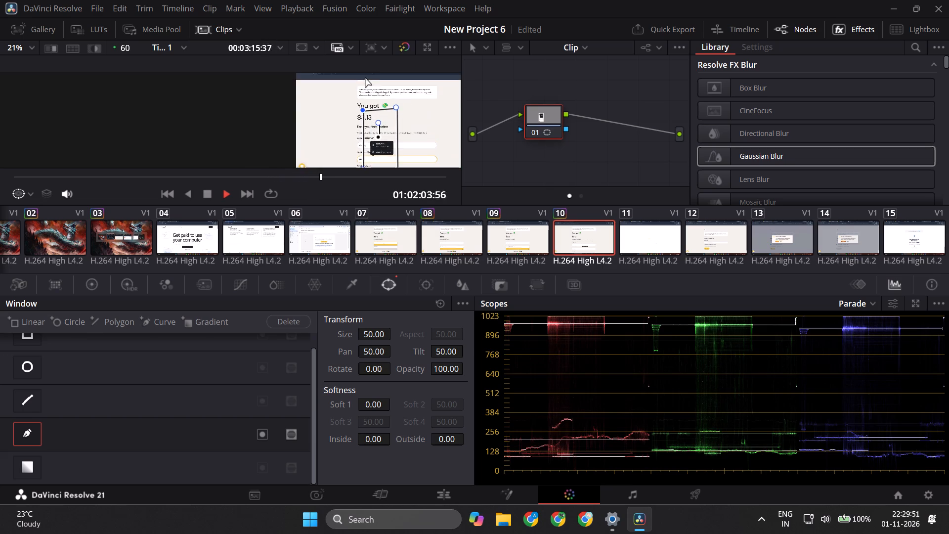
scroll(365, 77, "up", 1, "ctrl")
scroll(365, 77, "down", 2, "ctrl")
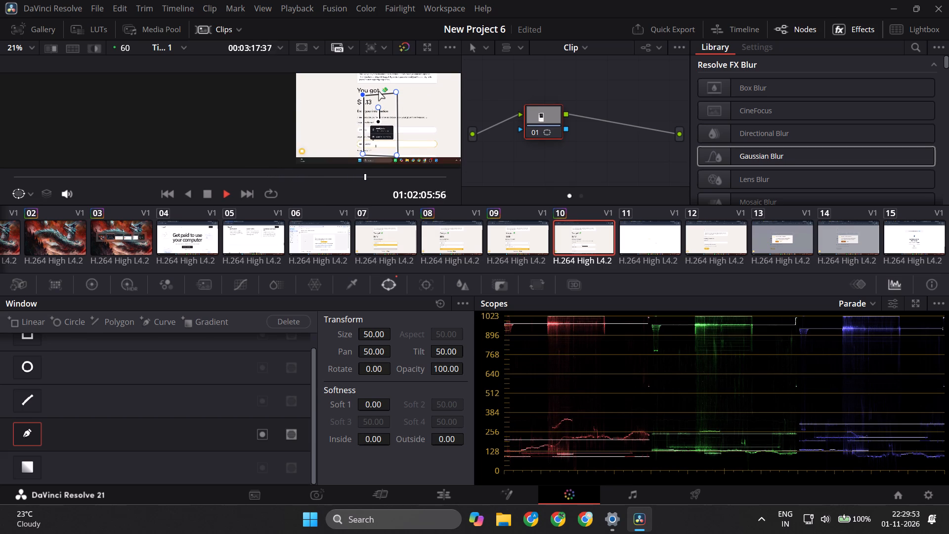
left_click_drag(396, 92, 396, 97)
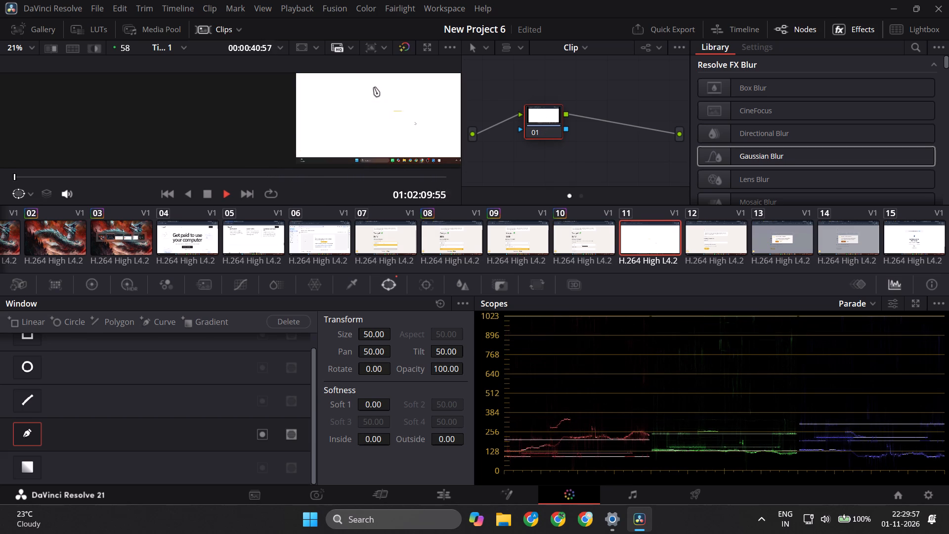
scroll(373, 93, "down", 6, "ctrl")
scroll(373, 93, "up", 6, "ctrl")
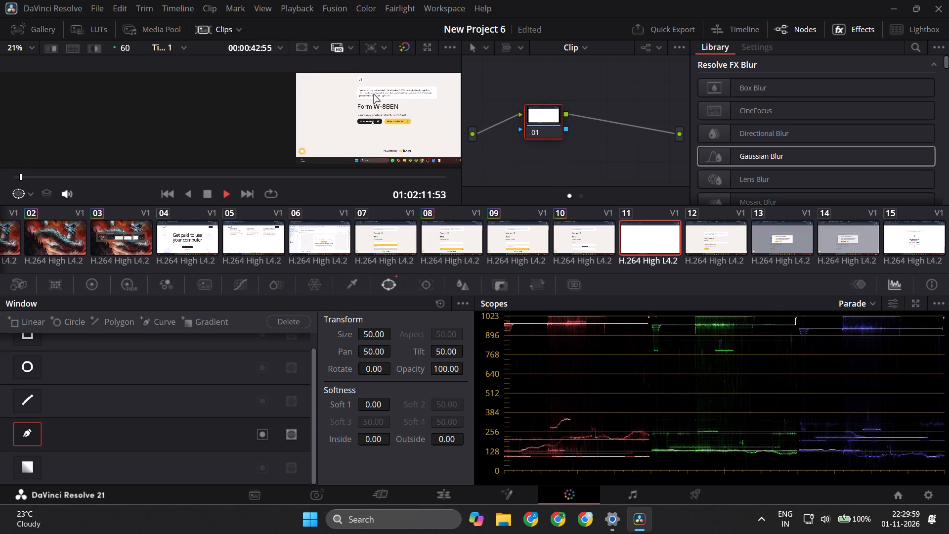
Raise both upper points of clip 10's curve mask to just above the payment notice, near the top of the web page.
left_click(585, 249)
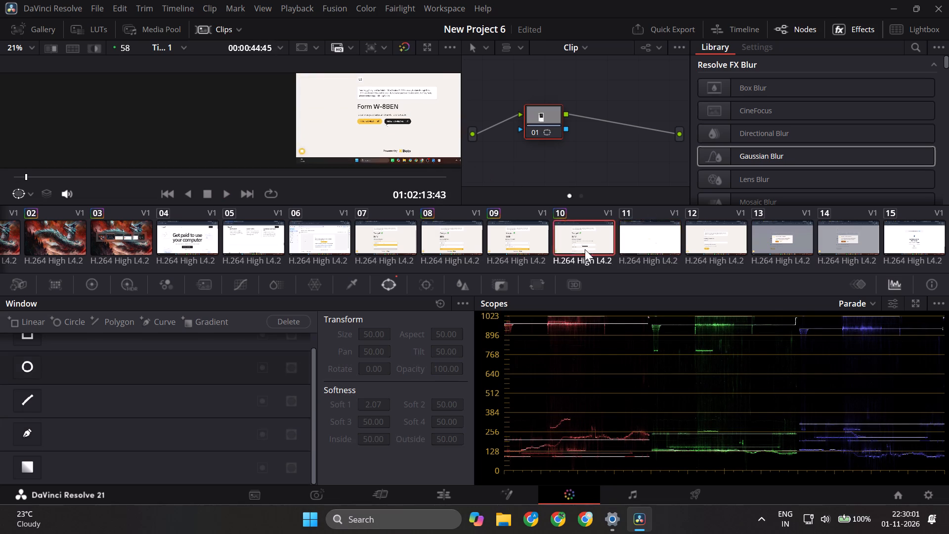
left_click(572, 234)
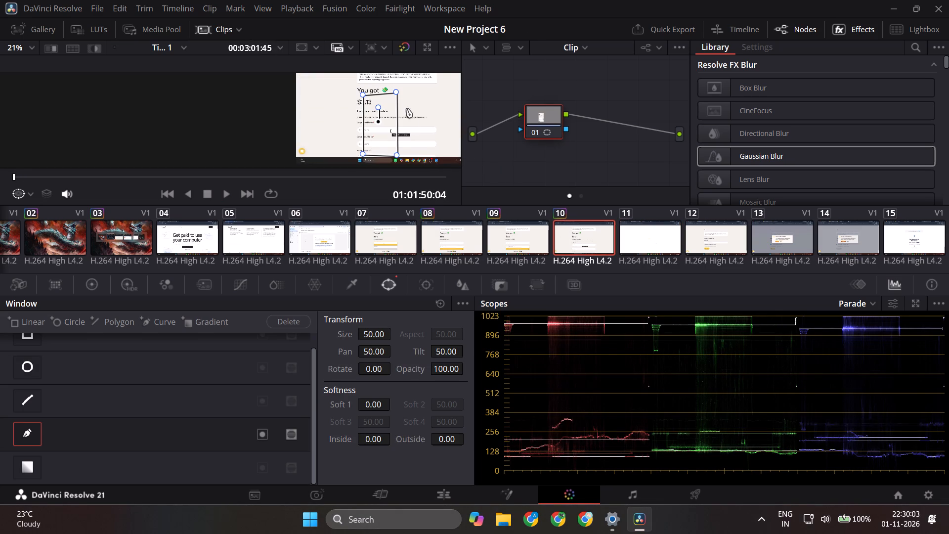
scroll(393, 92, "down", 5)
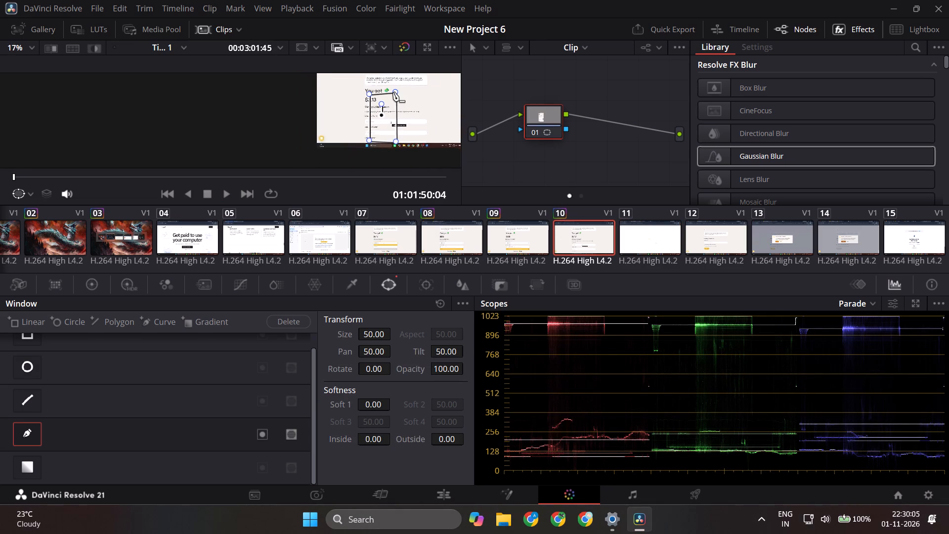
scroll(393, 92, "down", 2)
scroll(393, 92, "left", 2)
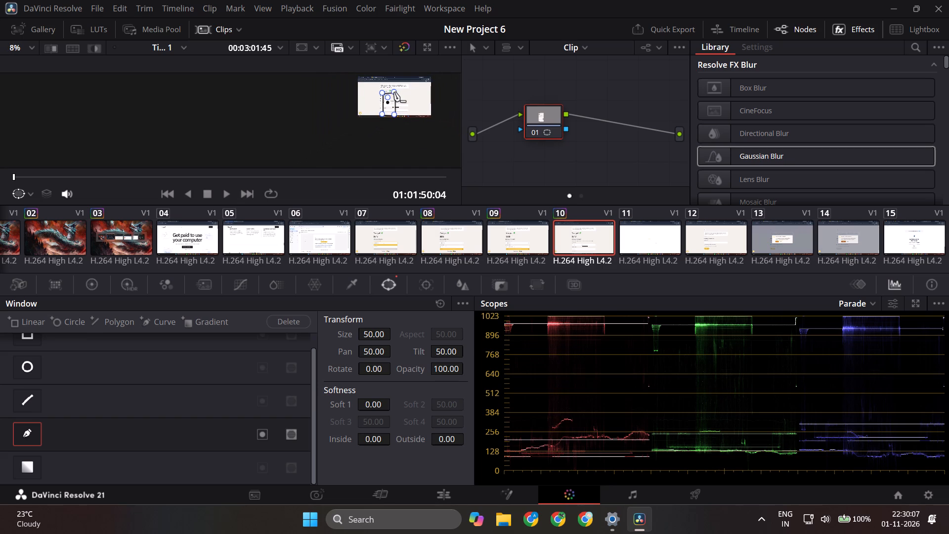
scroll(403, 93, "up", 2, "ctrl")
scroll(400, 103, "down", 5, "ctrl")
scroll(400, 103, "up", 1, "ctrl")
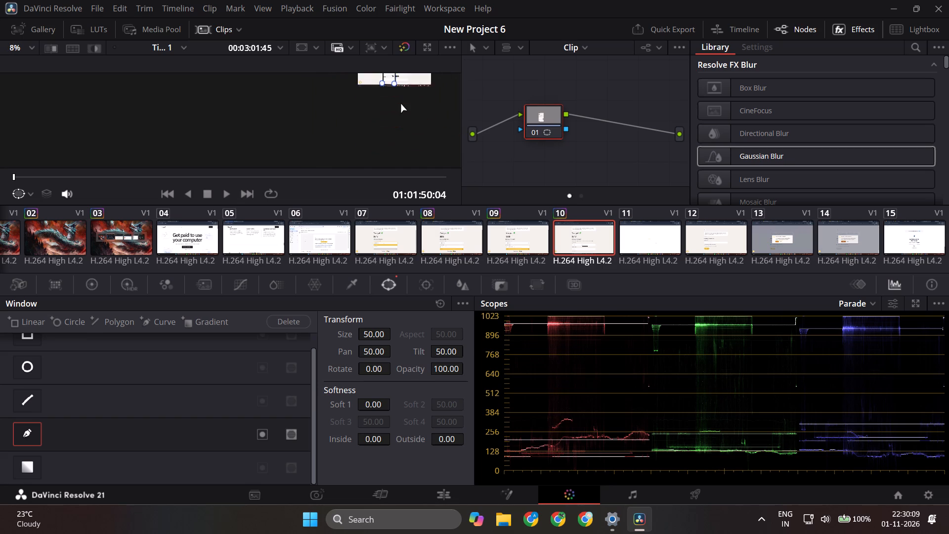
scroll(400, 103, "up", 2, "ctrl")
scroll(400, 103, "up", 1)
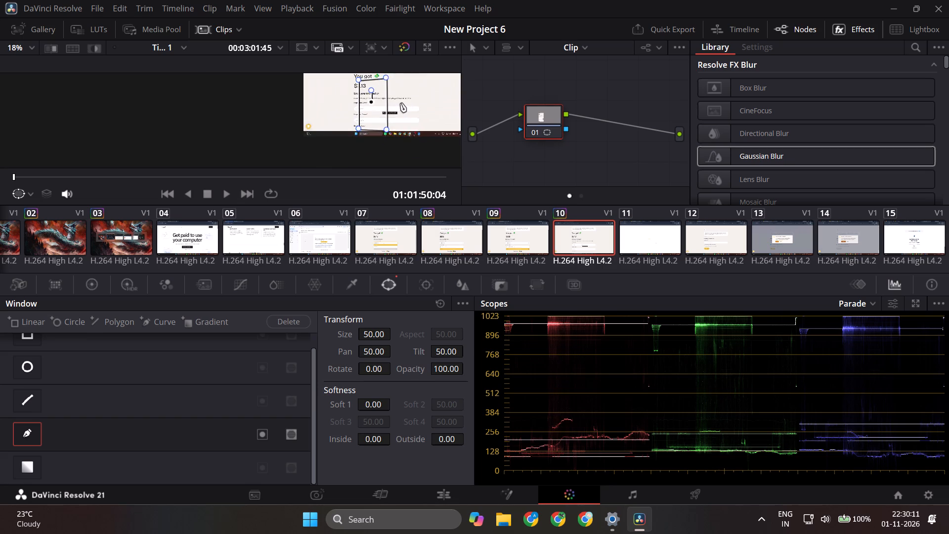
scroll(400, 103, "up", 1)
scroll(424, 96, "down", 2, "ctrl")
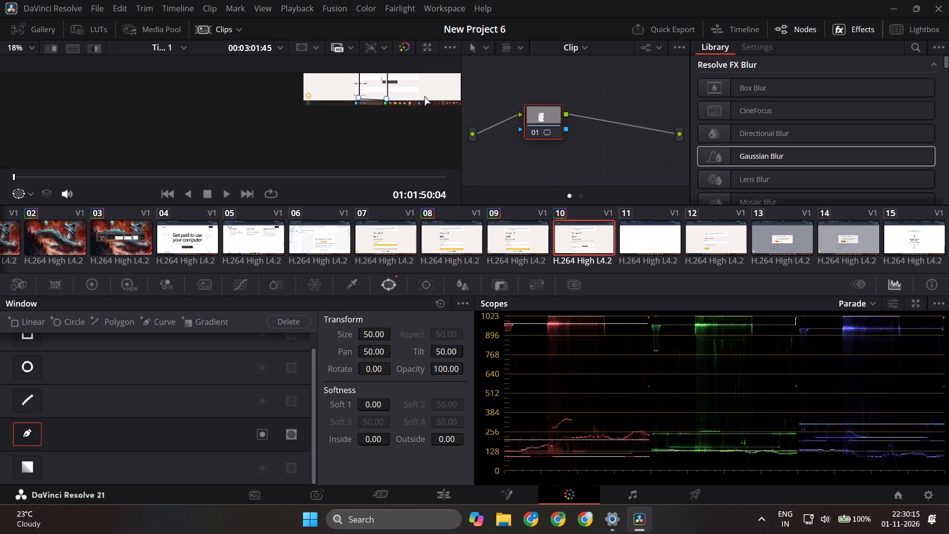
scroll(424, 96, "down", 5, "ctrl")
scroll(424, 96, "up", 9, "ctrl")
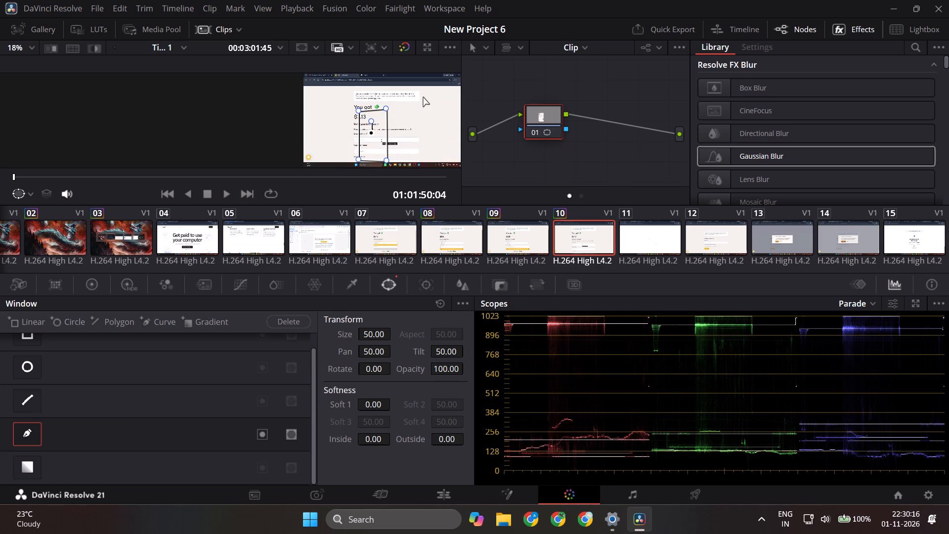
scroll(419, 97, "up", 2)
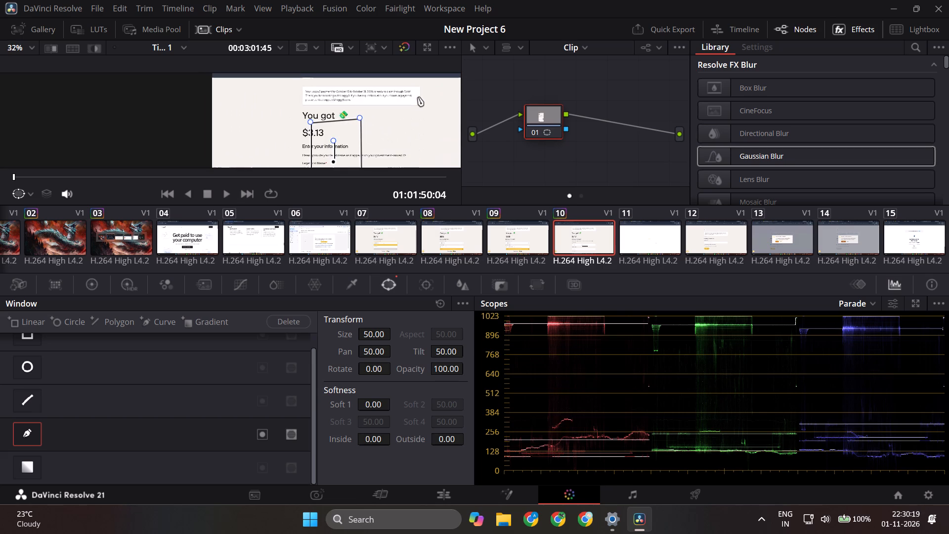
scroll(418, 97, "up", 1)
scroll(418, 97, "left", 1)
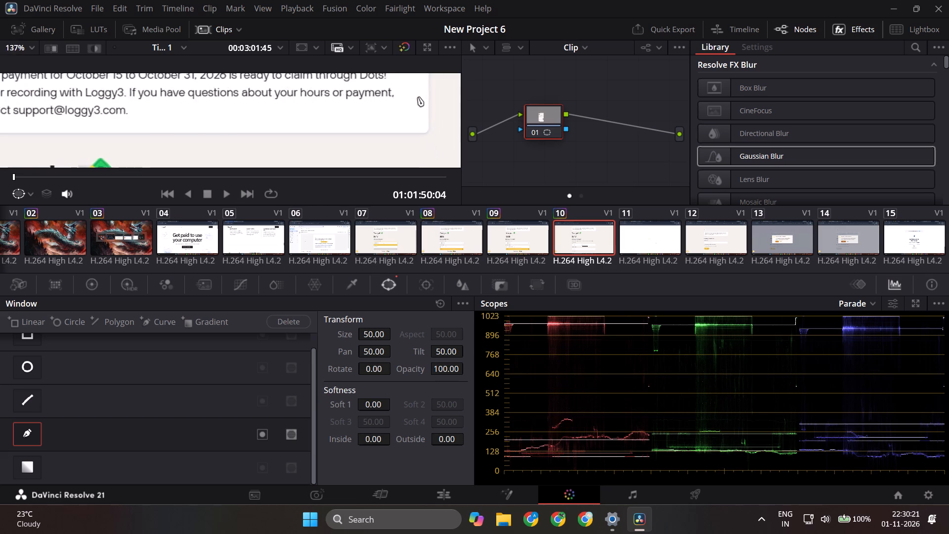
scroll(418, 97, "left", 1)
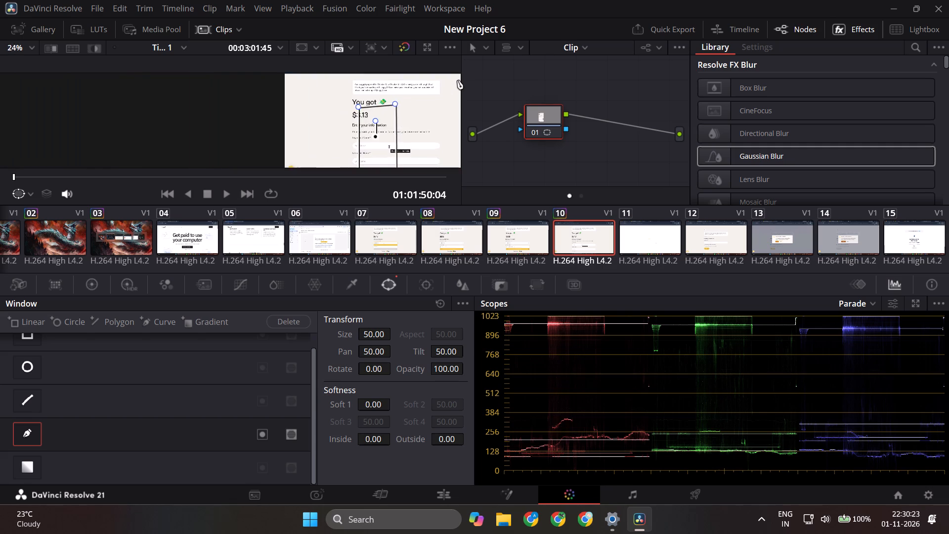
scroll(457, 80, "left", 1)
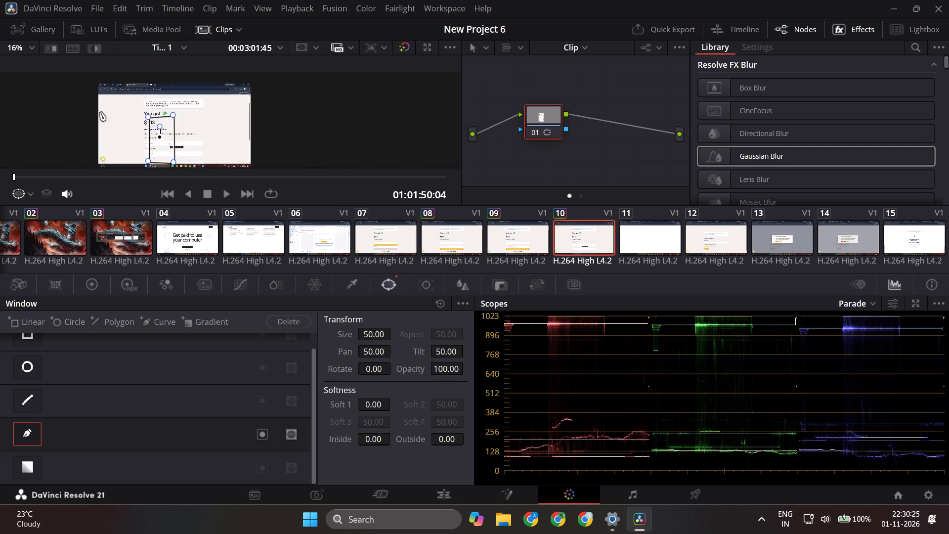
scroll(100, 112, "left", 1)
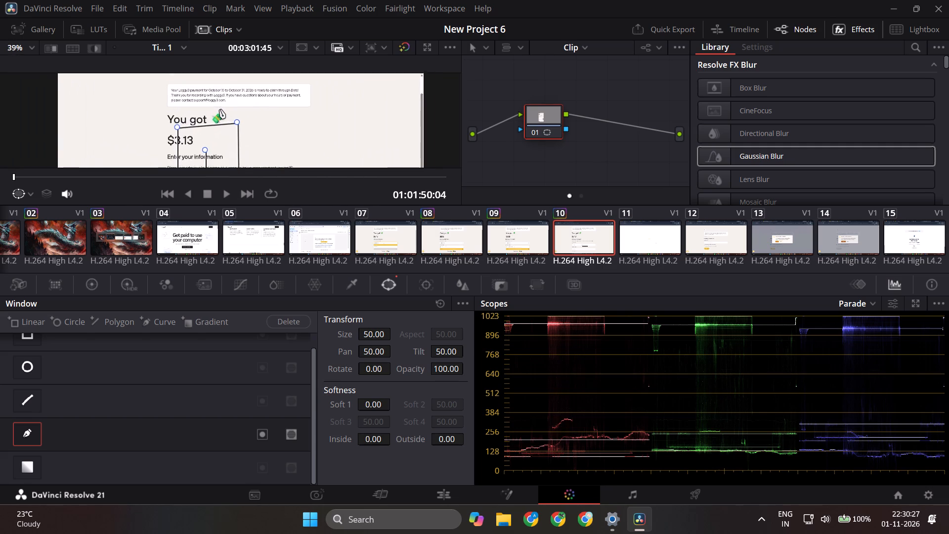
scroll(219, 109, "left", 1)
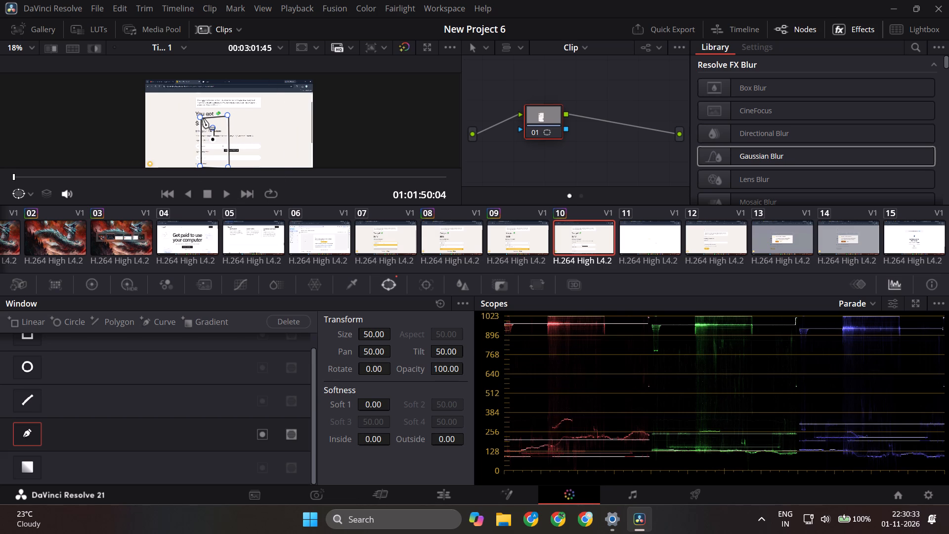
left_click_drag(199, 117, 202, 95)
left_click_drag(202, 95, 202, 92)
left_click_drag(228, 114, 231, 92)
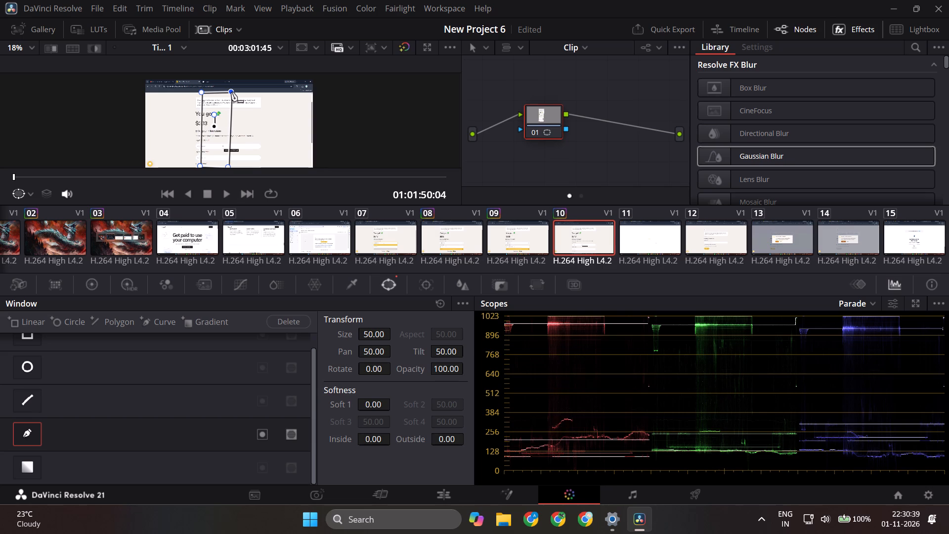
left_click_drag(231, 92, 231, 92)
Play clip 10 to check whether the taller curve mask encloses the autofill popups over the form fields.
key("space")
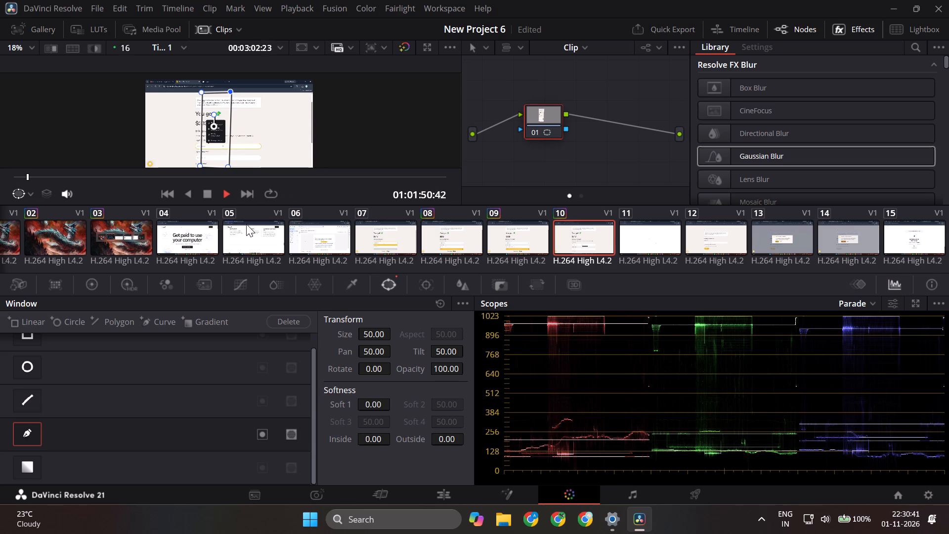
left_click(201, 92)
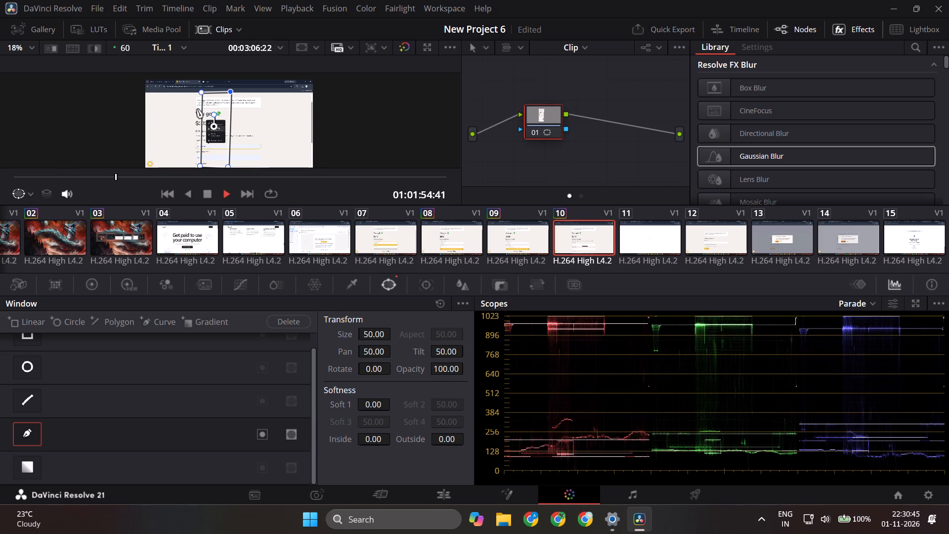
key("space")
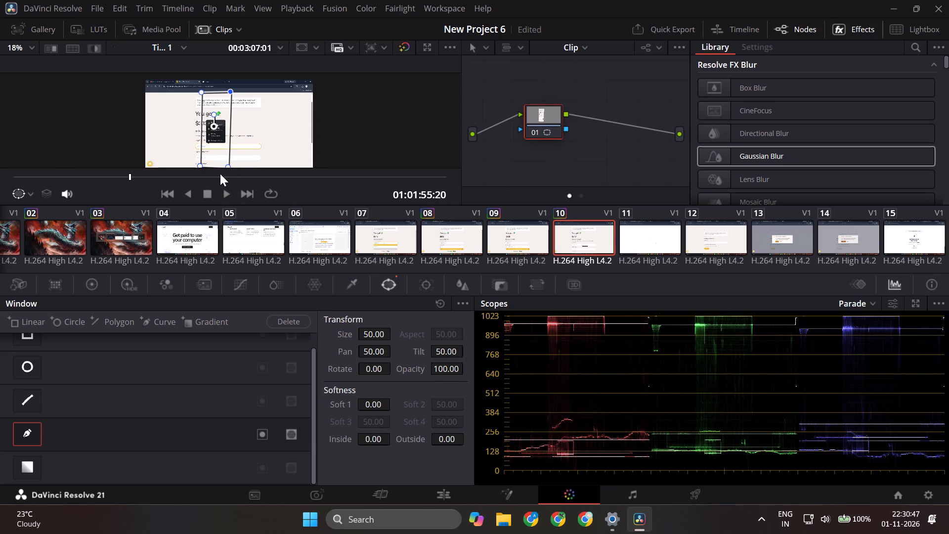
key("space")
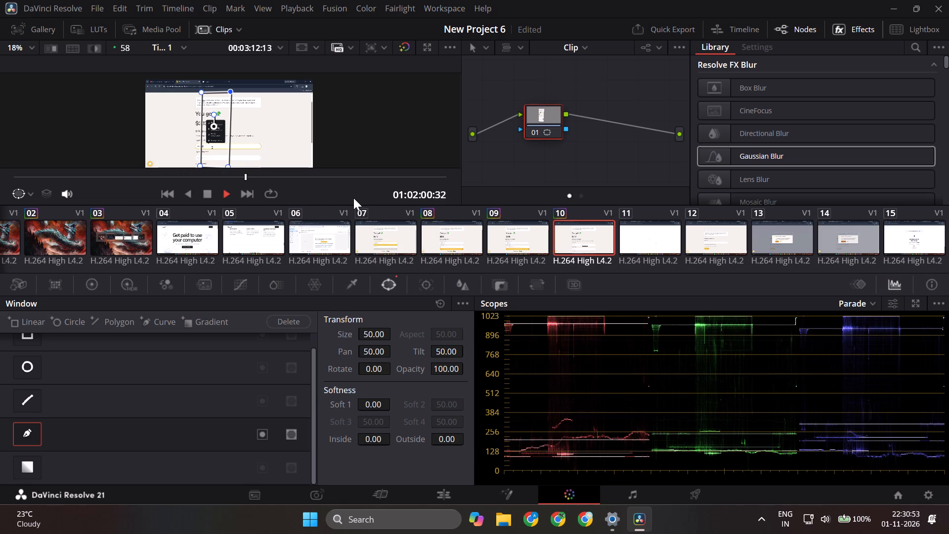
Blur the area inside clip 10's curve mask with a radius of 0.95.
left_click(456, 279)
left_click_drag(60, 385, 62, 346)
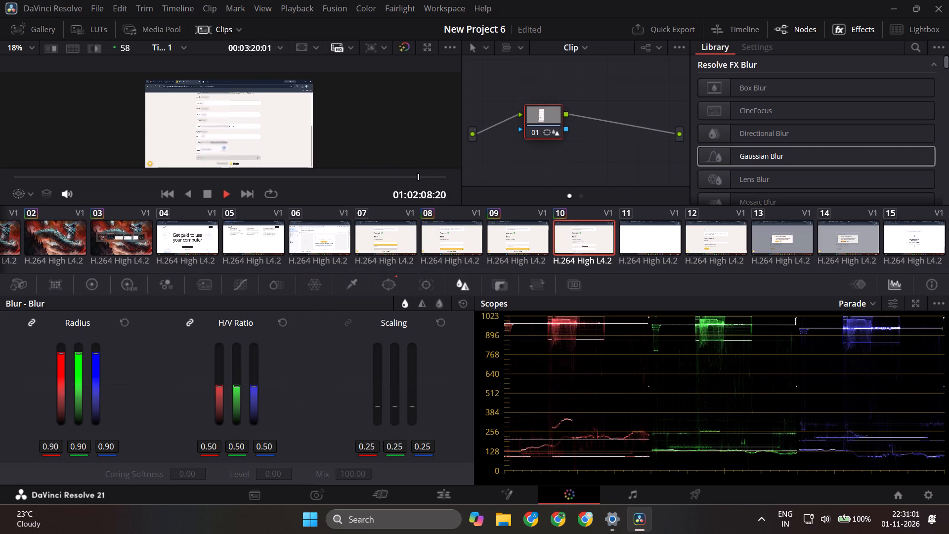
left_click_drag(62, 346, 66, 339)
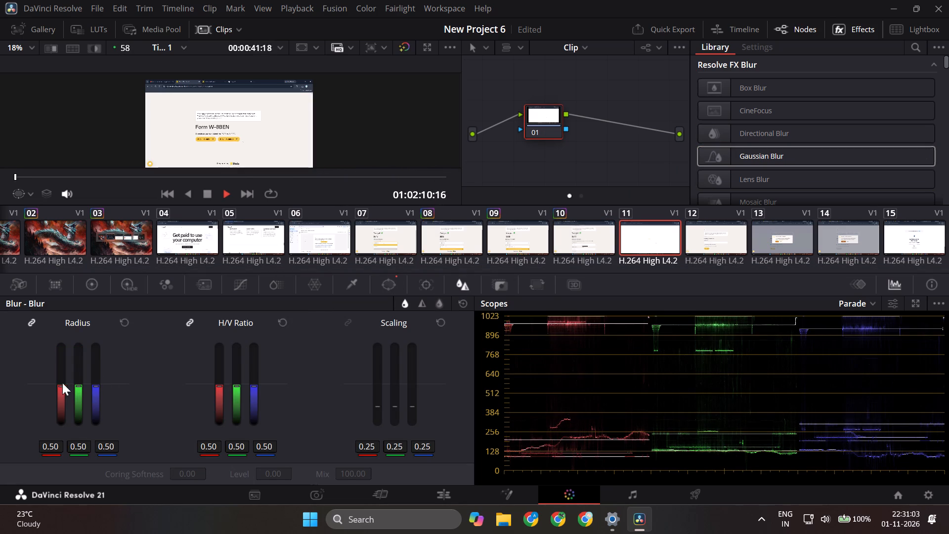
Adjust clip 10's blur radius to 0.97 and play its start to check the blur over the autofill popup.
left_click(596, 231)
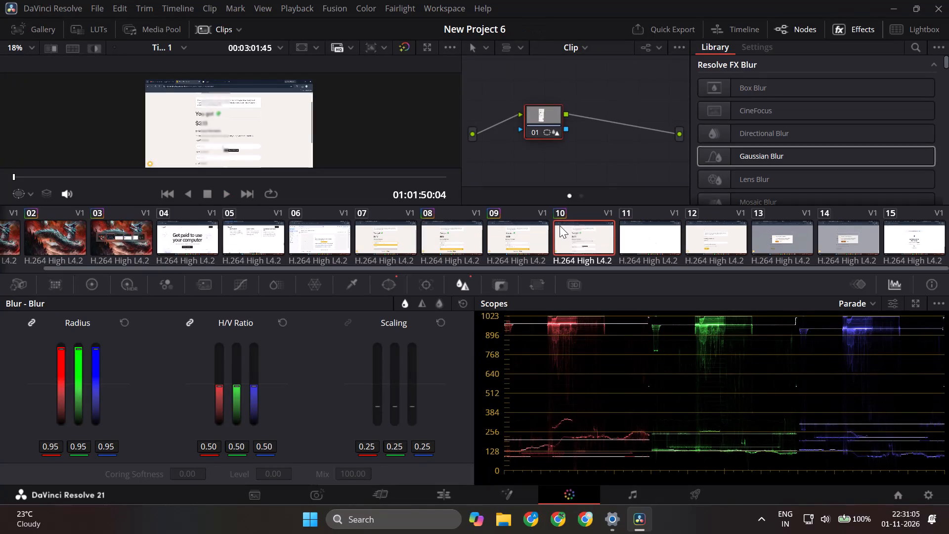
scroll(231, 143, "down", 1)
scroll(231, 143, "up", 4)
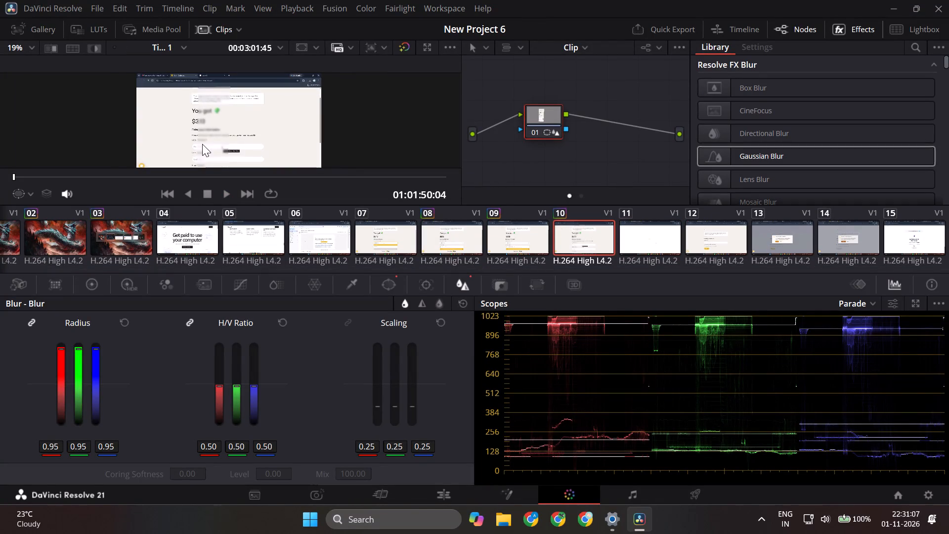
scroll(202, 144, "up", 17)
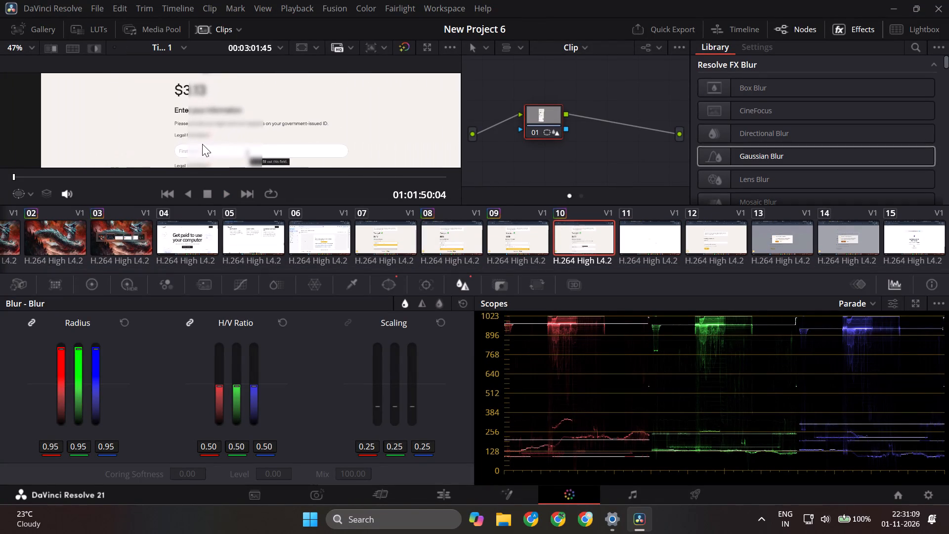
scroll(202, 144, "down", 8)
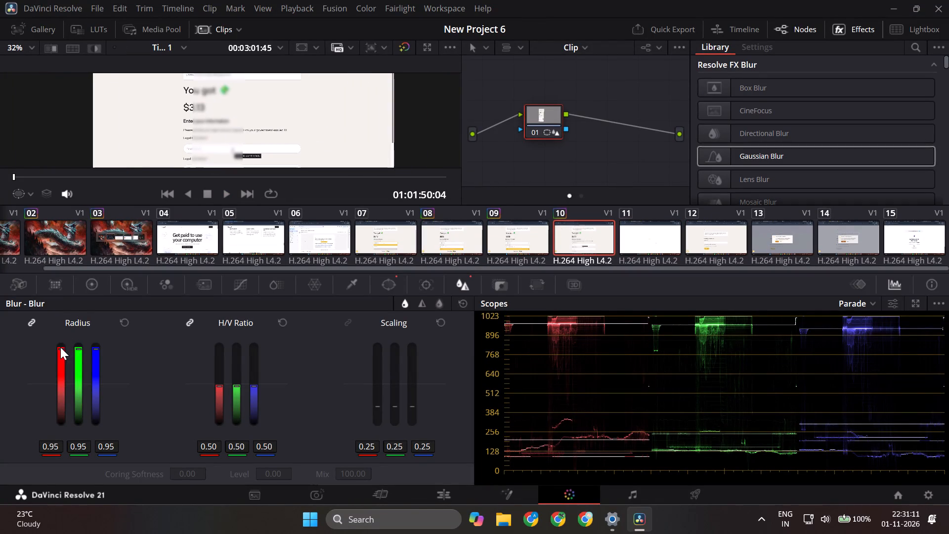
left_click_drag(59, 348, 70, 414)
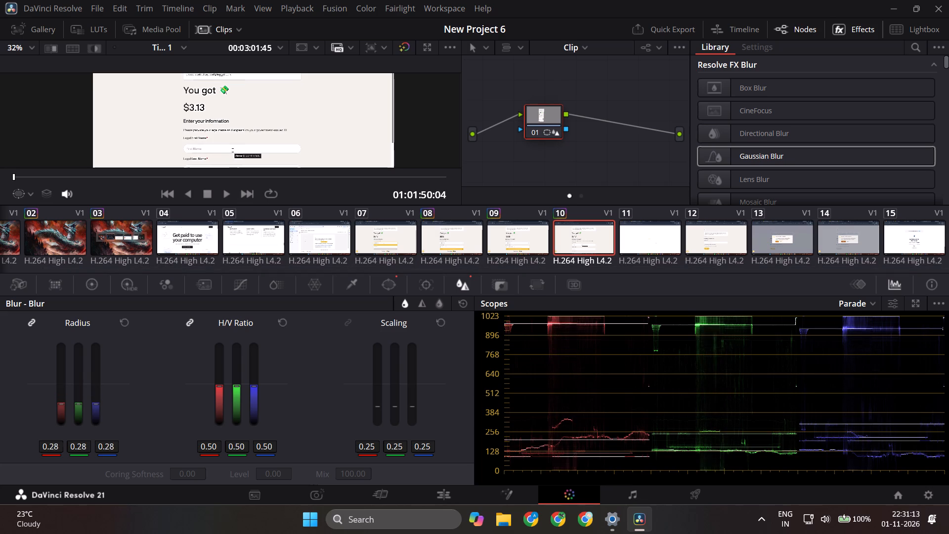
left_click_drag(70, 414, 78, 296)
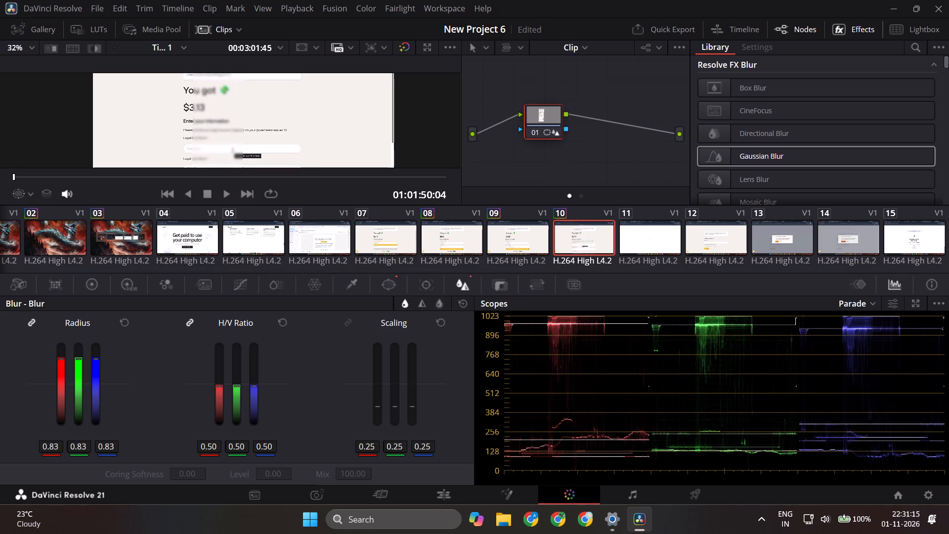
left_click_drag(78, 296, 87, 269)
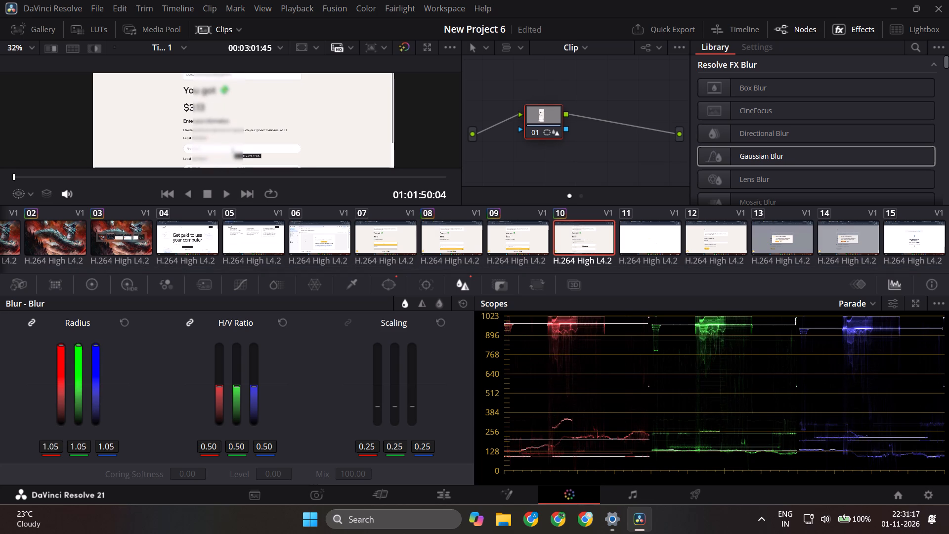
left_click_drag(87, 269, 74, 262)
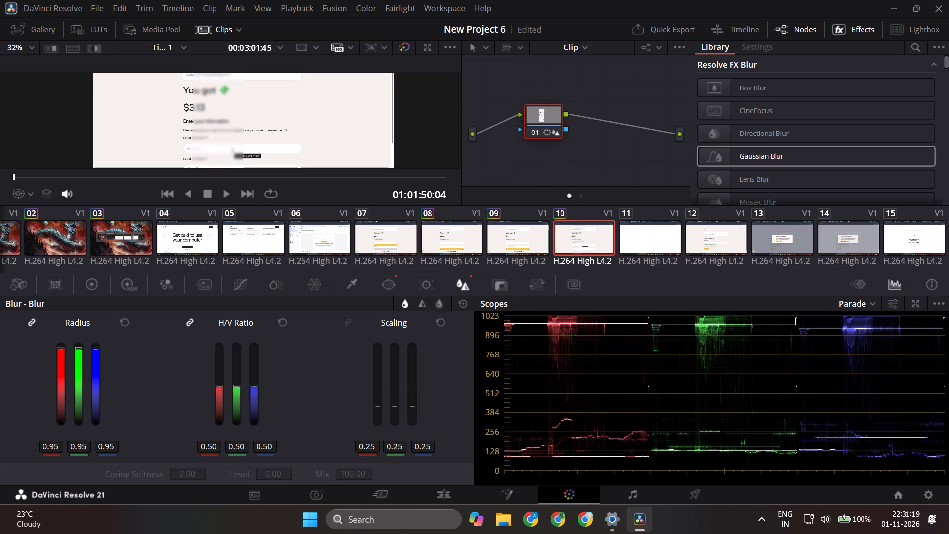
left_click_drag(74, 262, 78, 260)
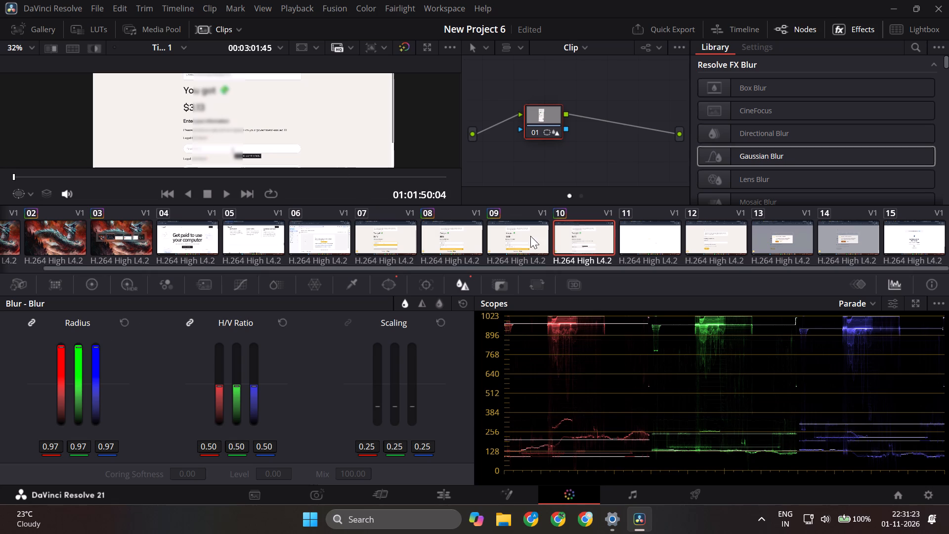
key("space")
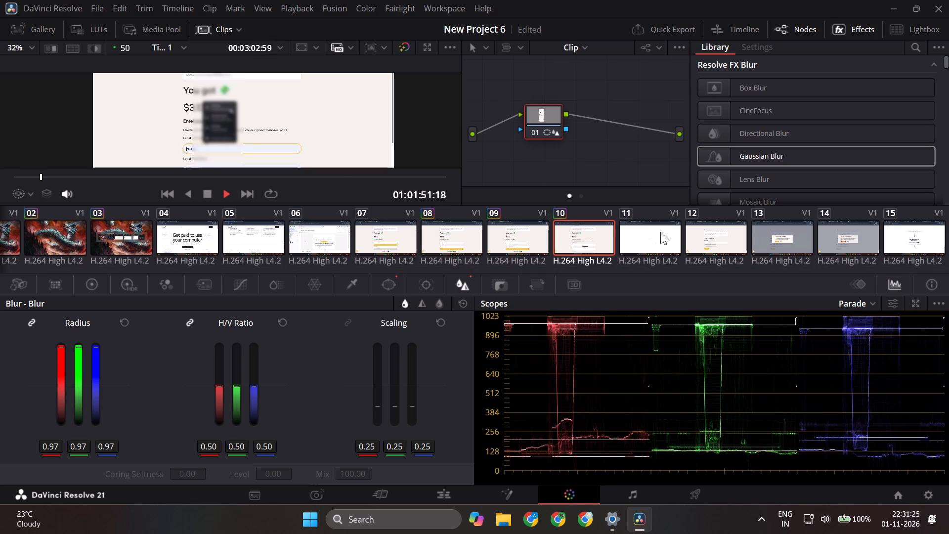
Play clip 11 from its start and examine the picture for personal details that need blurring.
left_click(660, 232)
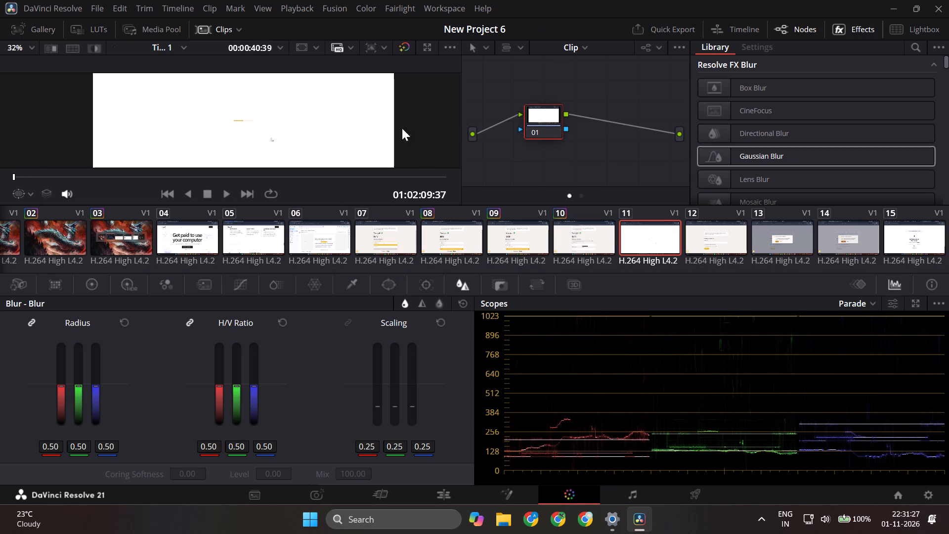
scroll(352, 99, "down", 7)
key("space")
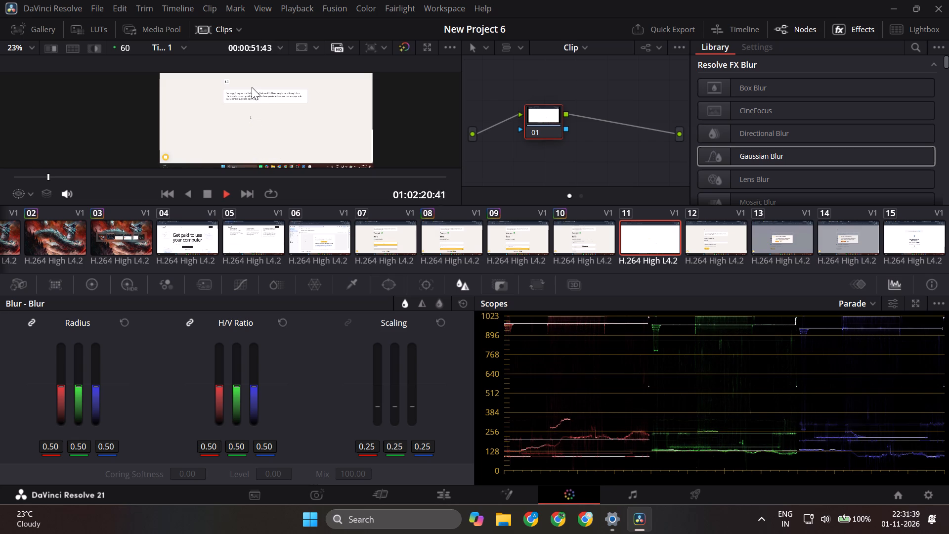
scroll(269, 84, "up", 6)
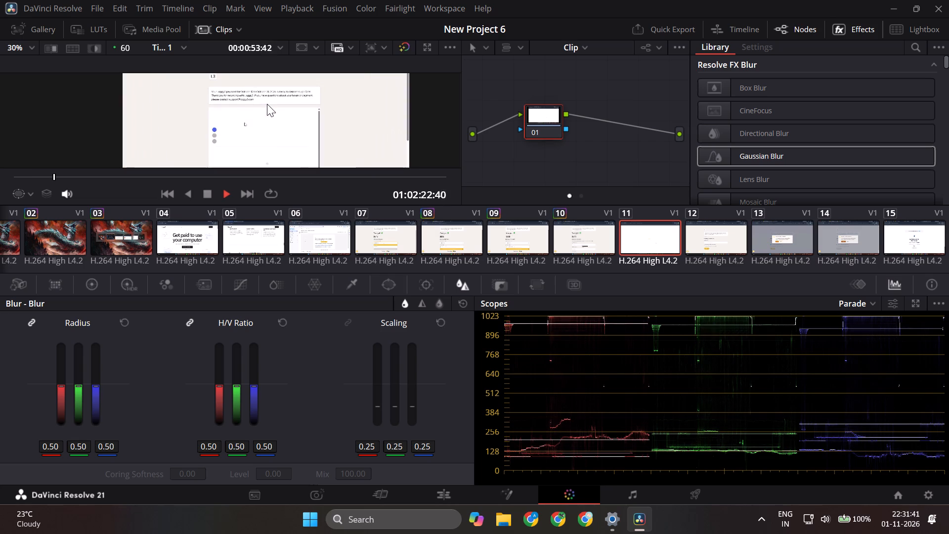
scroll(248, 120, "down", 2)
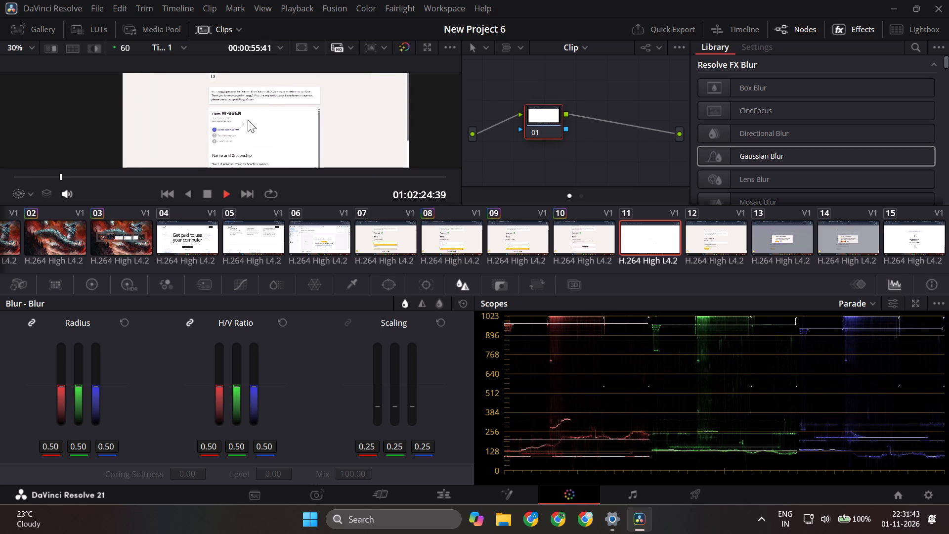
scroll(241, 144, "down", 6)
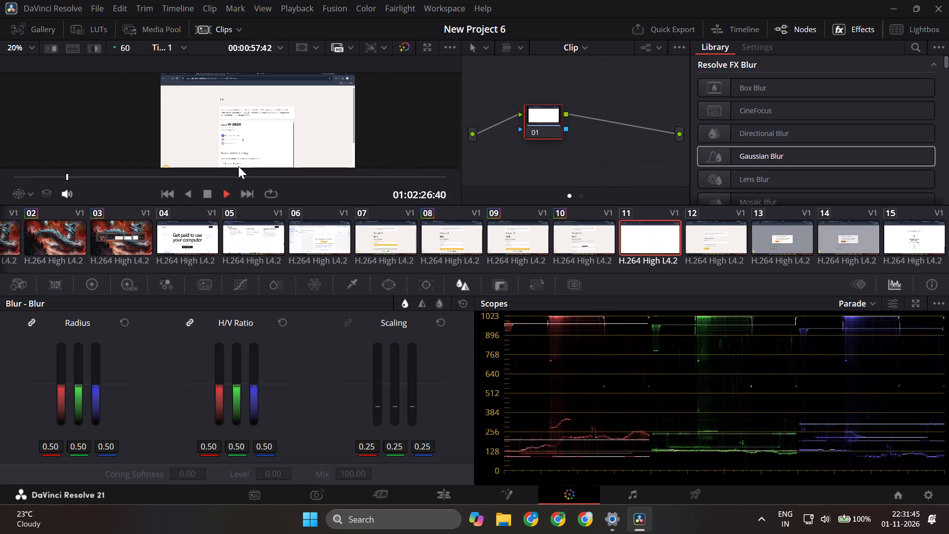
scroll(238, 166, "down", 3)
scroll(259, 87, "down", 3)
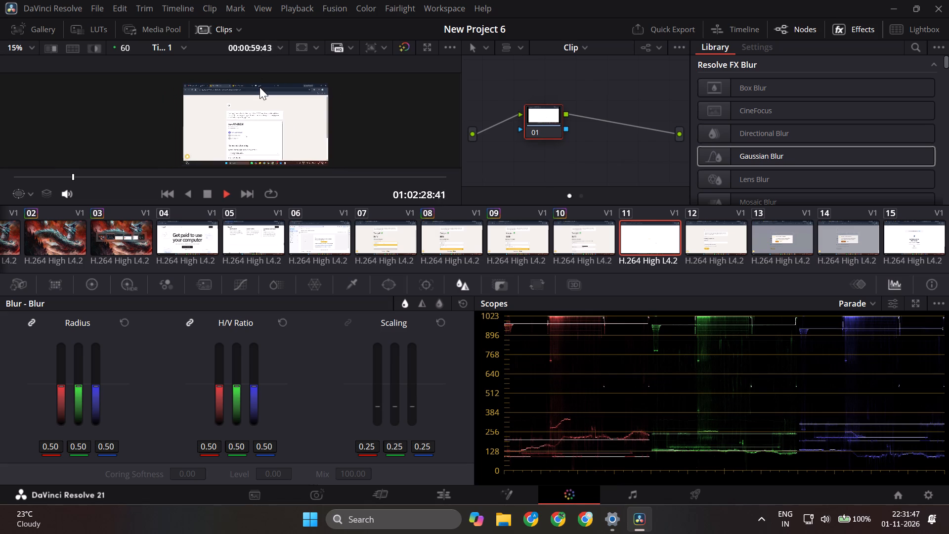
scroll(259, 87, "down", 2)
scroll(246, 156, "up", 5)
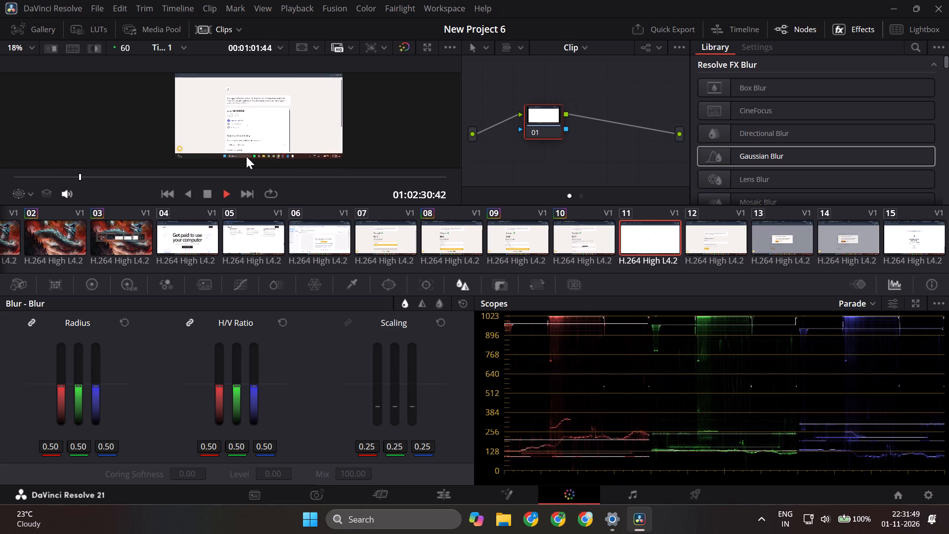
scroll(246, 156, "up", 12)
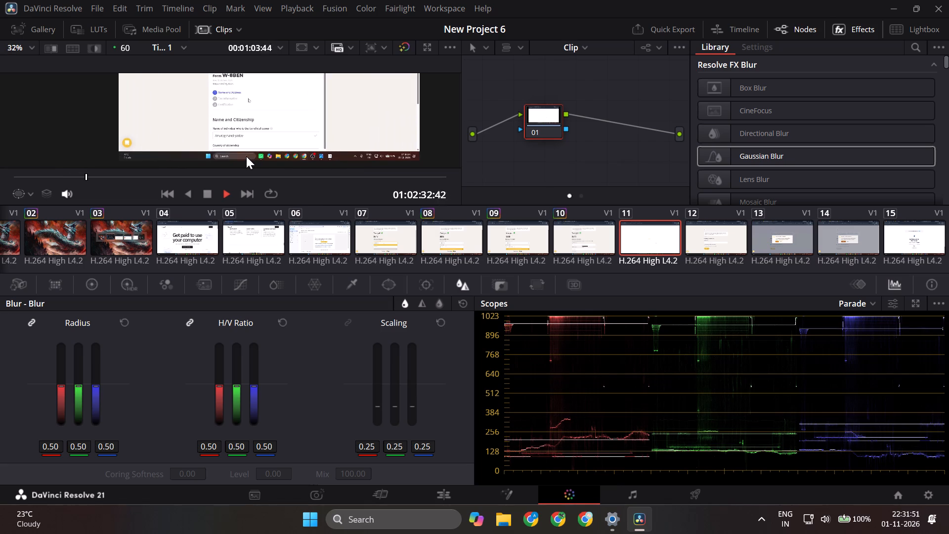
scroll(246, 156, "down", 4)
scroll(247, 156, "up", 1)
scroll(249, 150, "down", 6)
scroll(254, 102, "down", 2)
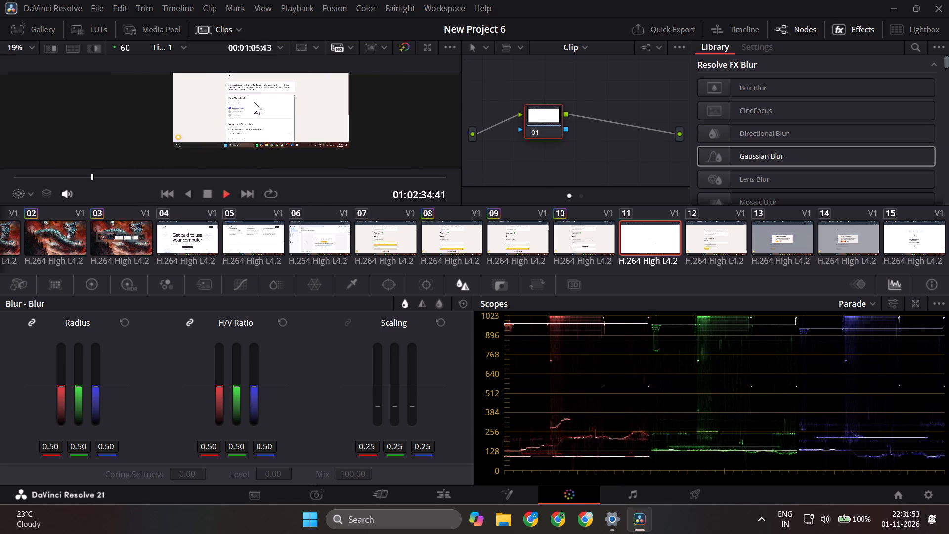
scroll(263, 89, "down", 1)
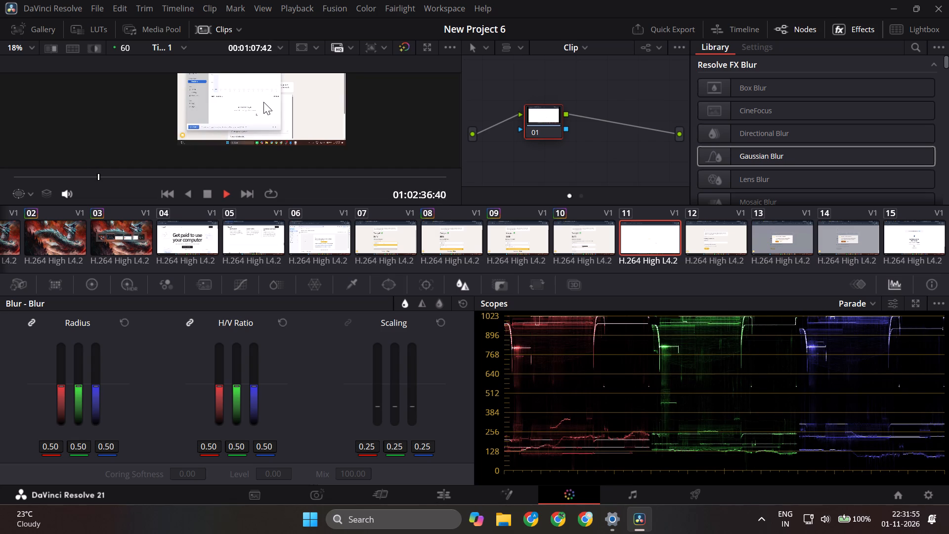
key("space")
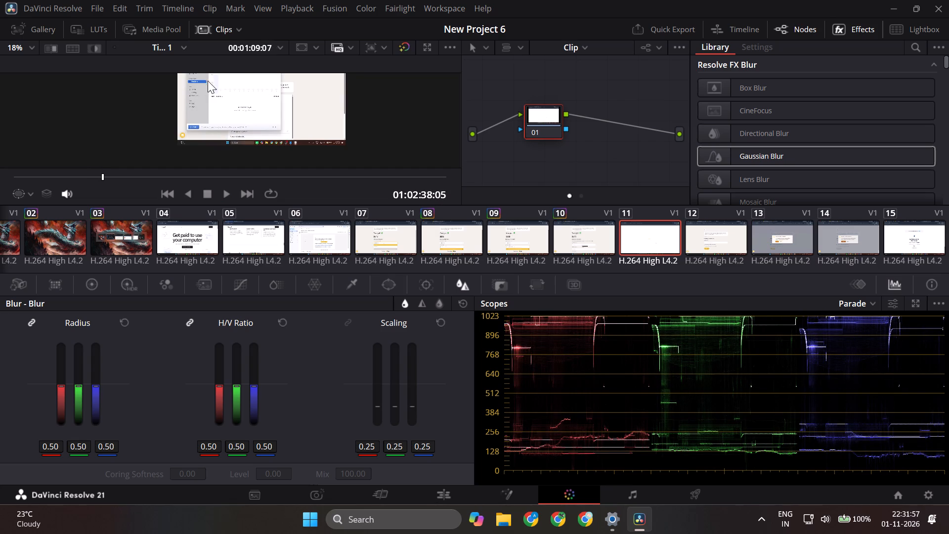
At 01:02:36:51 in clip 11, draw a four-point curve mask around the account name in the Loggy3 window's sidebar.
scroll(196, 75, "up", 1)
scroll(196, 75, "down", 2)
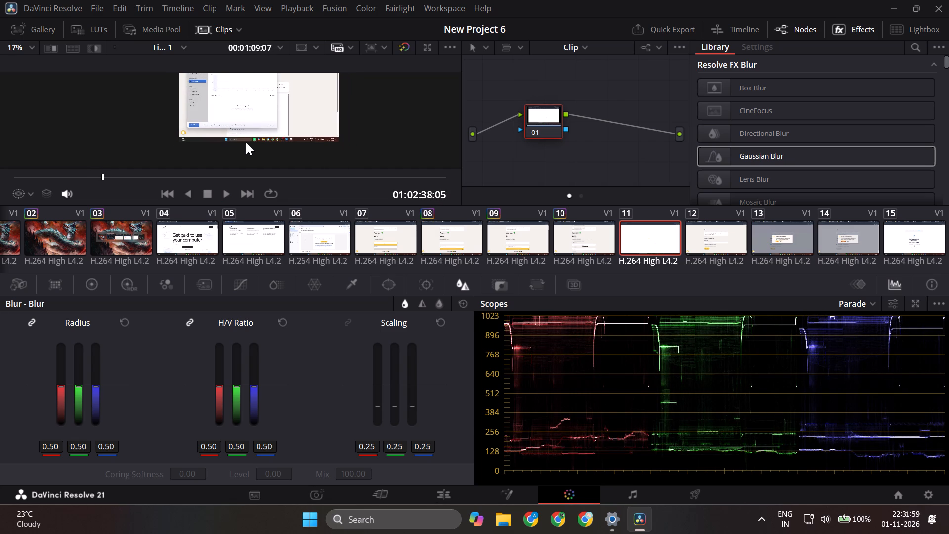
scroll(246, 142, "up", 3)
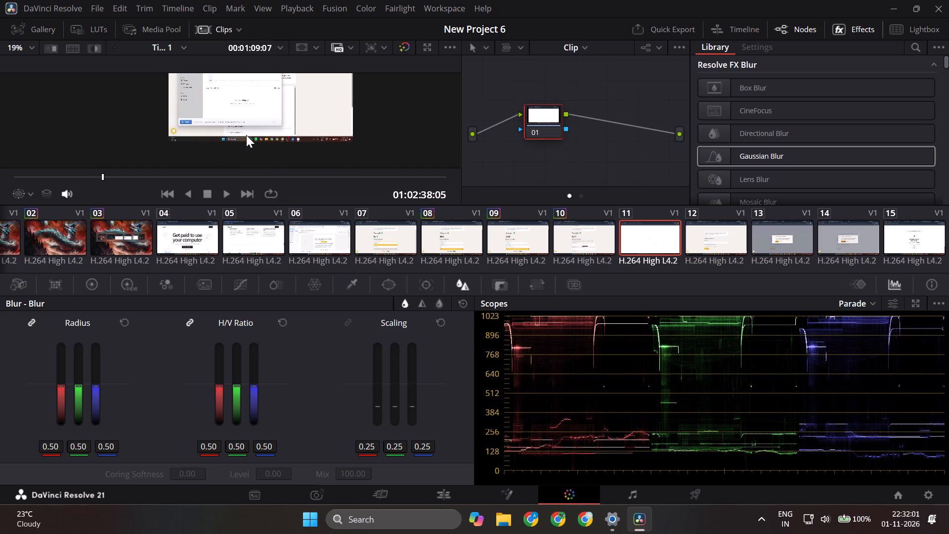
scroll(245, 136, "down", 9)
scroll(218, 74, "up", 4)
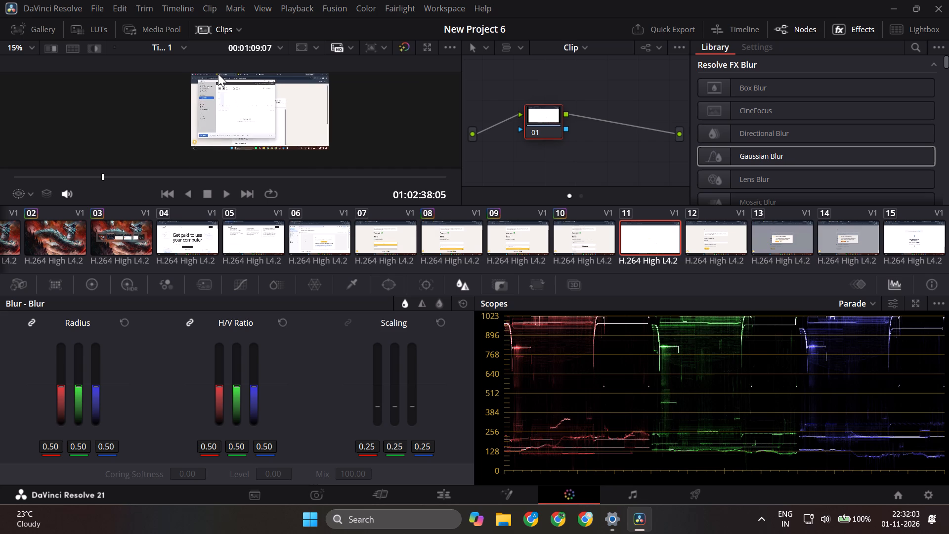
scroll(218, 74, "up", 10)
scroll(218, 74, "up", 12)
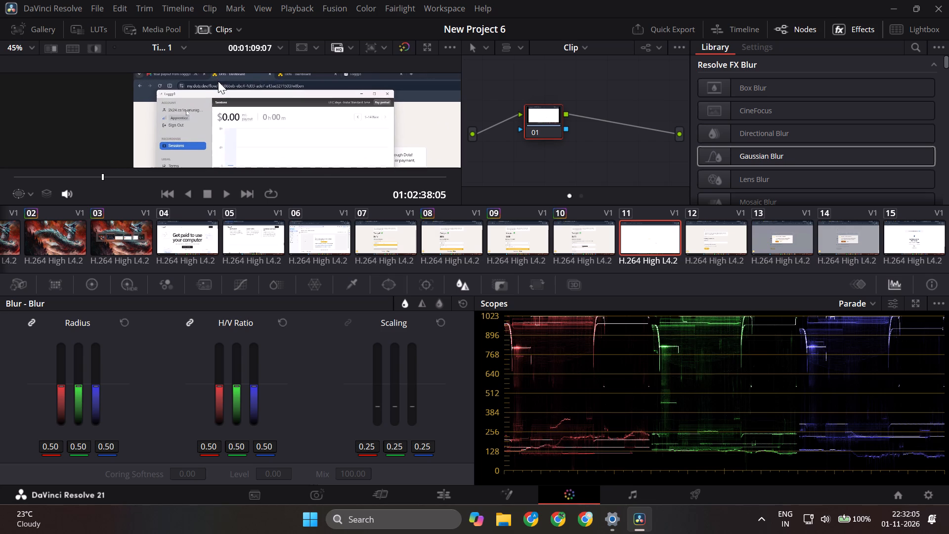
left_click_drag(103, 175, 94, 177)
left_click_drag(94, 177, 97, 179)
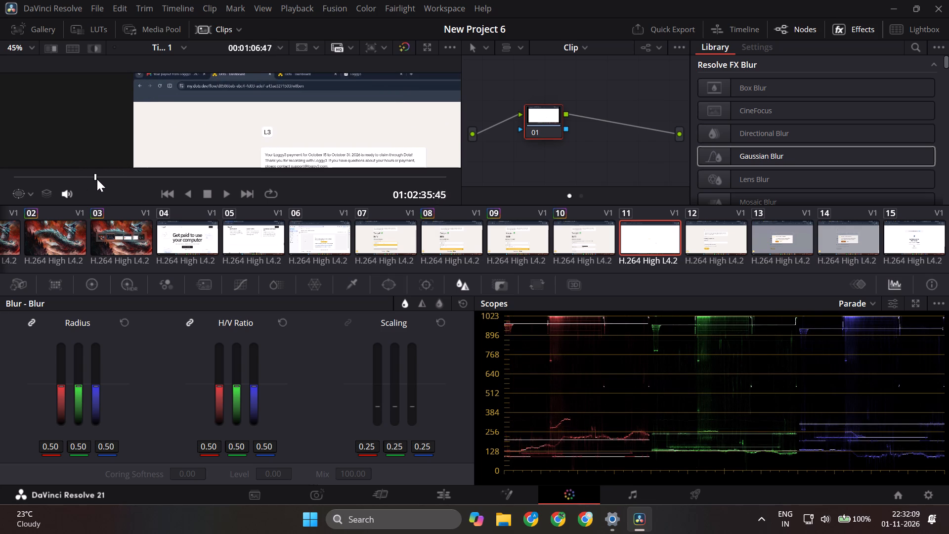
left_click_drag(97, 179, 99, 179)
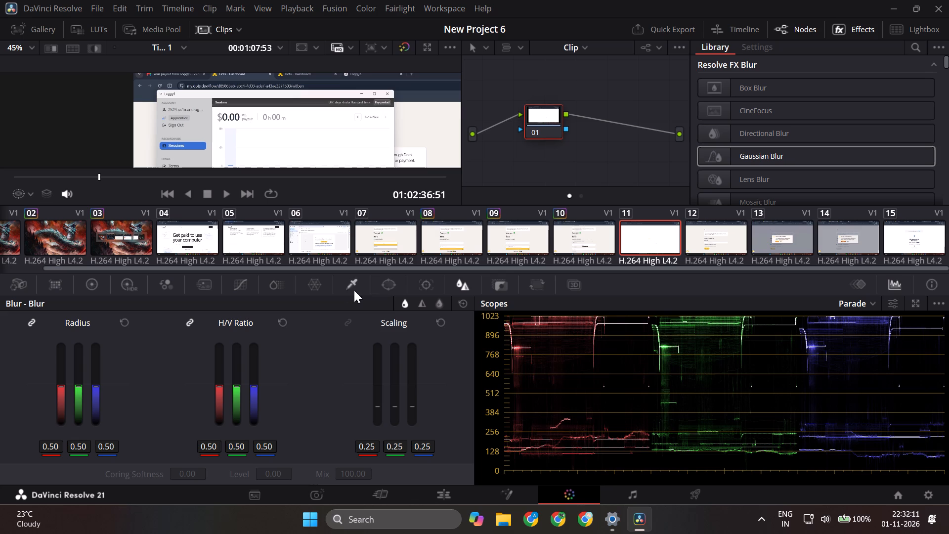
left_click(389, 287)
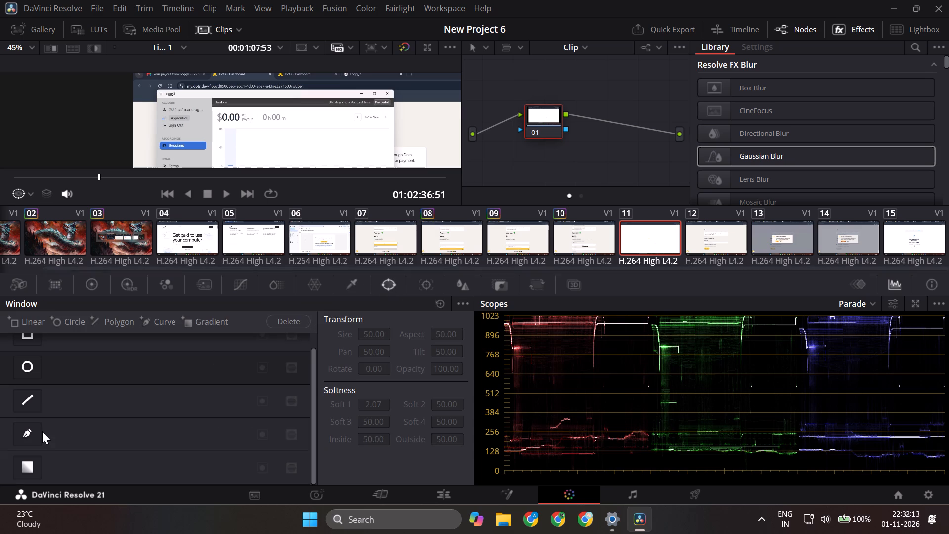
left_click(22, 431)
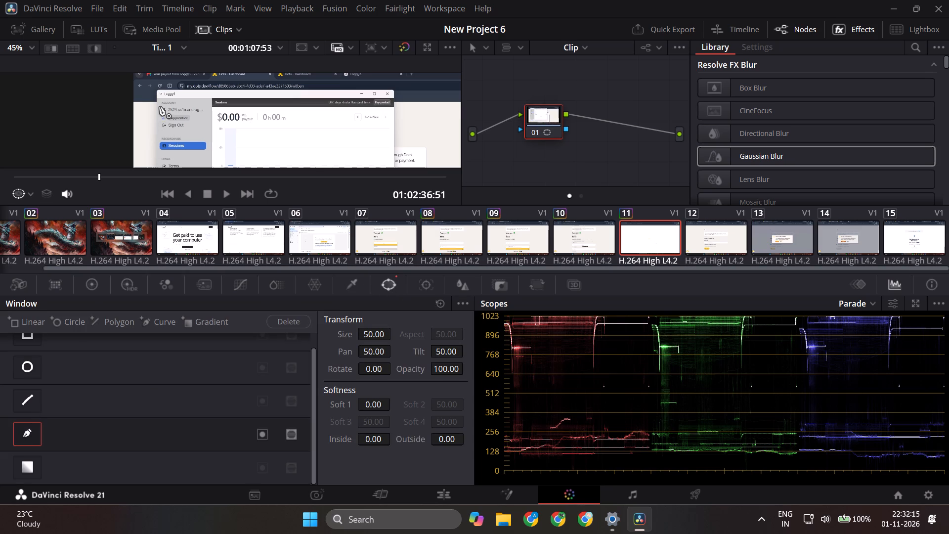
left_click(159, 106)
left_click(160, 113)
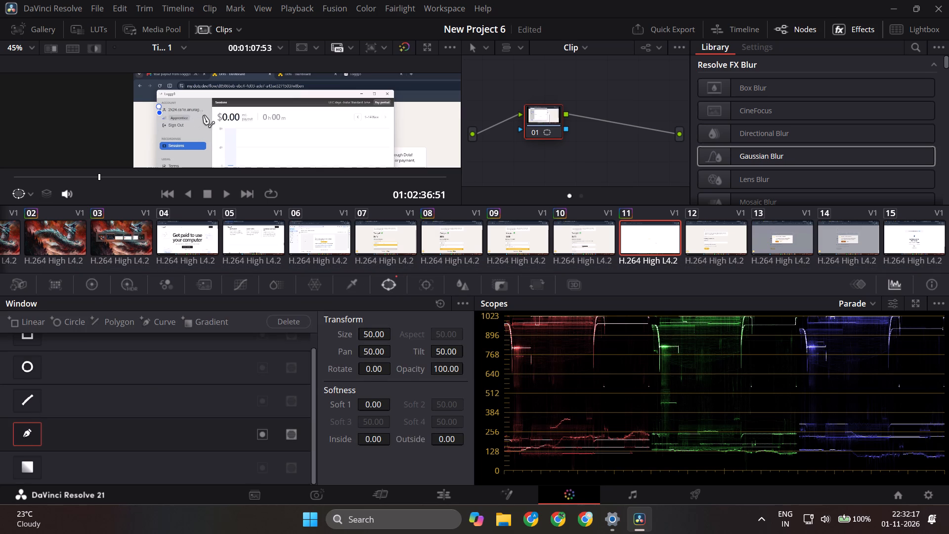
left_click(208, 114)
left_click(208, 108)
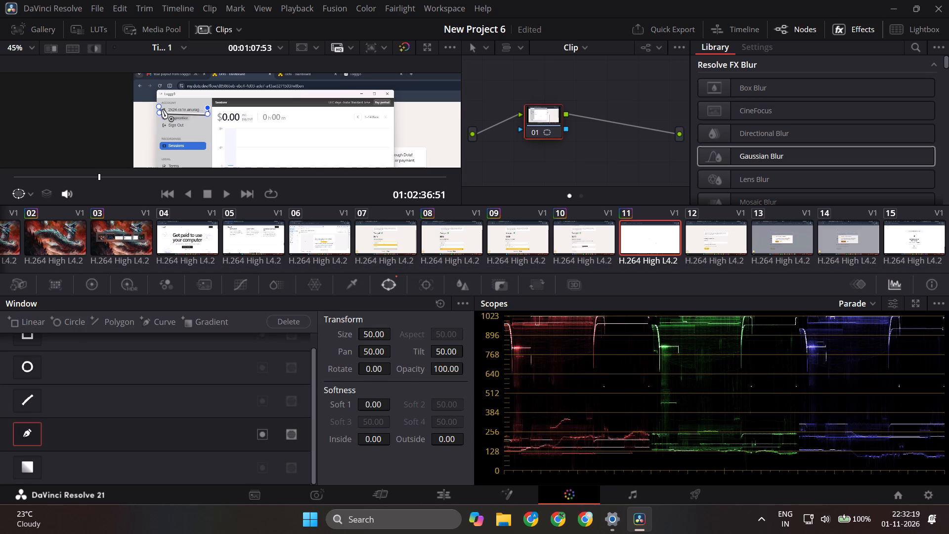
left_click(159, 104)
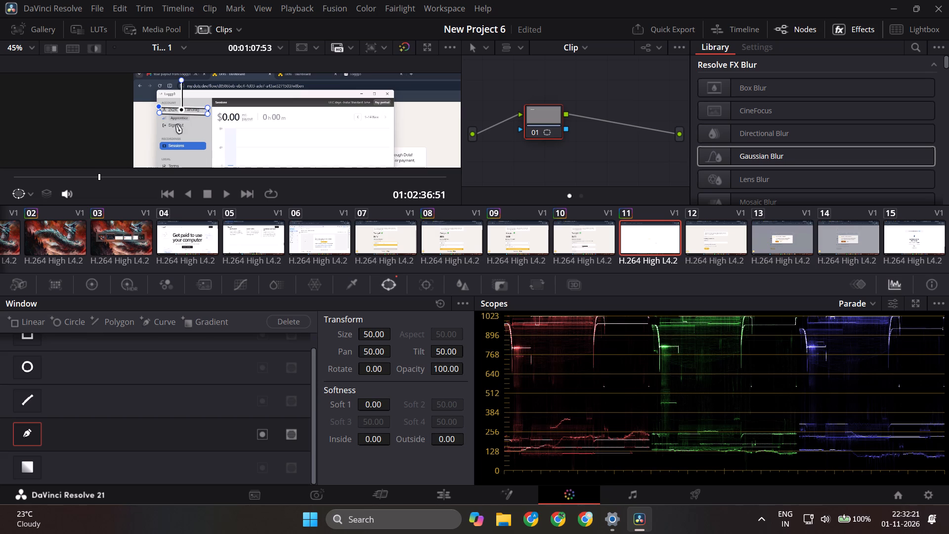
Blur the area inside clip 11's curve mask with a radius of 0.90.
left_click(460, 277)
left_click_drag(58, 385, 61, 347)
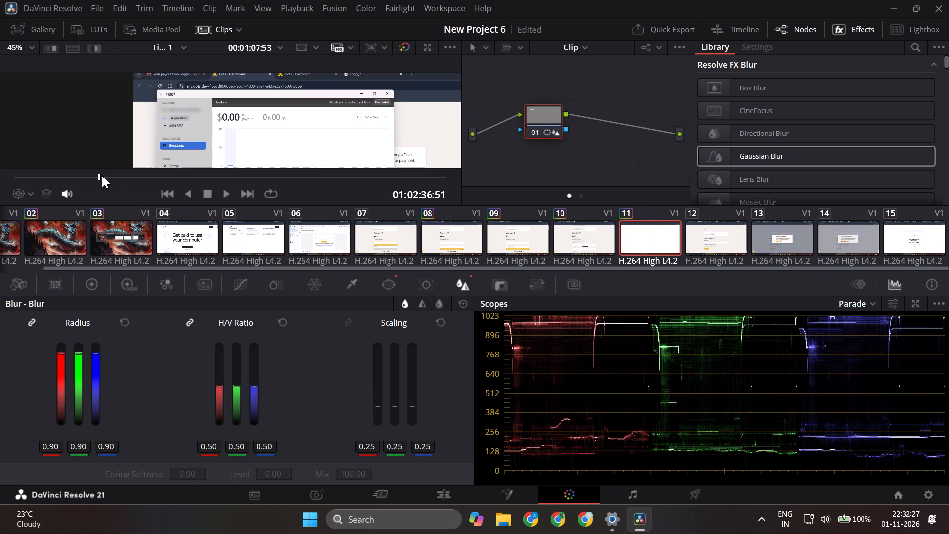
Inspect clip 11's frame around the blur and play from about 01:02:57 to look for further personal details.
scroll(291, 145, "down", 9)
scroll(348, 104, "down", 3)
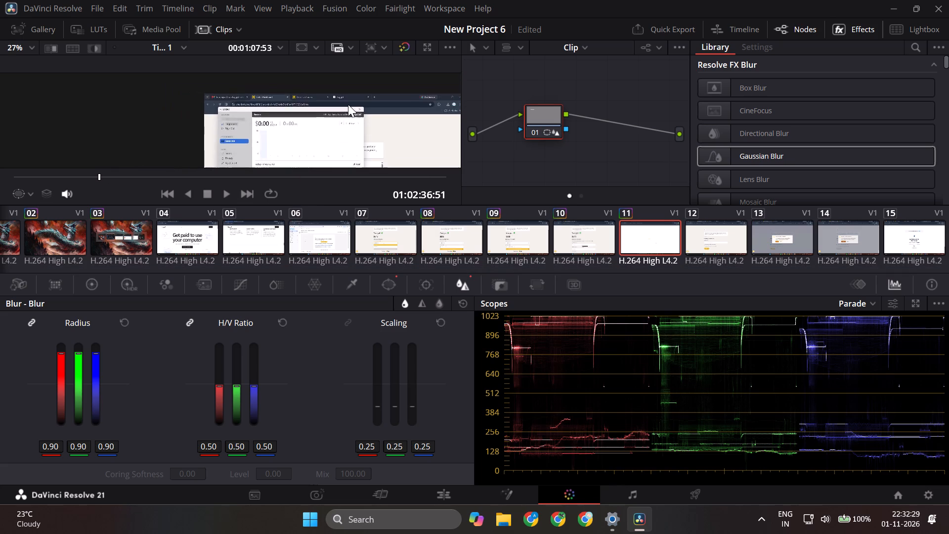
scroll(348, 104, "down", 17)
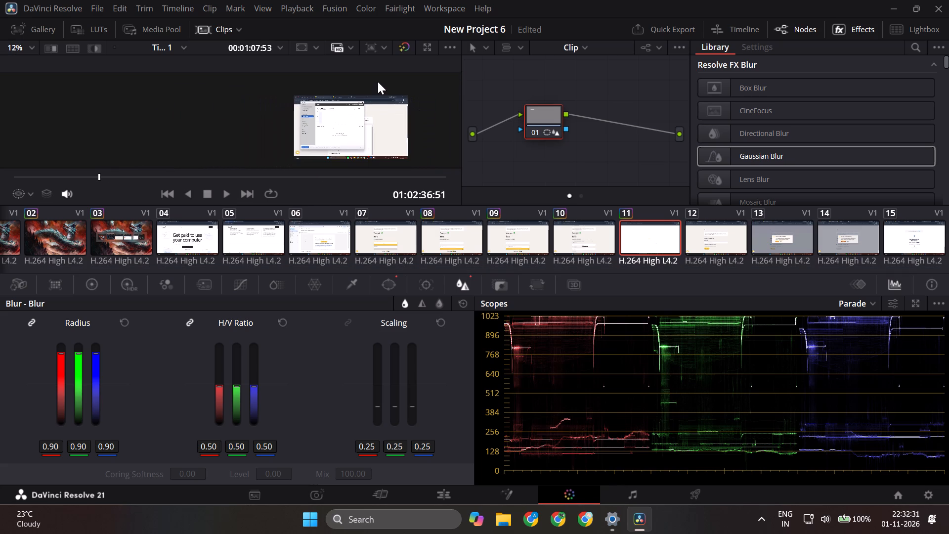
scroll(353, 154, "up", 11)
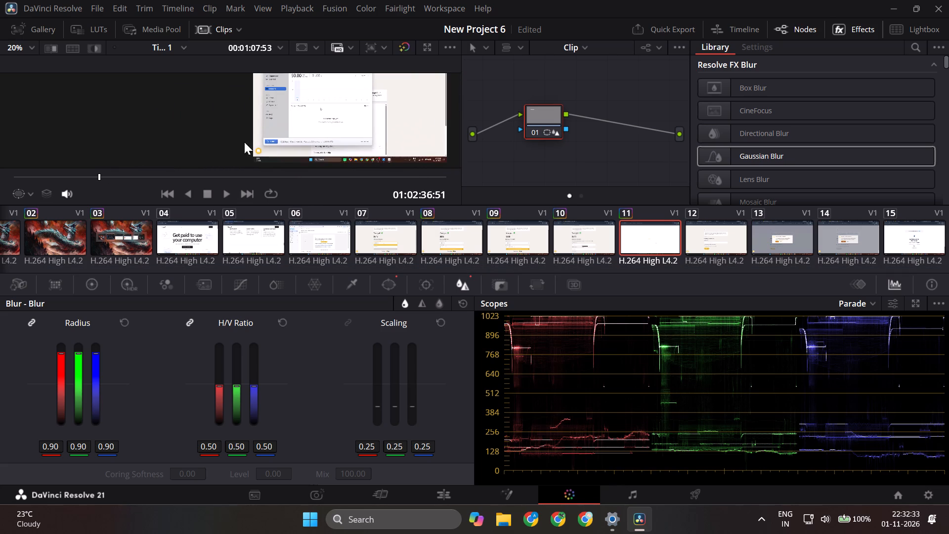
scroll(443, 115, "up", 11)
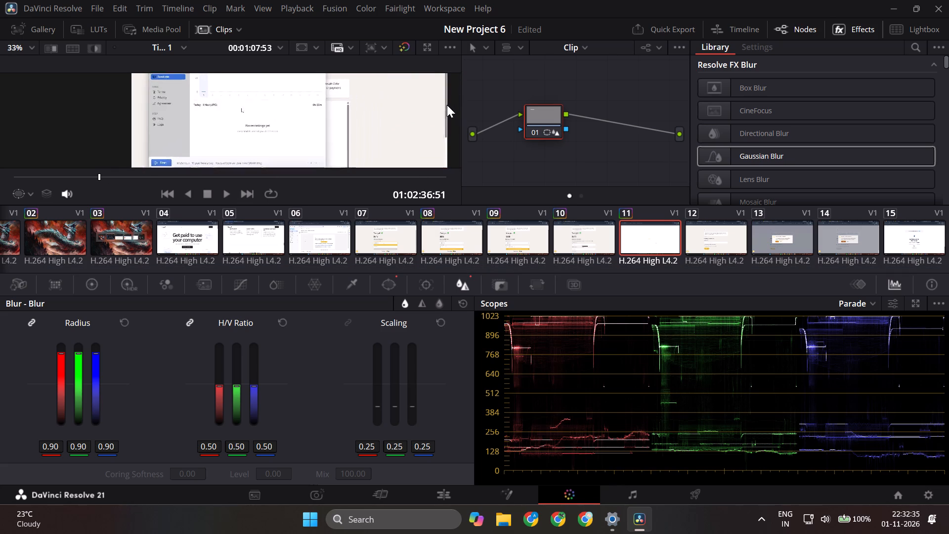
scroll(447, 105, "up", 2)
scroll(302, 120, "down", 2)
scroll(343, 104, "down", 2)
scroll(436, 99, "down", 3)
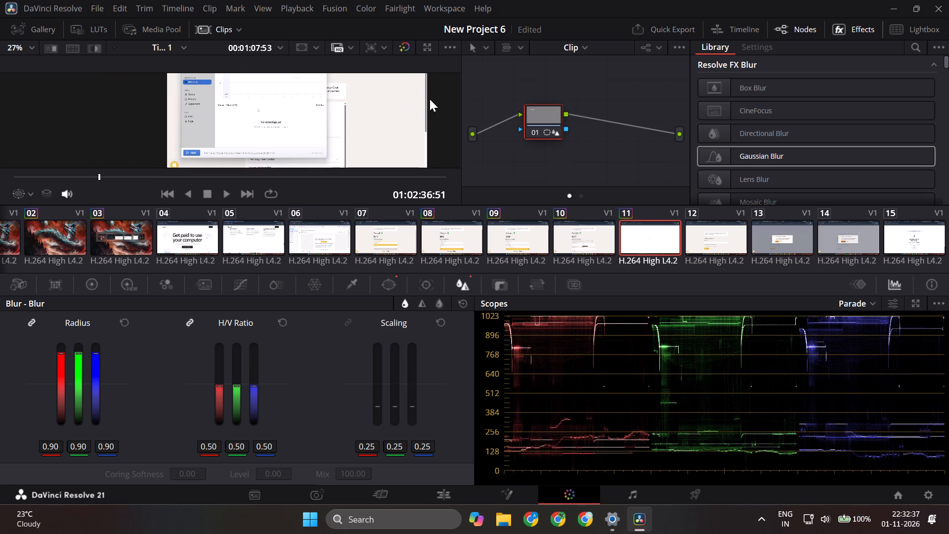
scroll(182, 123, "down", 6)
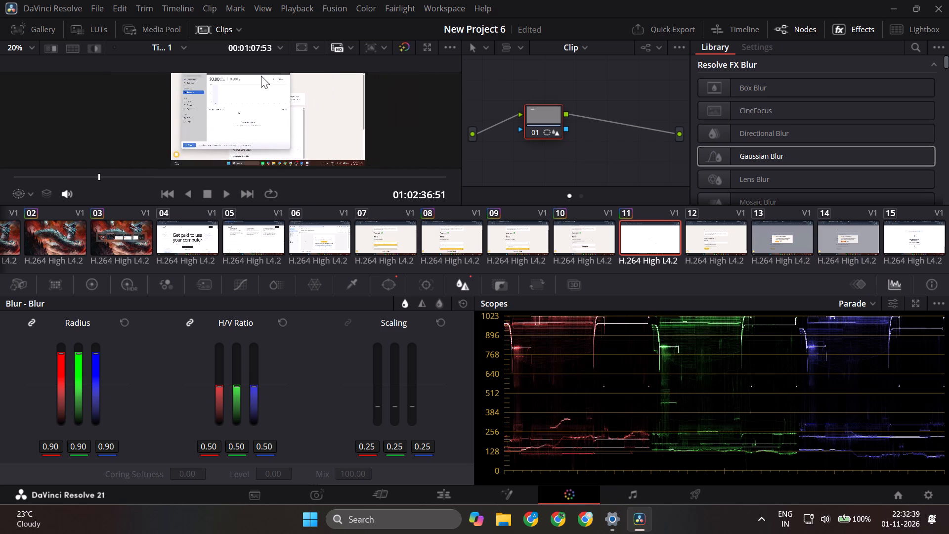
scroll(259, 78, "up", 2)
left_click_drag(98, 173, 160, 178)
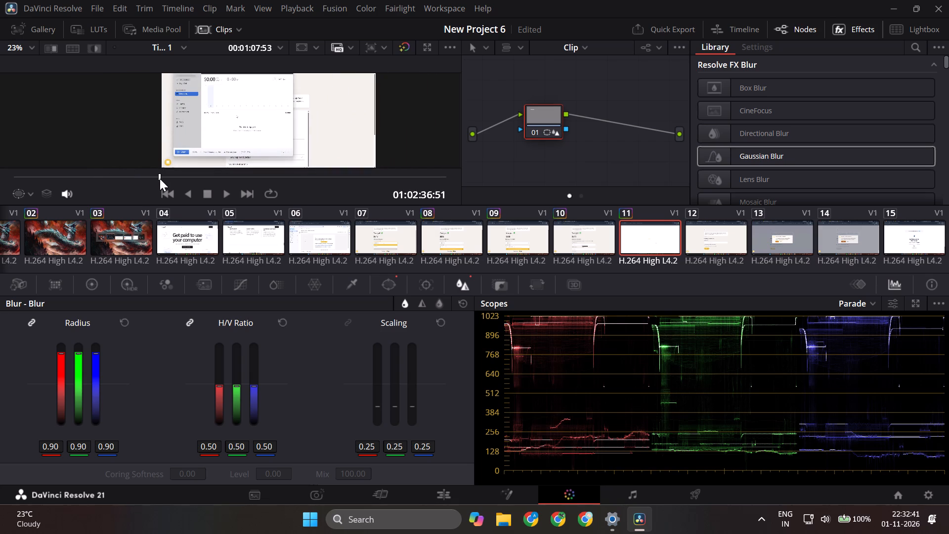
key("space")
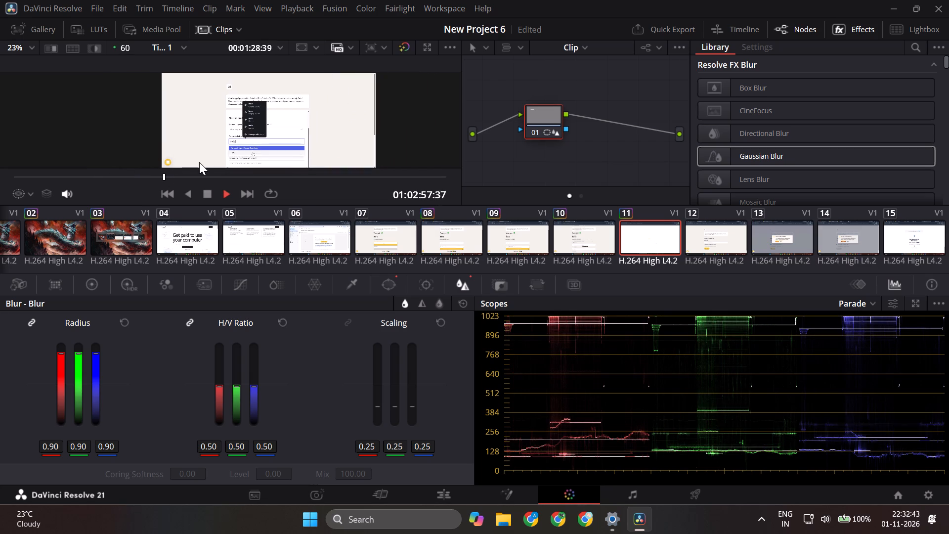
key("space")
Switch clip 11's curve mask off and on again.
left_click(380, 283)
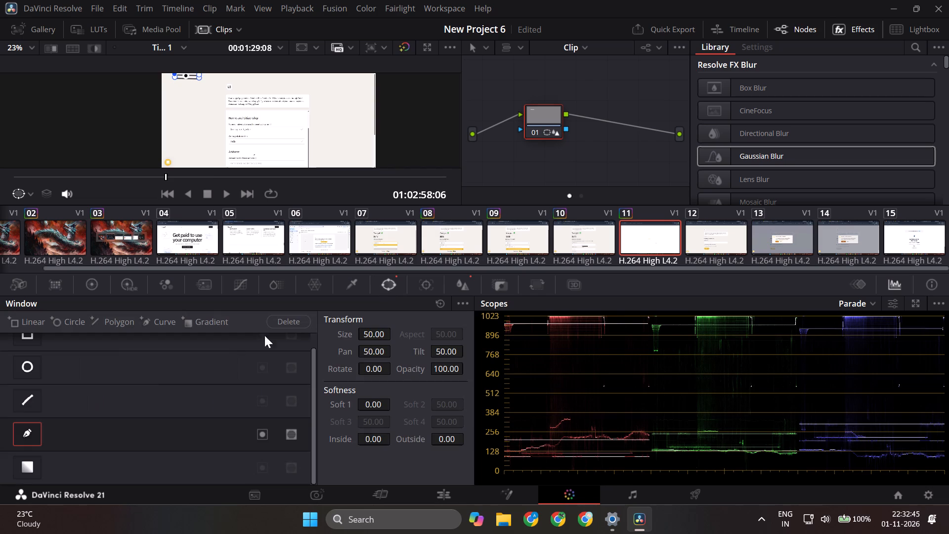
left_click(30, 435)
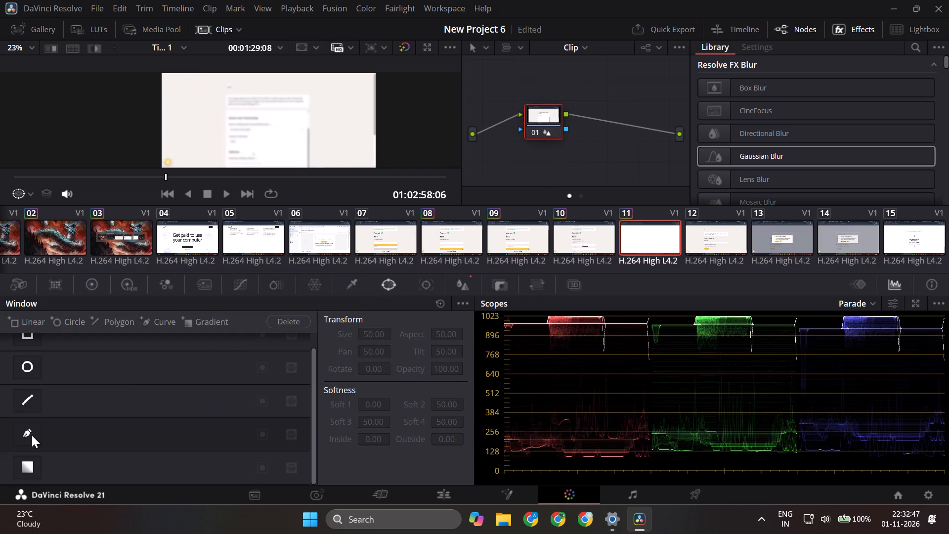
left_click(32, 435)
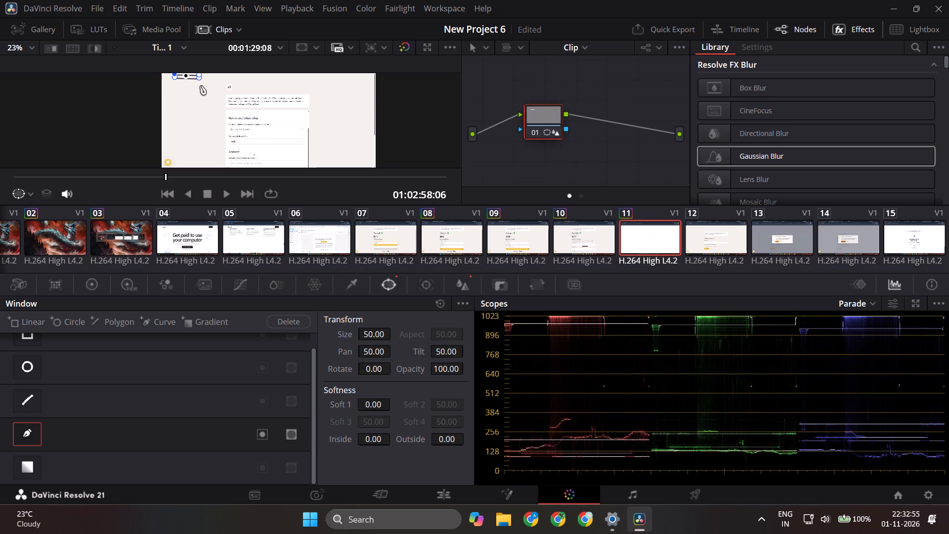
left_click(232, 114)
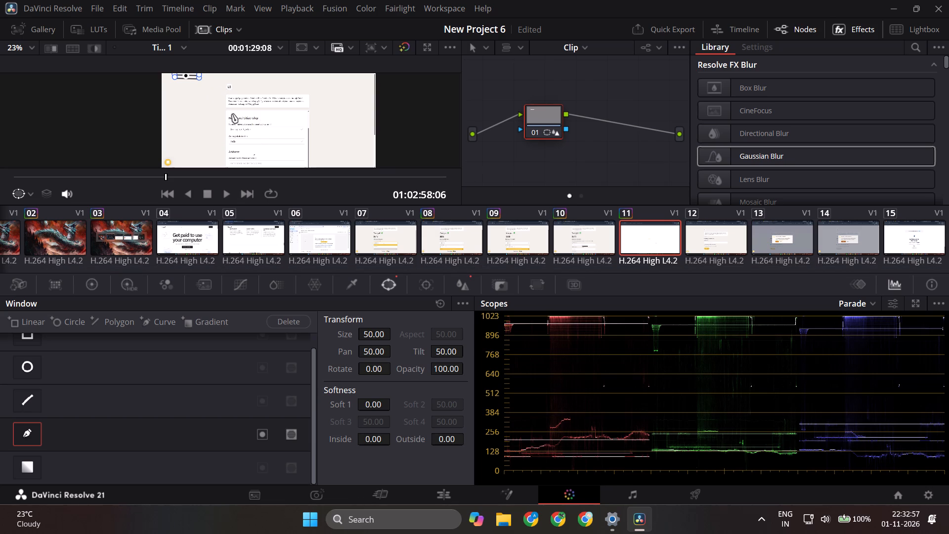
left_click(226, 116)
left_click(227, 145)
Scrub back through clip 11 to about 01:02:36 and examine the surrounding footage on the Edit page's timeline.
left_click_drag(166, 177, 145, 178)
left_click_drag(145, 178, 95, 181)
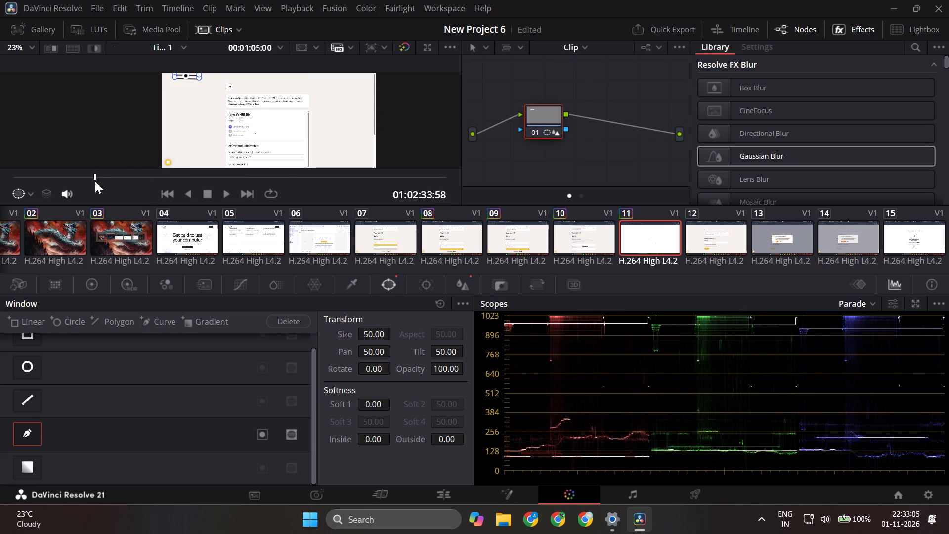
left_click_drag(95, 181, 97, 182)
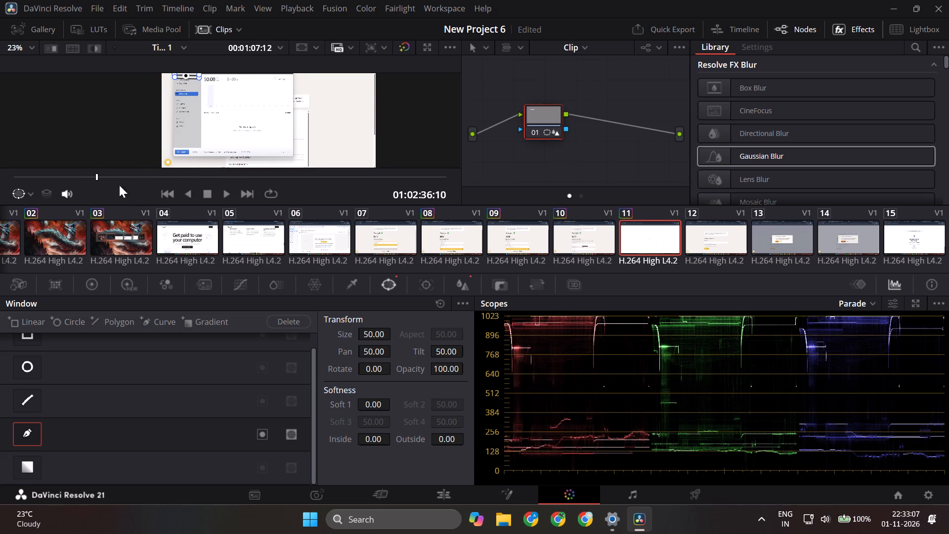
left_click(440, 492)
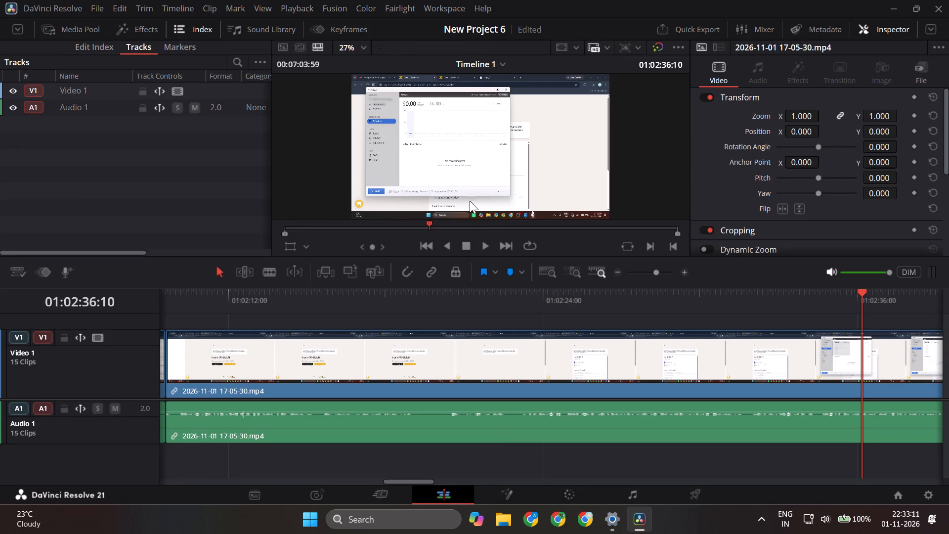
scroll(617, 316, "right", 7)
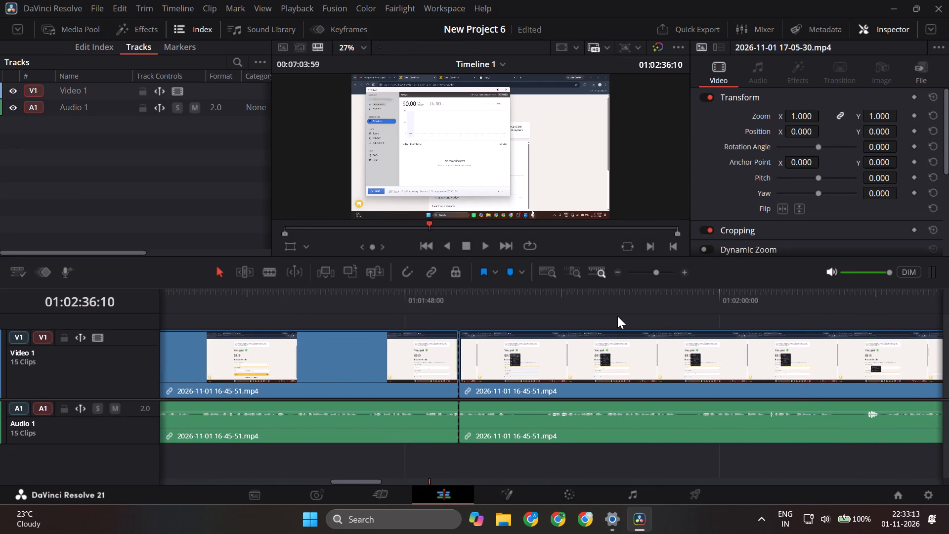
scroll(617, 316, "right", 1)
left_click(615, 317)
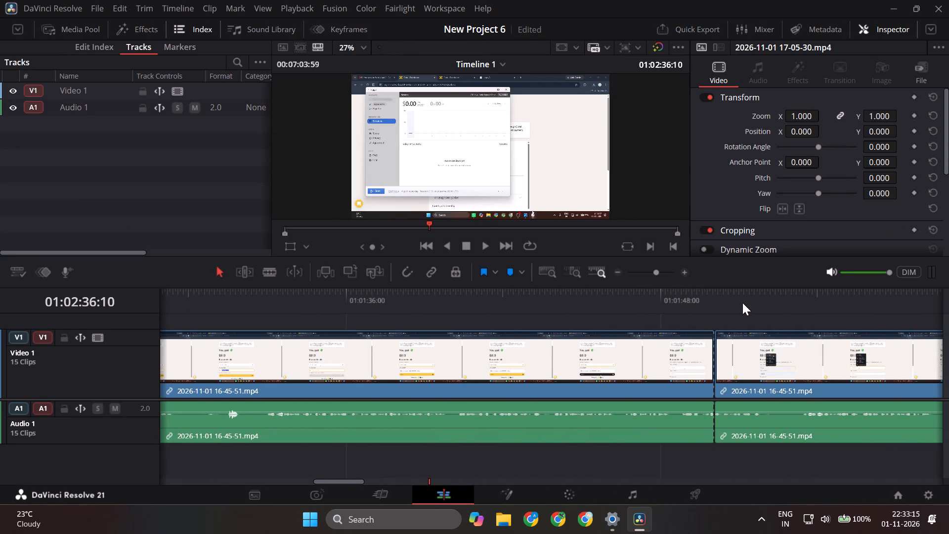
scroll(742, 303, "left", 7)
scroll(681, 307, "left", 1)
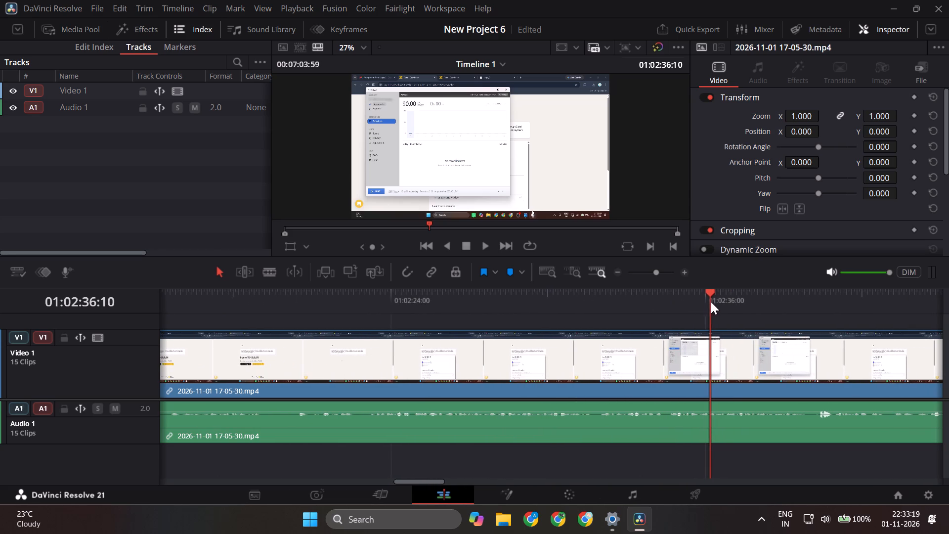
Split clip 11 at 01:02:22:21, just before the W-8BEN form appears.
left_click_drag(711, 302, 439, 325)
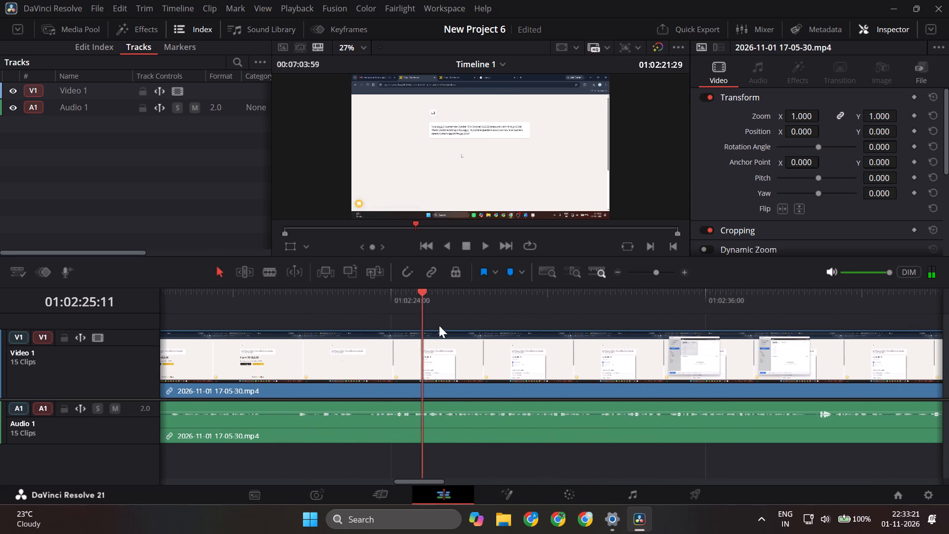
left_click_drag(439, 325, 505, 329)
scroll(454, 198, "up", 11)
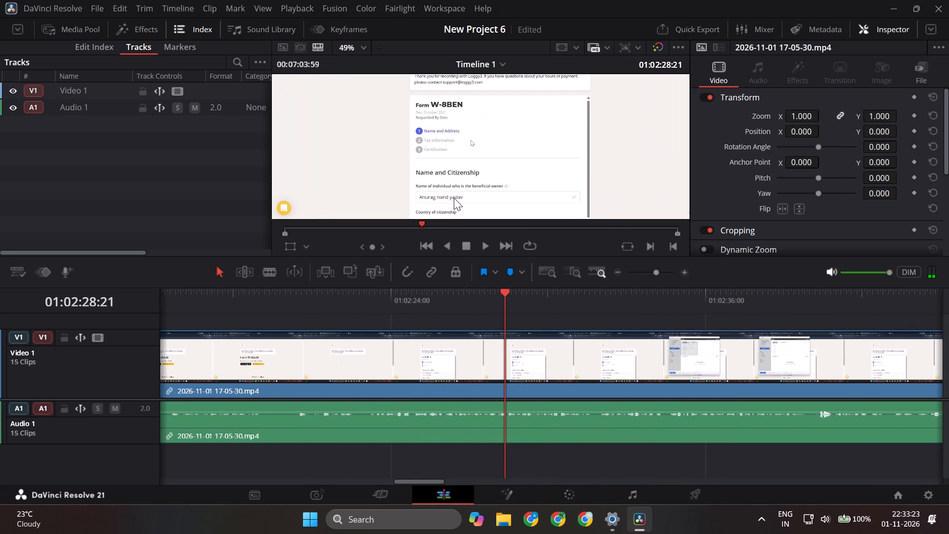
scroll(454, 198, "up", 6)
scroll(454, 198, "down", 14)
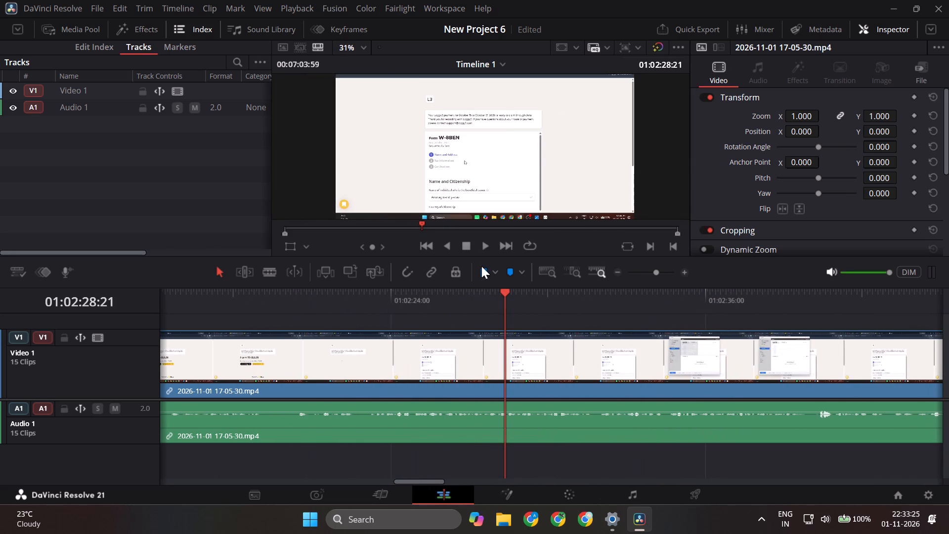
left_click_drag(505, 295, 408, 298)
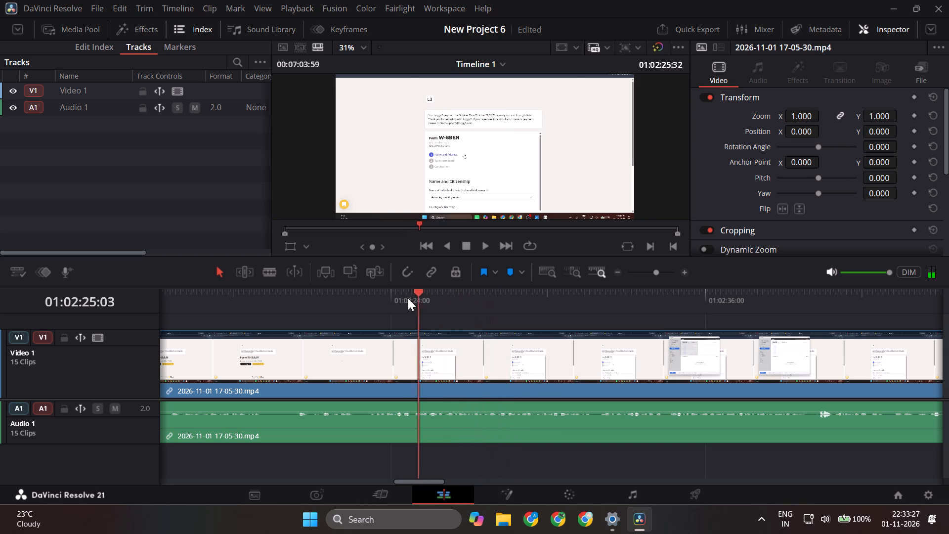
left_click_drag(408, 298, 327, 305)
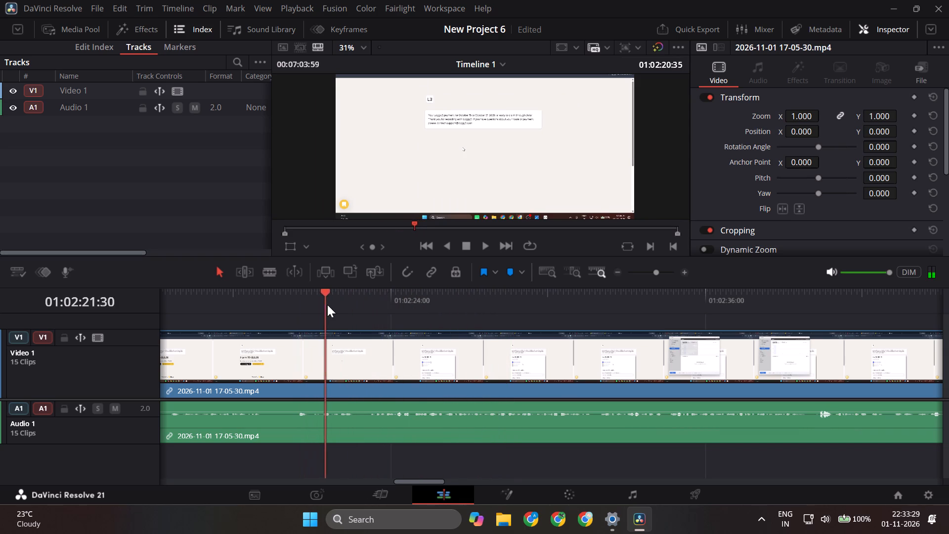
left_click_drag(327, 305, 348, 311)
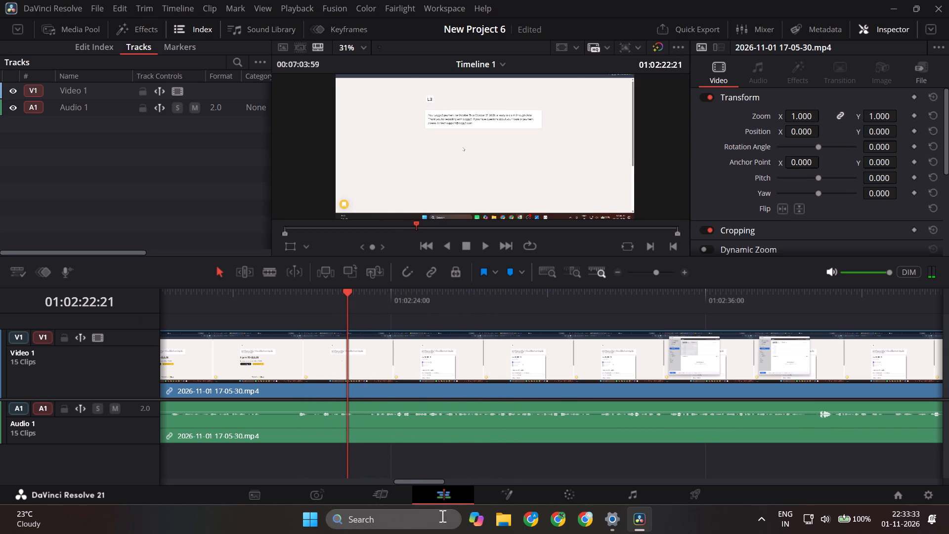
left_click(376, 494)
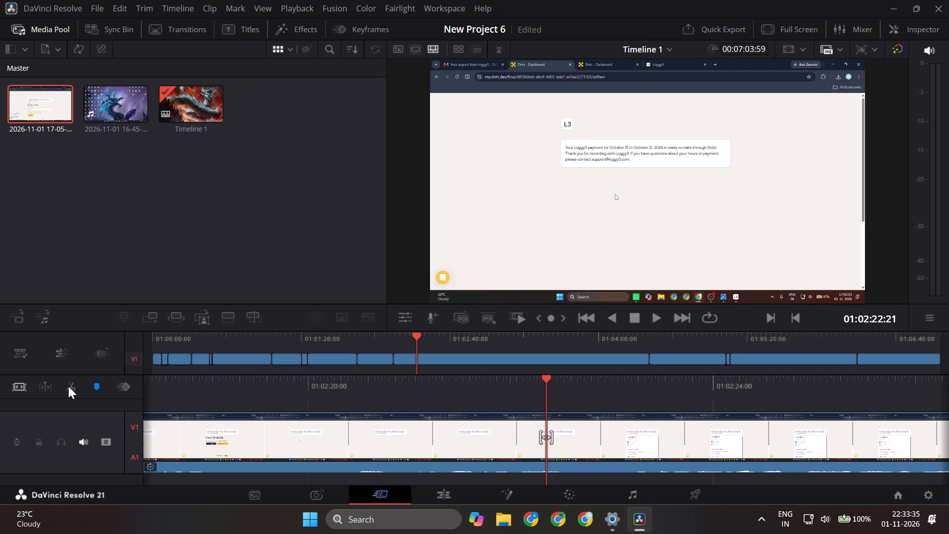
left_click(68, 386)
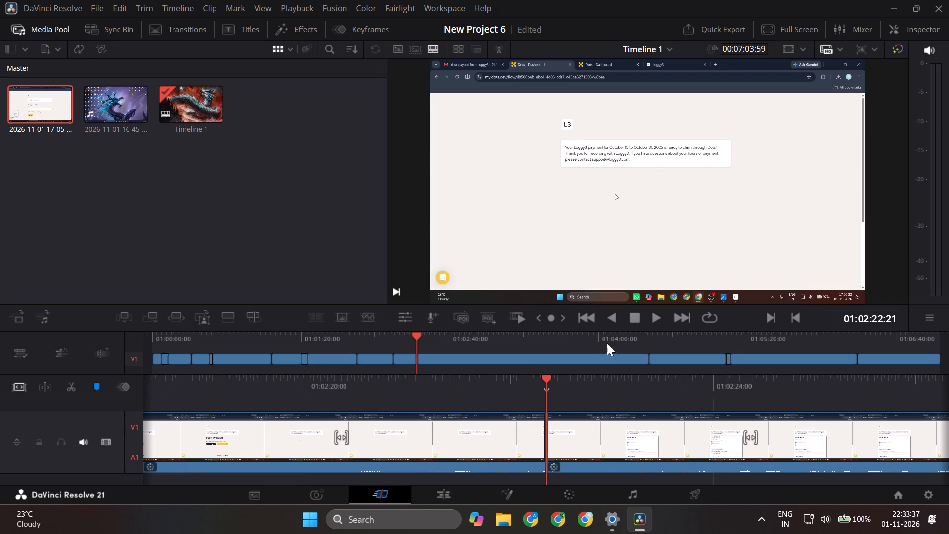
Split the clip again at 01:02:36:03, just before the Loggy3 window opens over the form.
key("space")
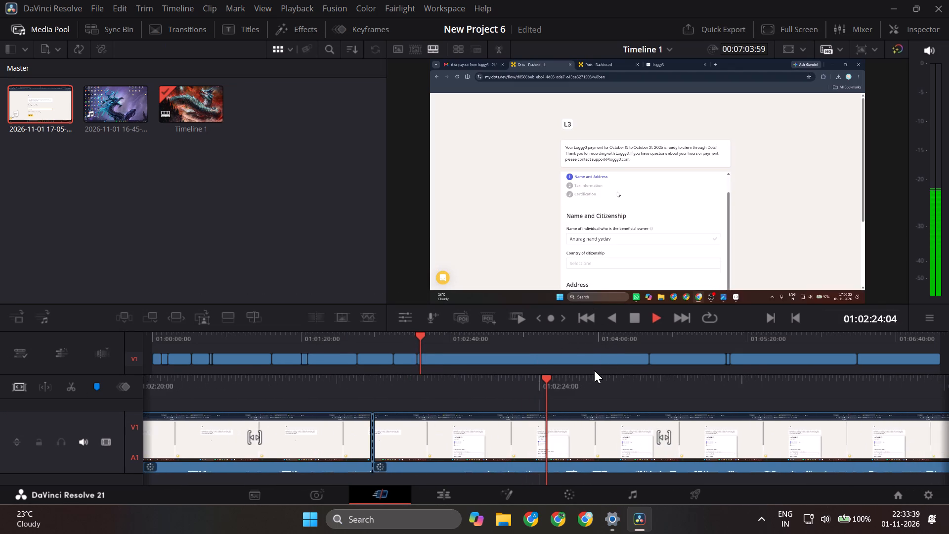
key("space")
key("space")
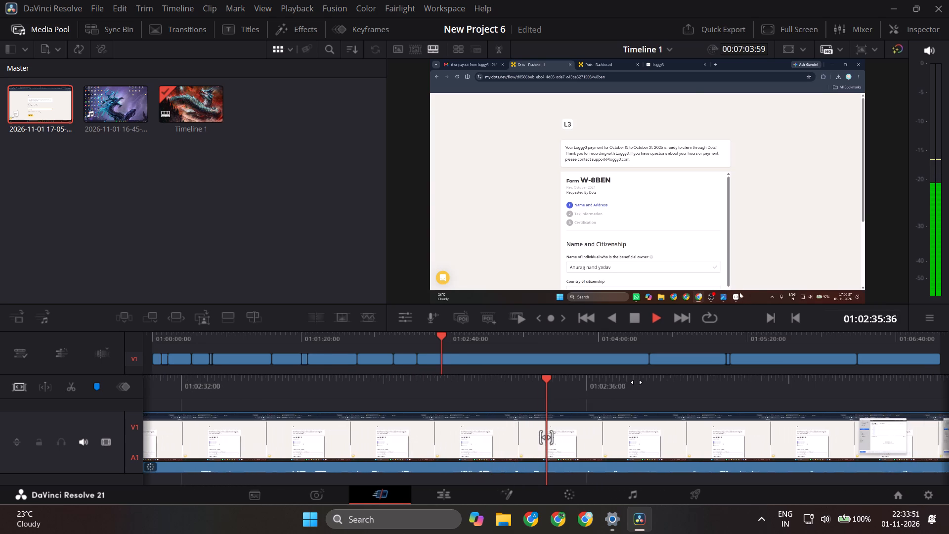
key("space")
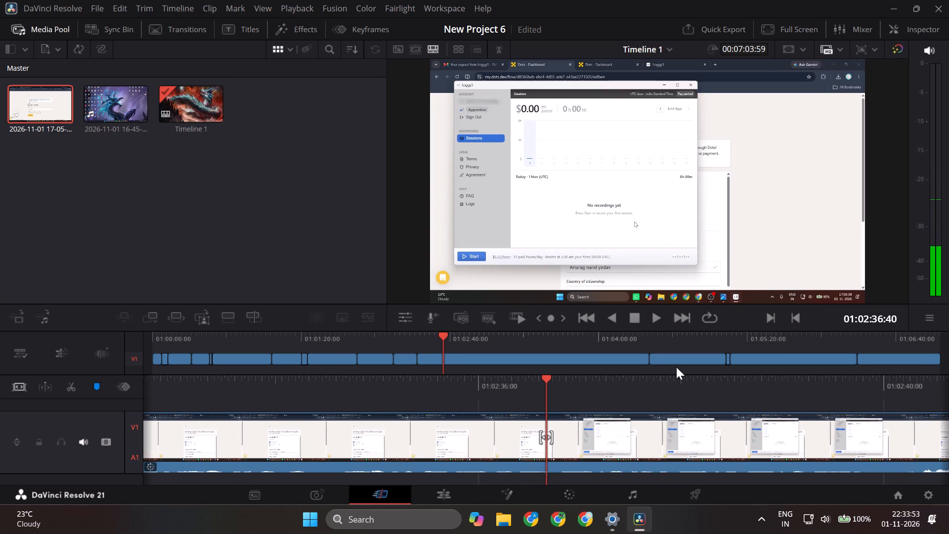
left_click_drag(544, 387, 624, 391)
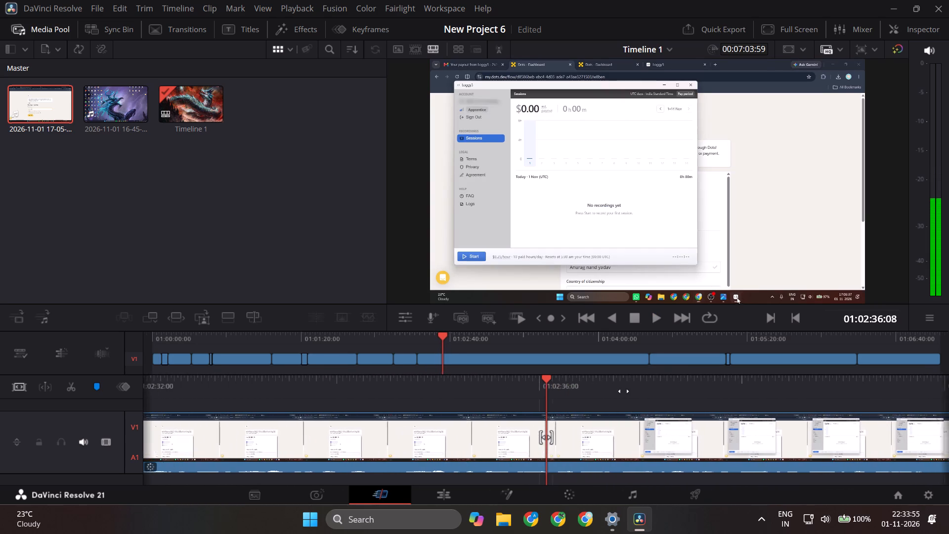
left_click_drag(624, 391, 606, 397)
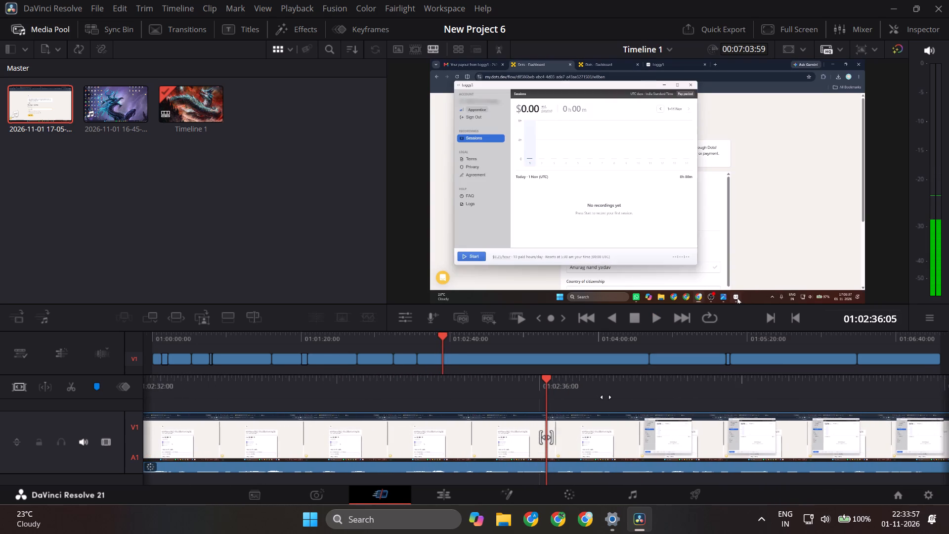
left_click_drag(606, 397, 606, 397)
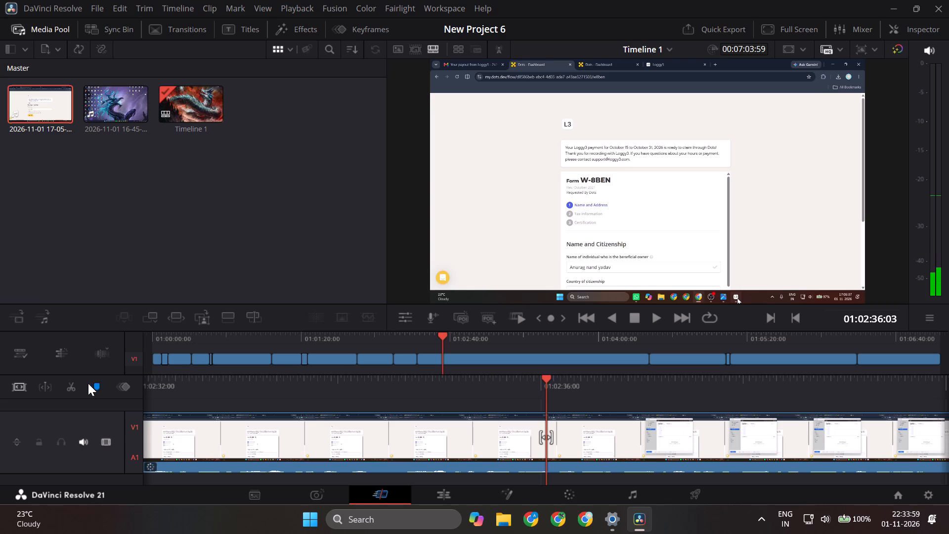
left_click(70, 381)
Play on from the 01:02:36:03 cut to about 01:02:51 and check clips 11 to 13 on the Color page for personal details.
key("space")
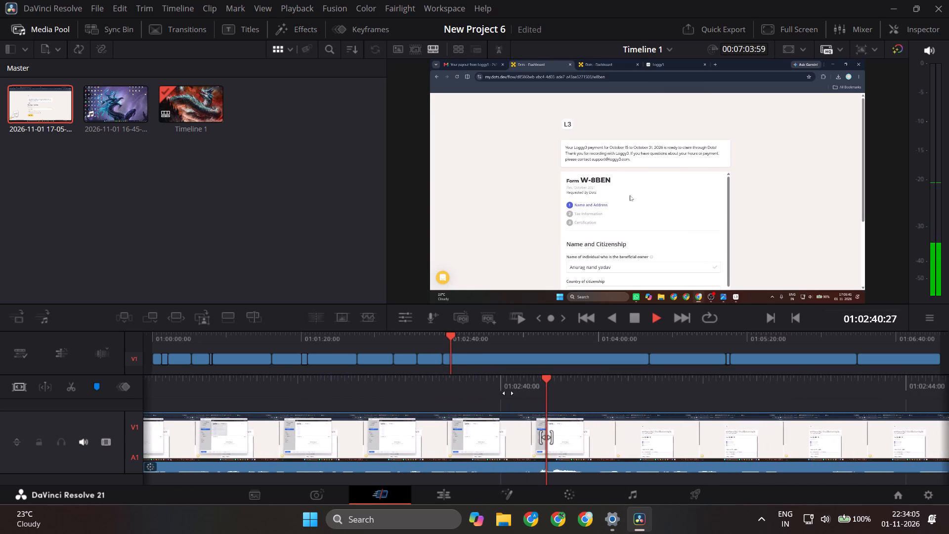
key("space")
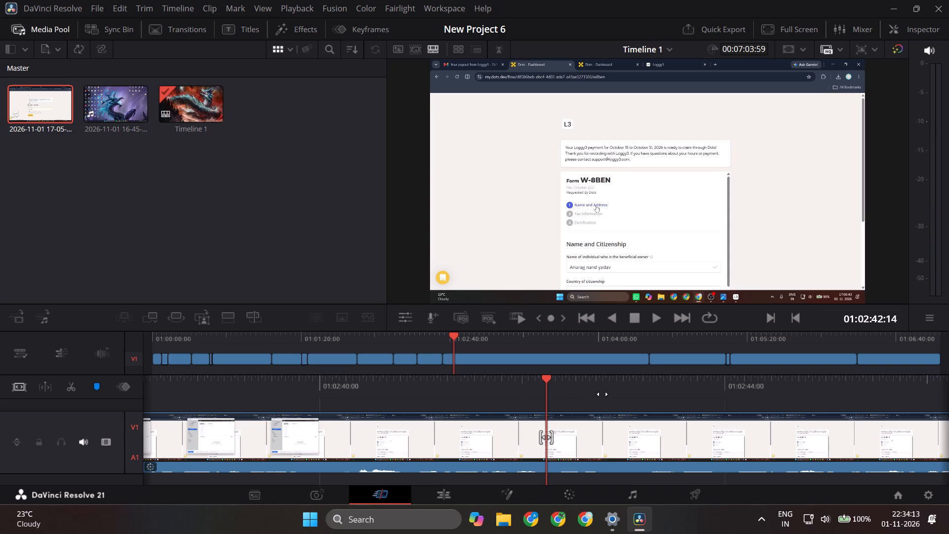
key("space")
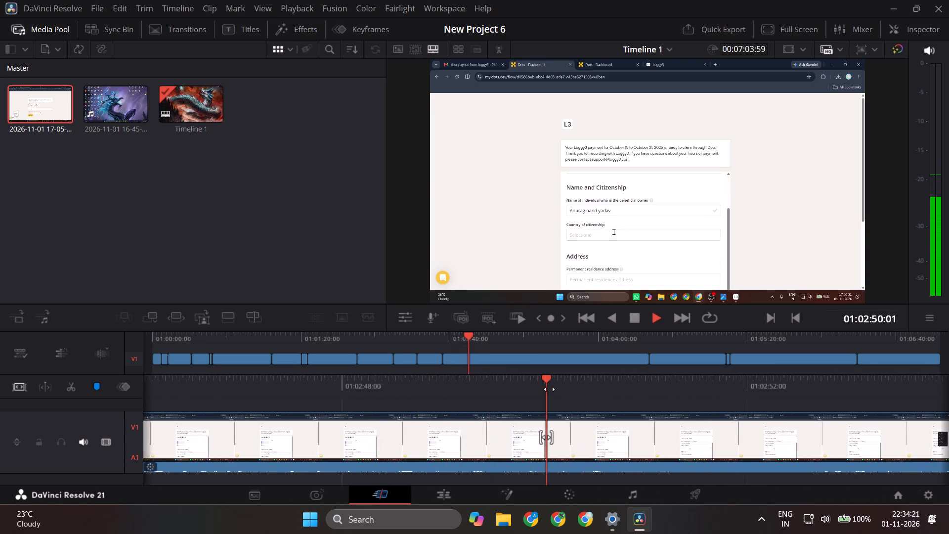
key("space")
left_click(572, 493)
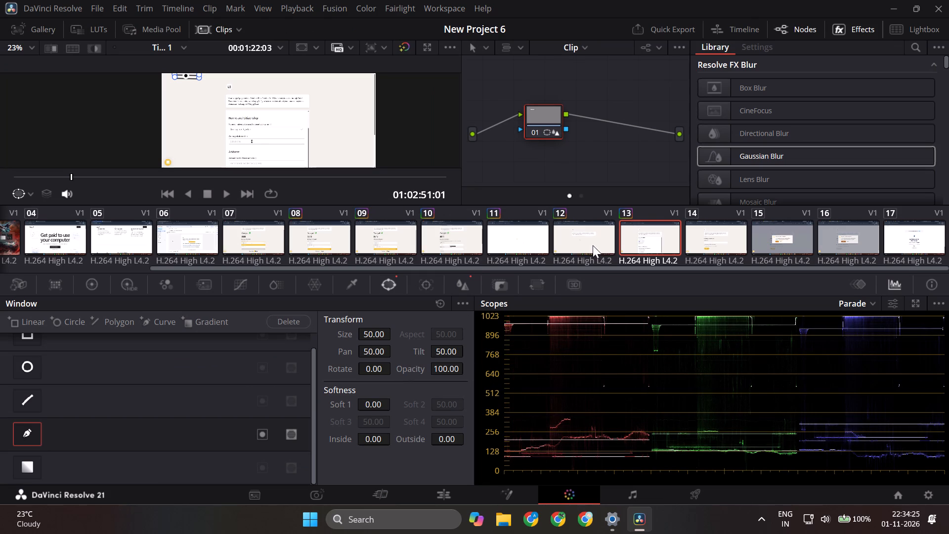
left_click(584, 241)
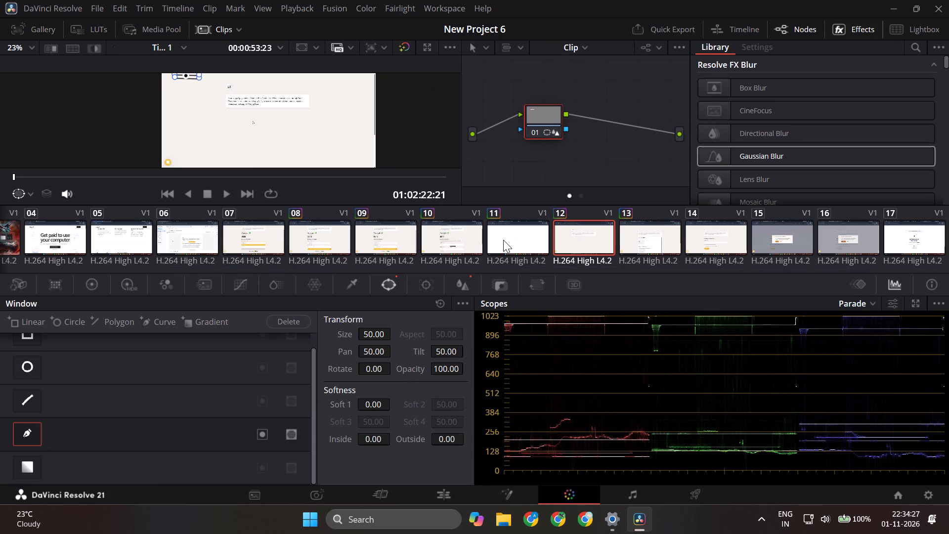
left_click(503, 240)
key("space")
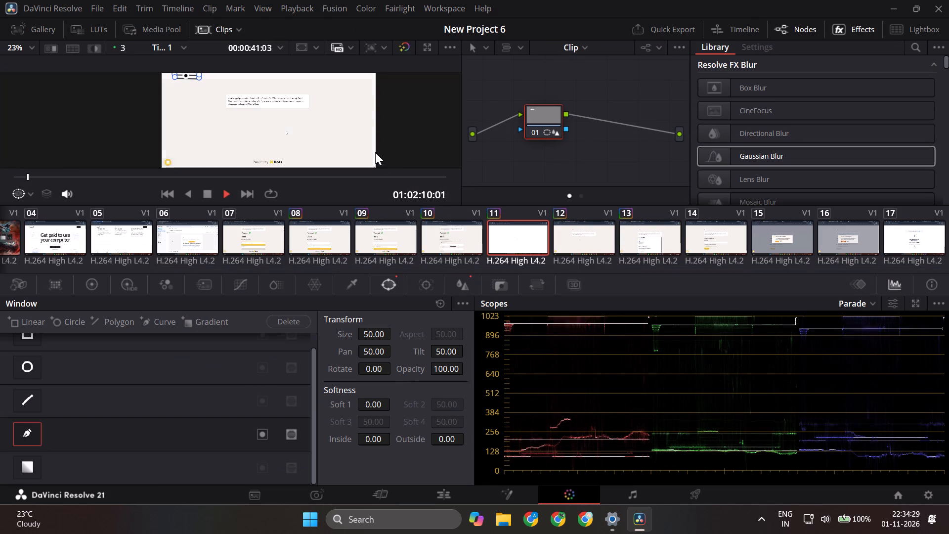
On clip 12 at 01:02:23:04, add a polygon window and shape its four corners around the W-8BEN form's body.
scroll(381, 144, "down", 2)
left_click(570, 235)
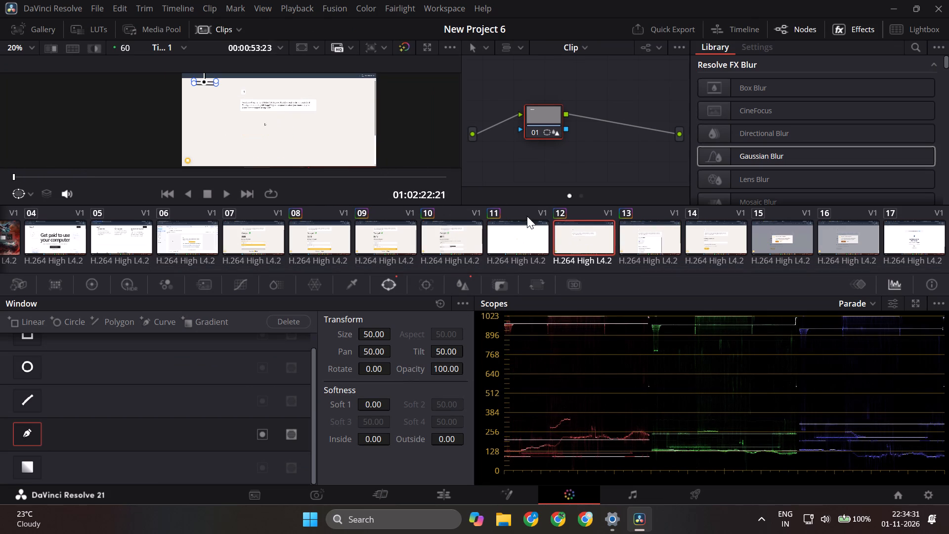
key("space")
key("space")
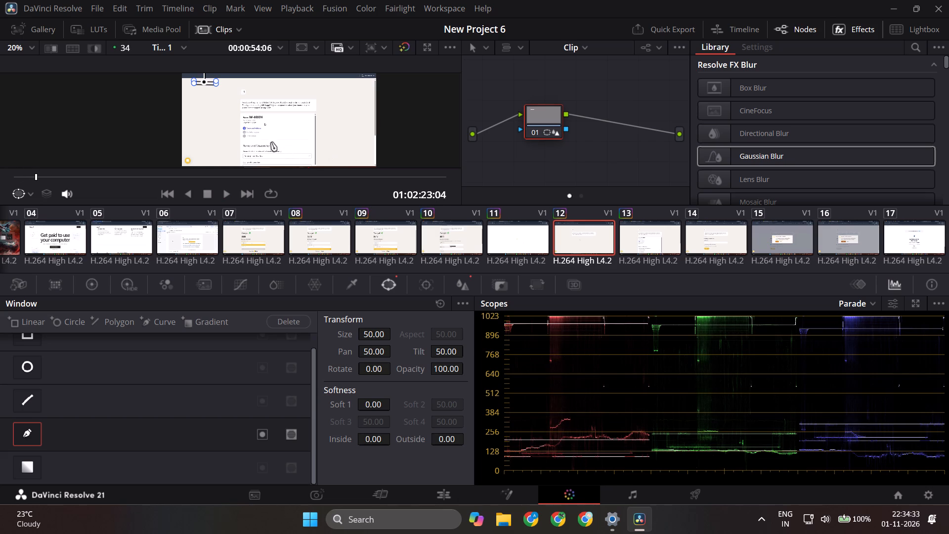
left_click(24, 402)
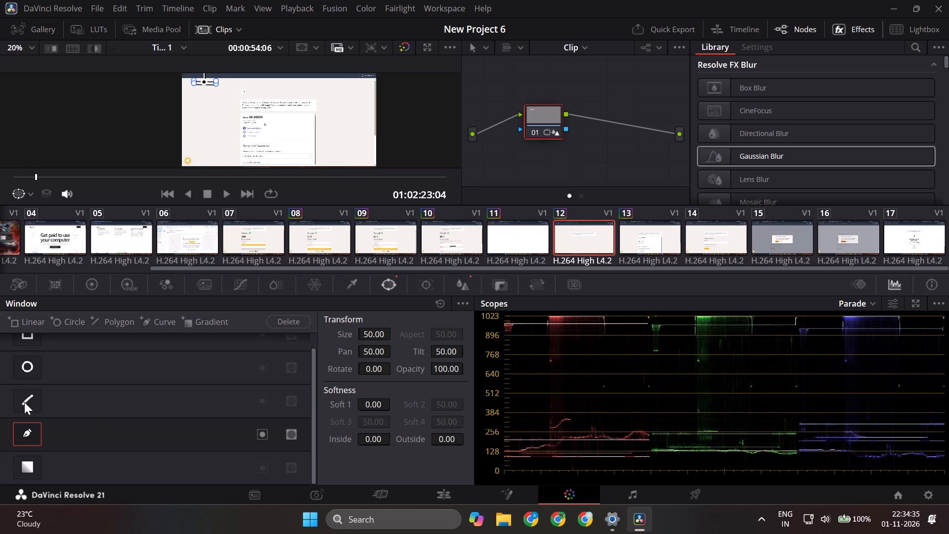
left_click_drag(231, 90, 234, 94)
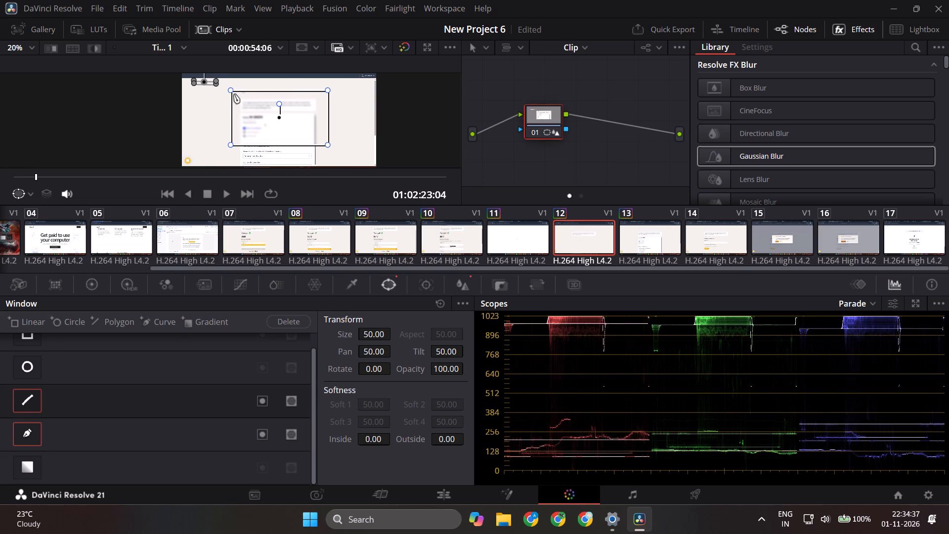
left_click_drag(234, 94, 240, 119)
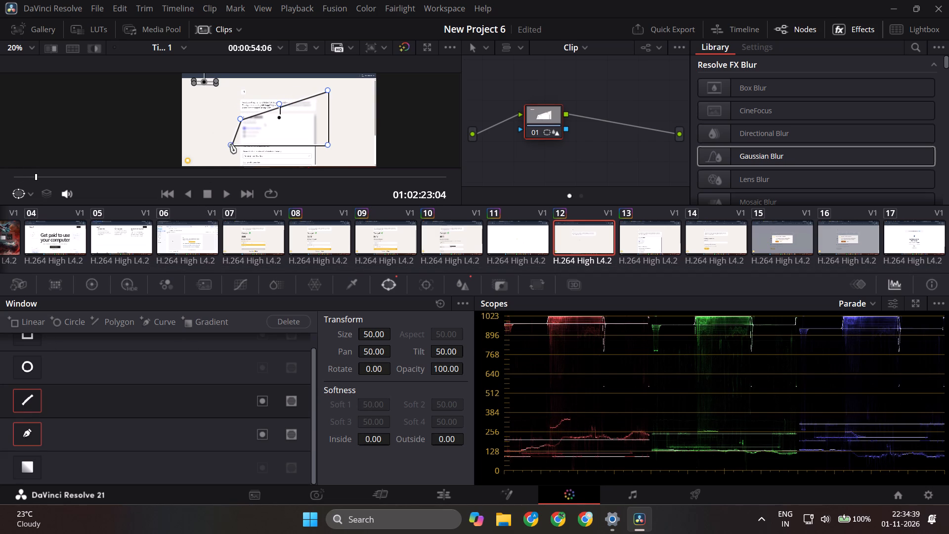
left_click_drag(230, 144, 244, 164)
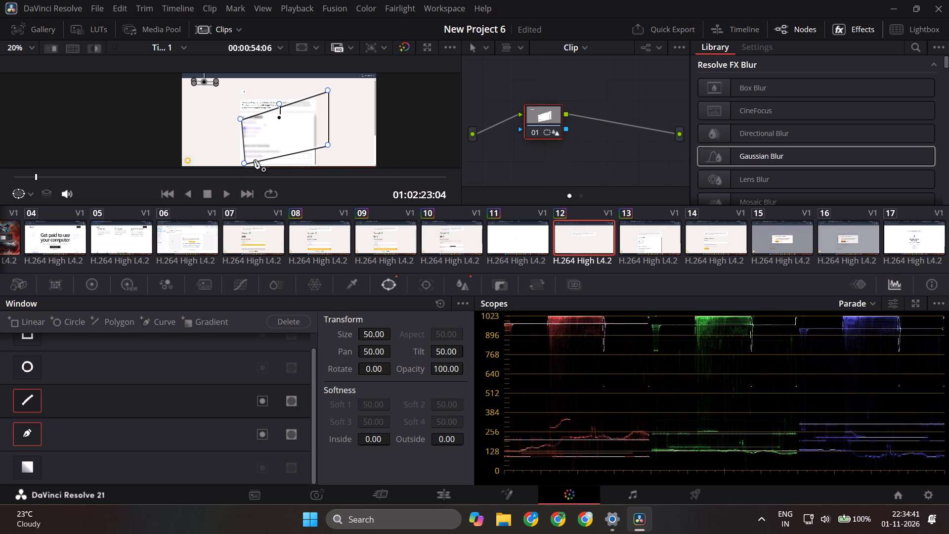
scroll(255, 160, "up", 7)
scroll(275, 137, "down", 6)
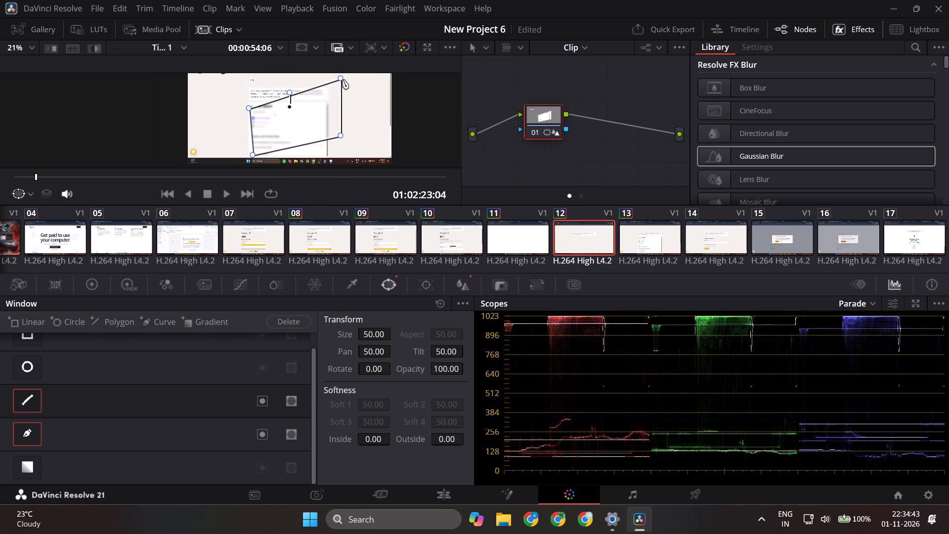
left_click_drag(339, 78, 318, 111)
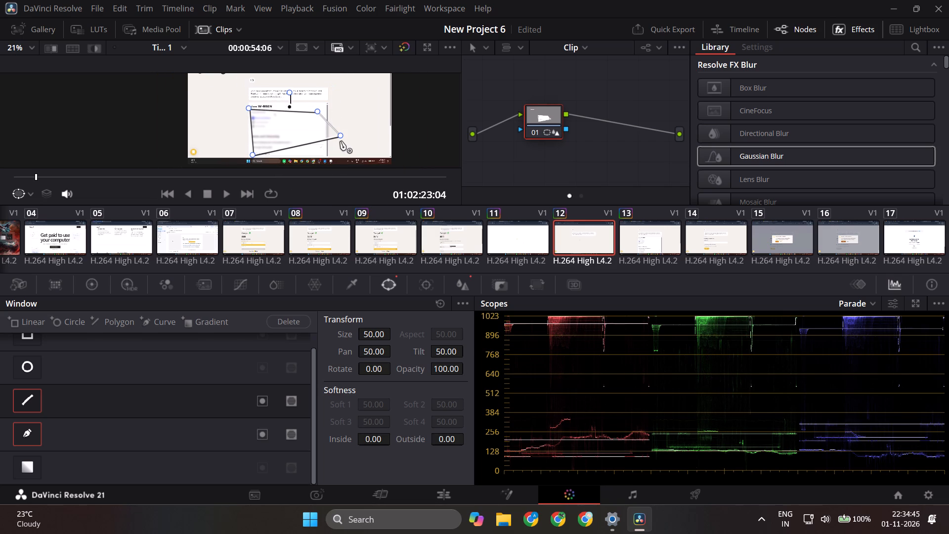
left_click_drag(340, 134, 305, 156)
Narrow clip 12's polygon window to a thin strip covering only the individual's name field under Name and Citizenship.
scroll(289, 141, "up", 3)
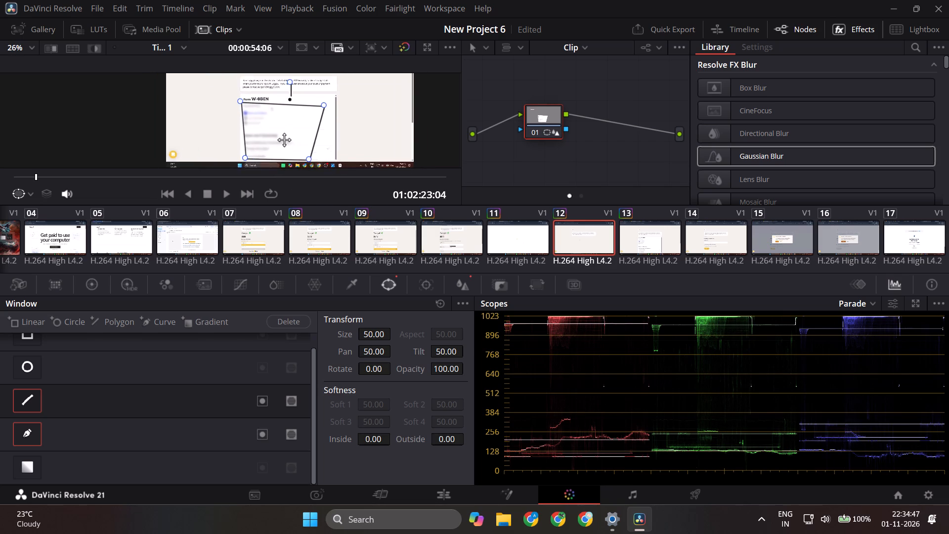
scroll(284, 139, "up", 8)
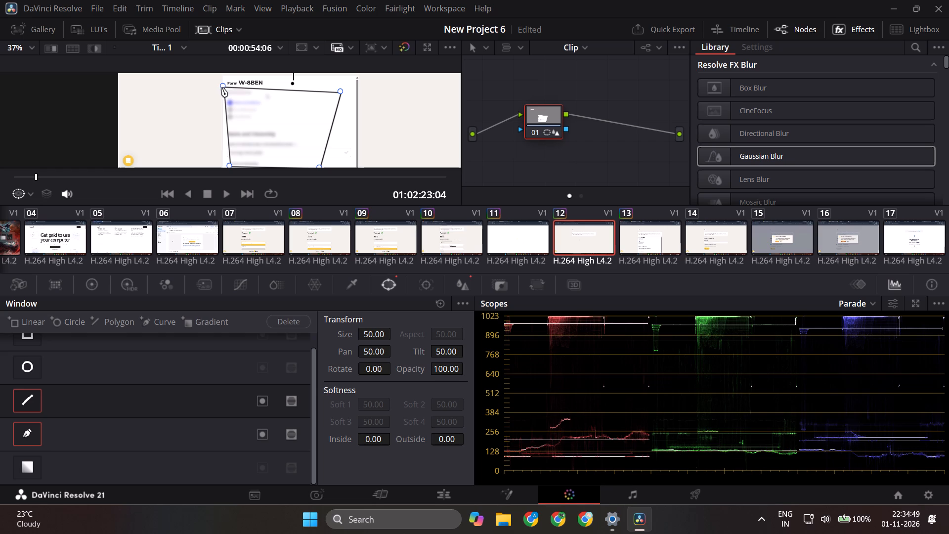
left_click_drag(221, 88, 234, 123)
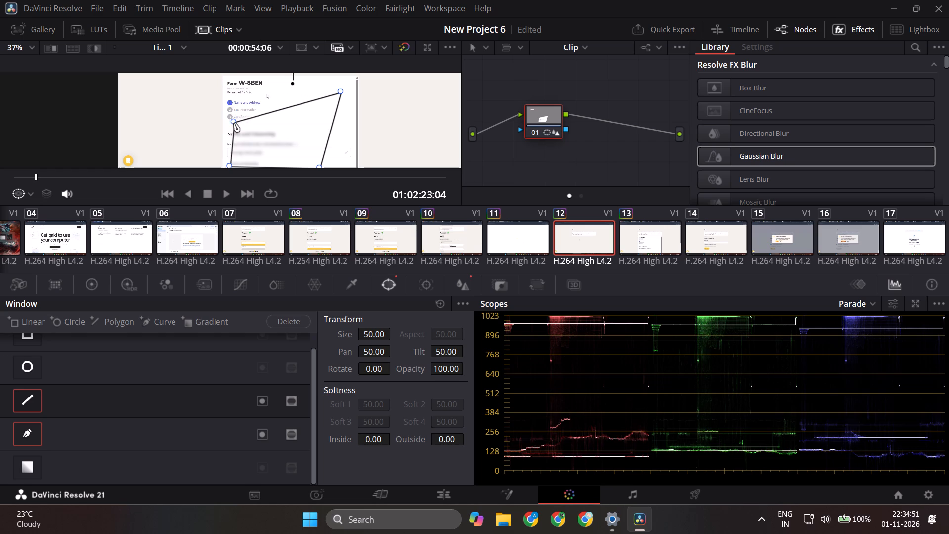
left_click_drag(234, 123, 244, 143)
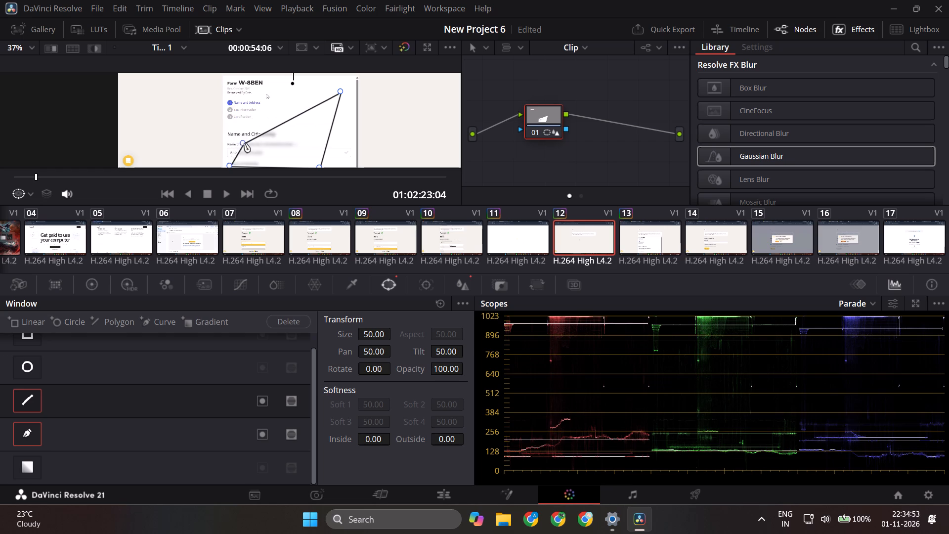
left_click_drag(244, 143, 245, 127)
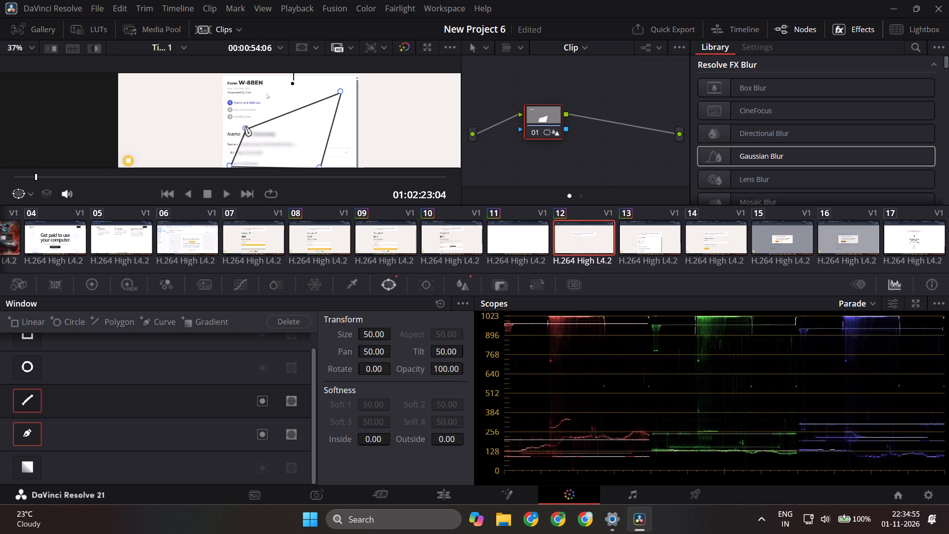
left_click_drag(245, 127, 240, 91)
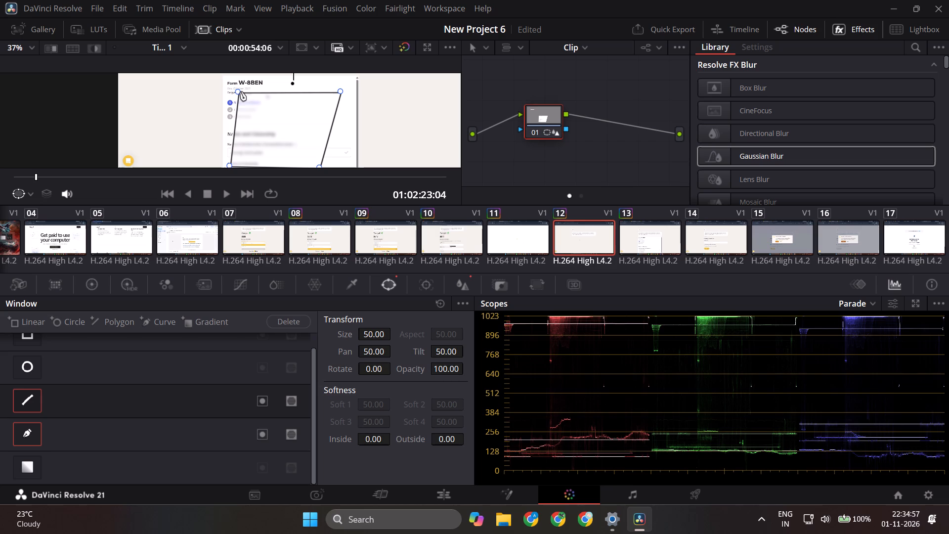
left_click_drag(240, 91, 227, 125)
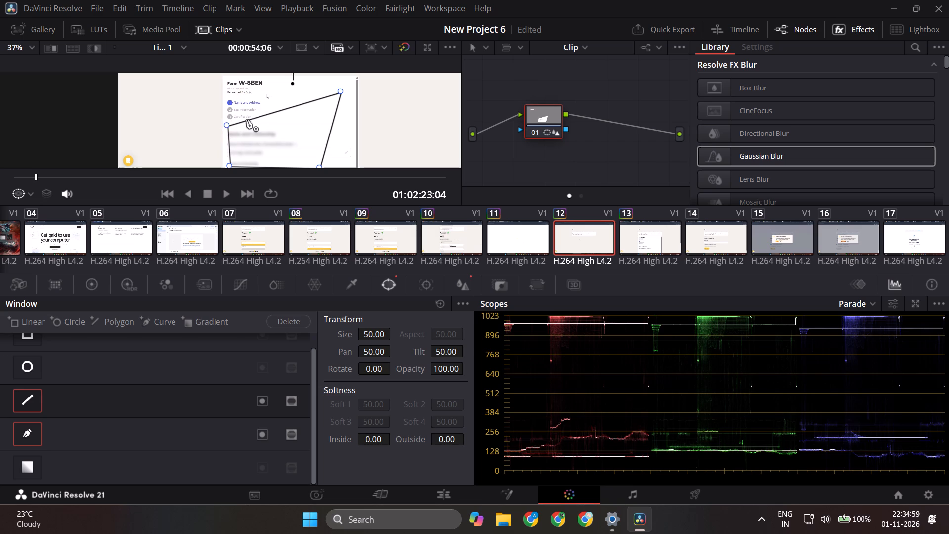
left_click_drag(340, 91, 279, 174)
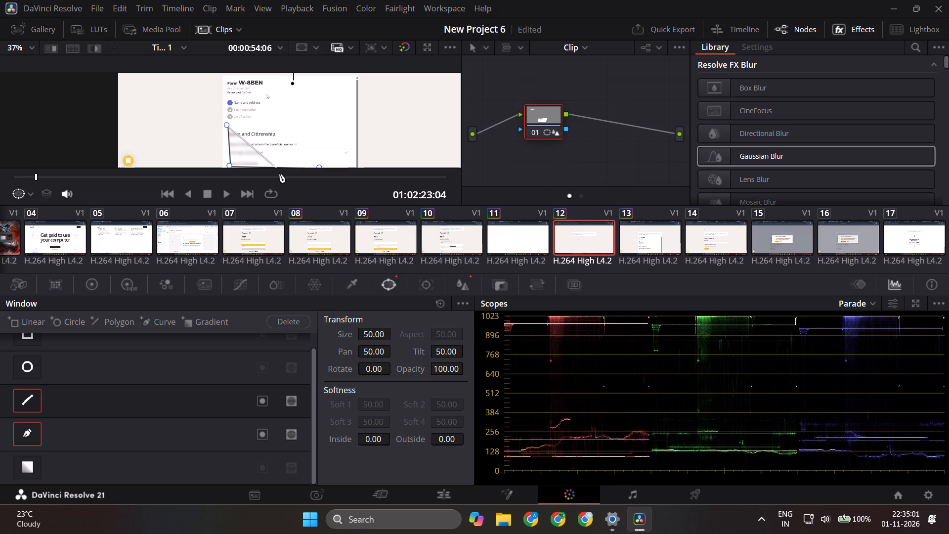
left_click_drag(279, 174, 316, 150)
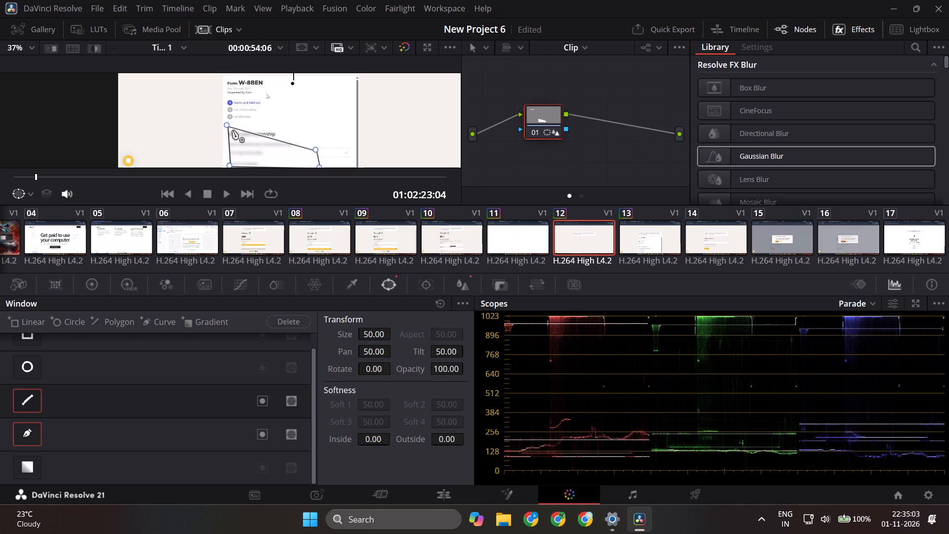
left_click_drag(228, 125, 228, 148)
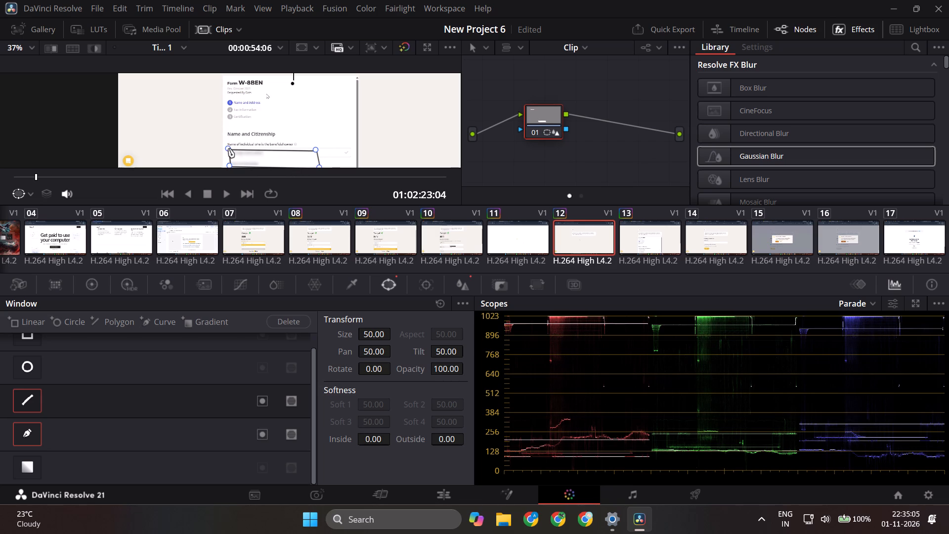
left_click_drag(228, 148, 227, 150)
left_click_drag(230, 165, 239, 152)
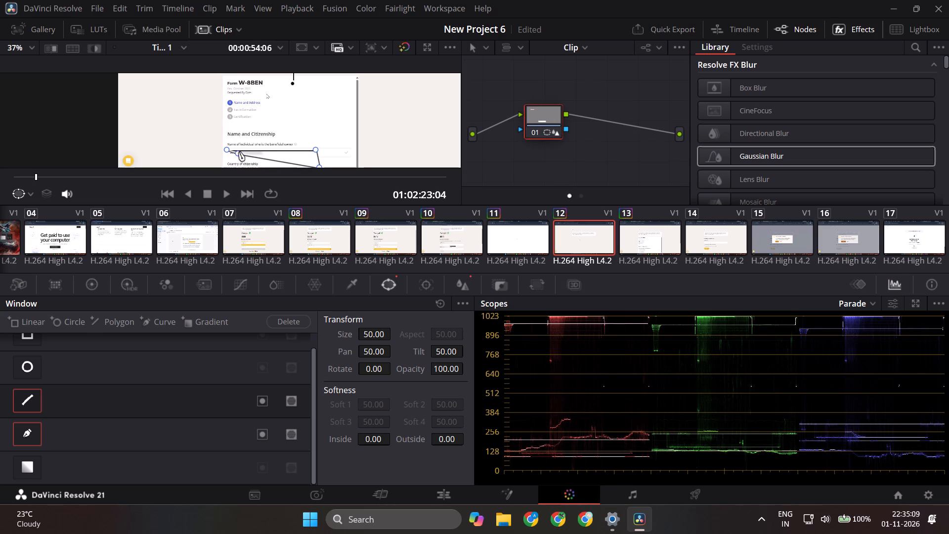
left_click_drag(239, 152, 228, 156)
left_click_drag(319, 166, 315, 157)
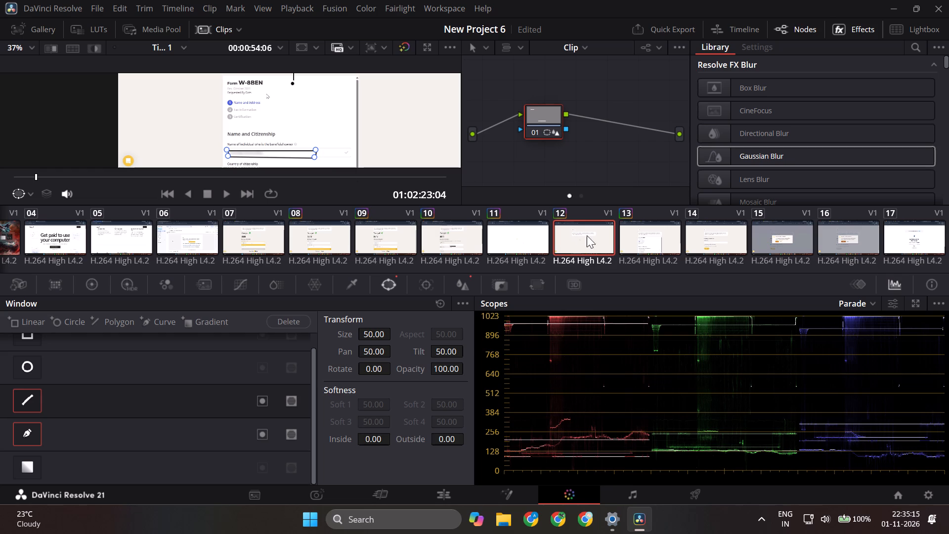
Copy the name-field polygon window from clip 12 and paste it onto clip 13.
left_click(638, 240)
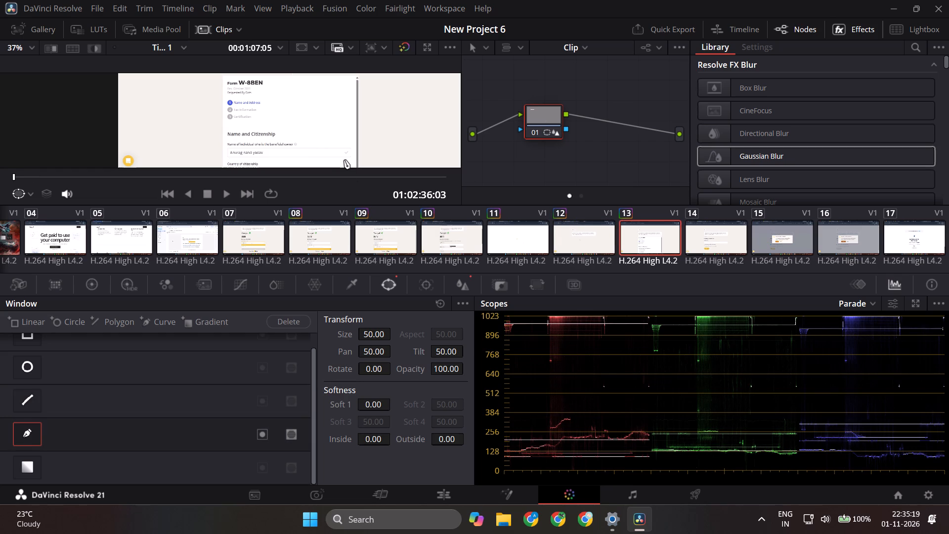
key("space")
key("space")
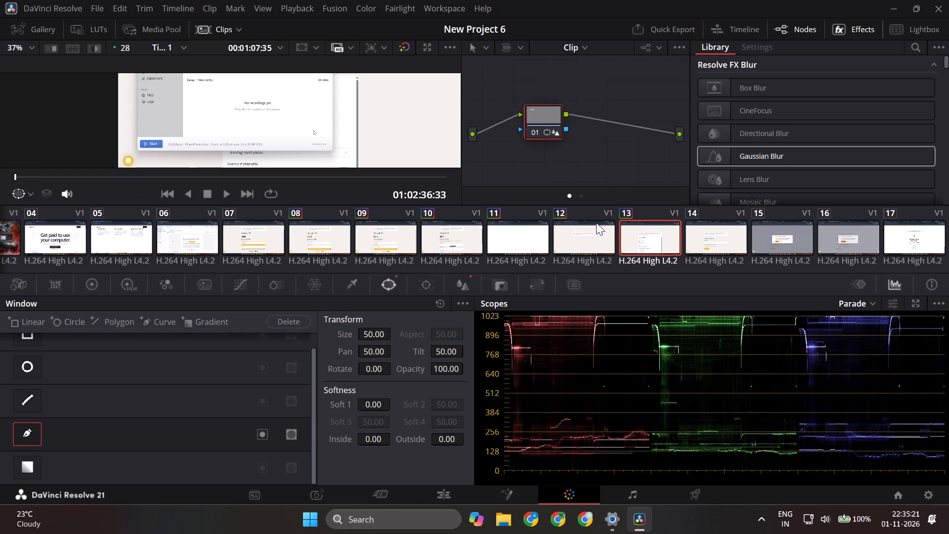
left_click(584, 240)
left_click(654, 232)
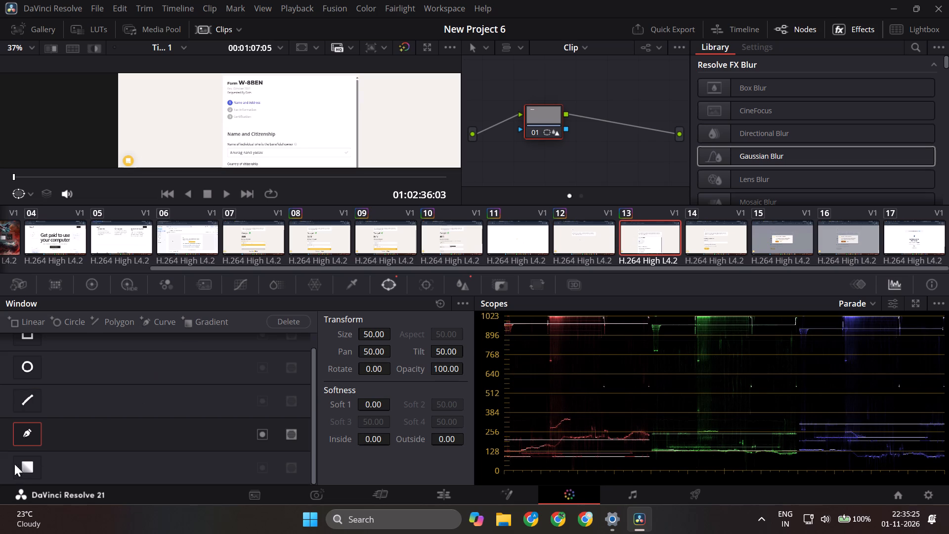
left_click(584, 238)
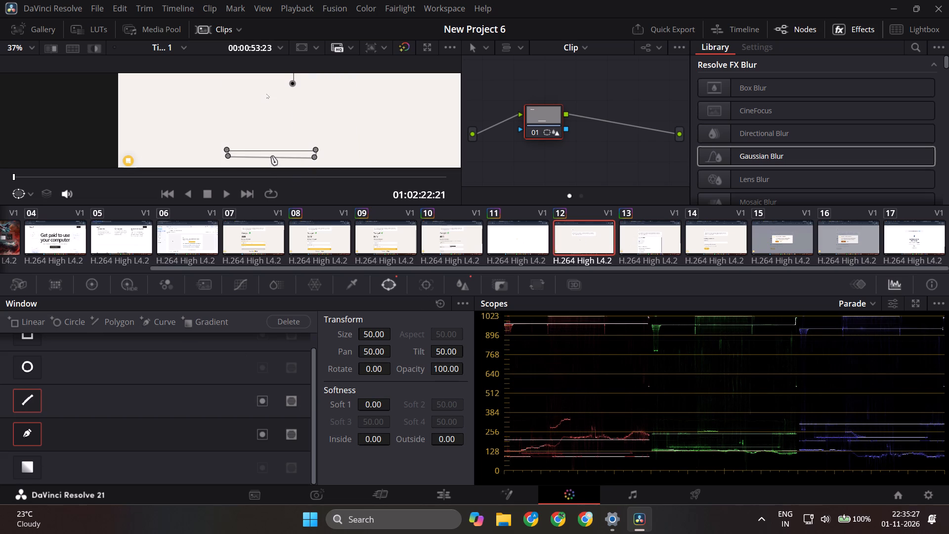
left_click(271, 156)
key("ctrl+c")
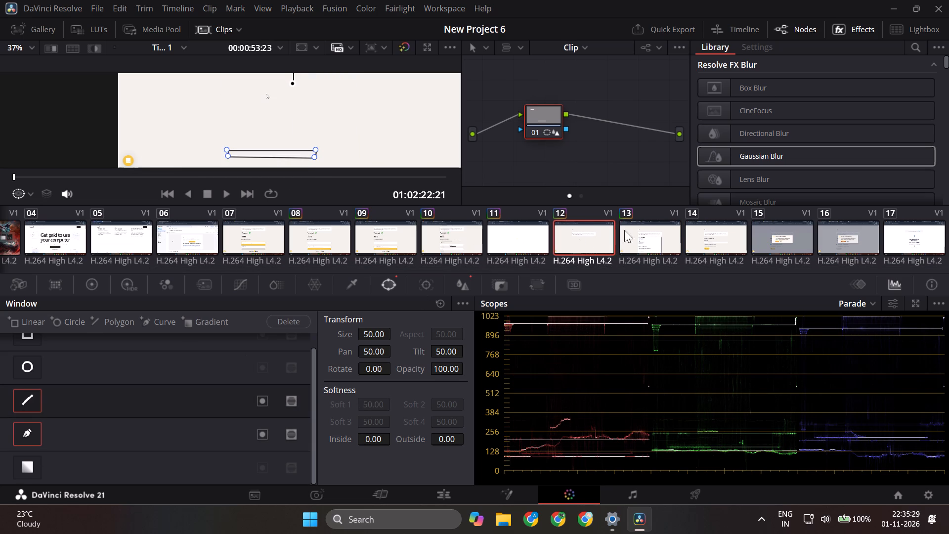
scroll(317, 120, "down", 7)
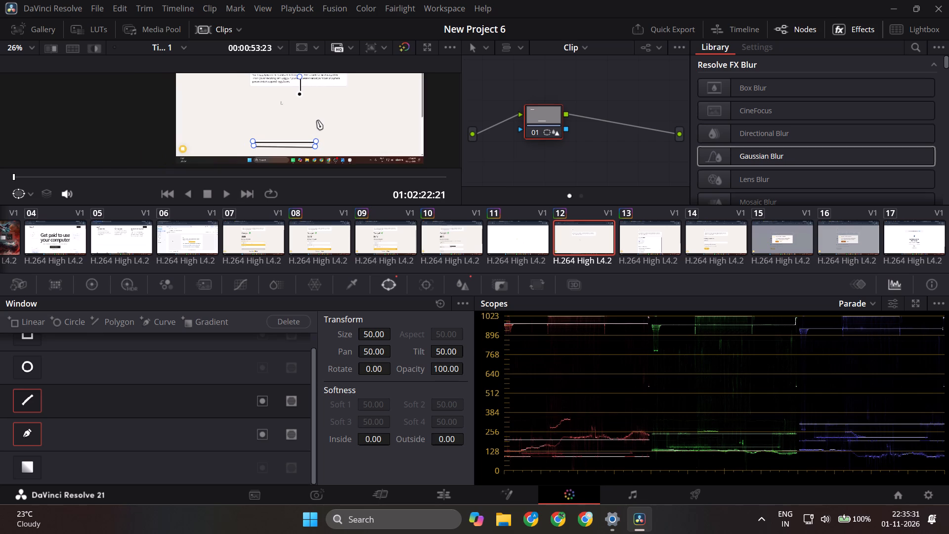
scroll(326, 118, "down", 1)
left_click(642, 245)
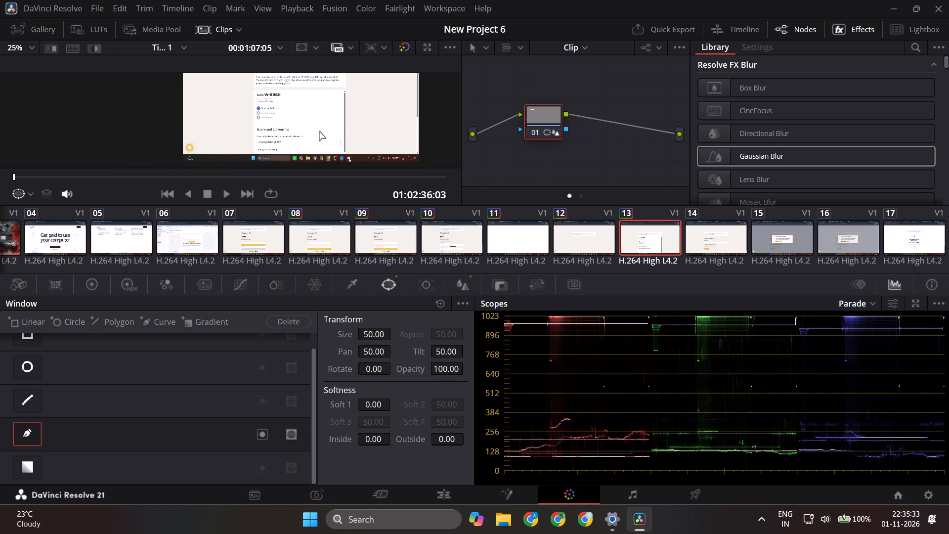
key("ctrl+v")
Scrub clip 13 from 01:02:36:03 to about 01:03:30 and back, checking which W-8BEN form details fall outside the name-field window.
scroll(327, 133, "up", 3)
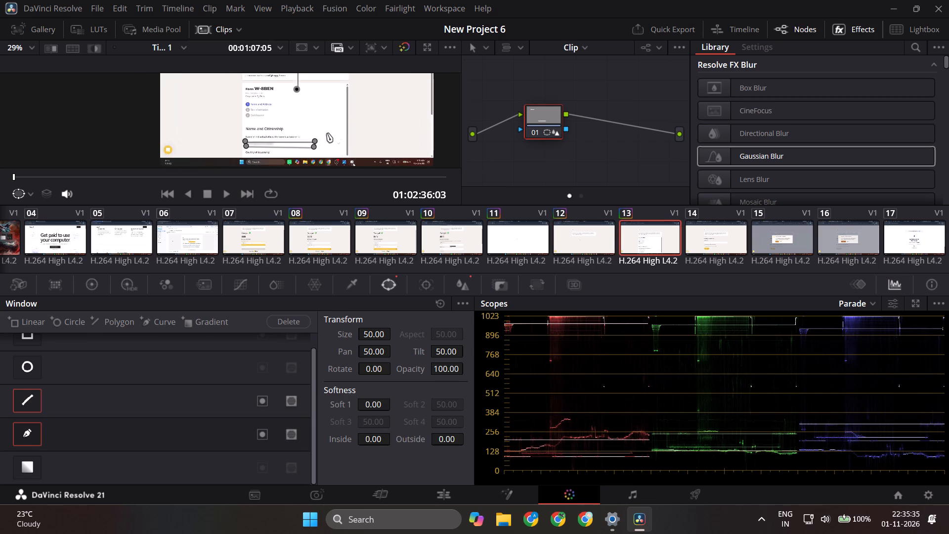
scroll(308, 127, "up", 4)
key("space")
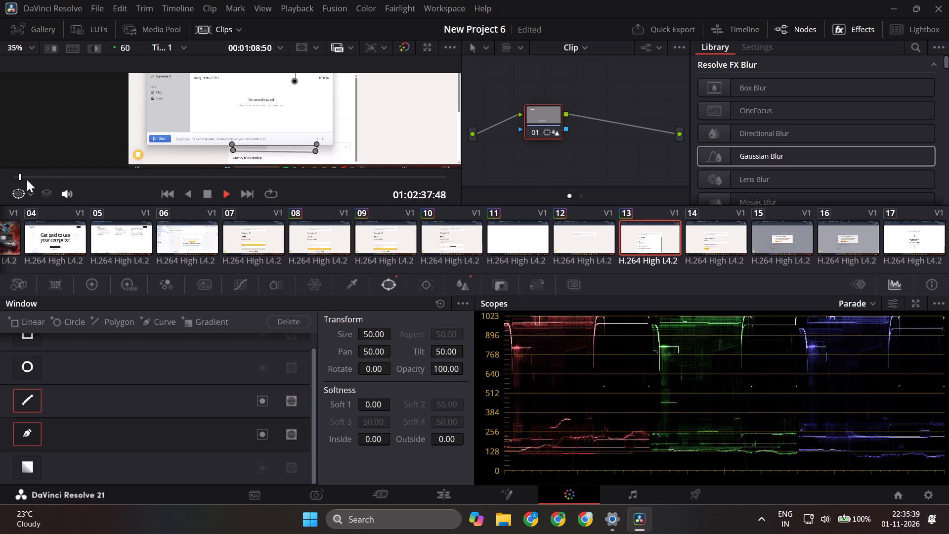
left_click_drag(25, 179, 126, 178)
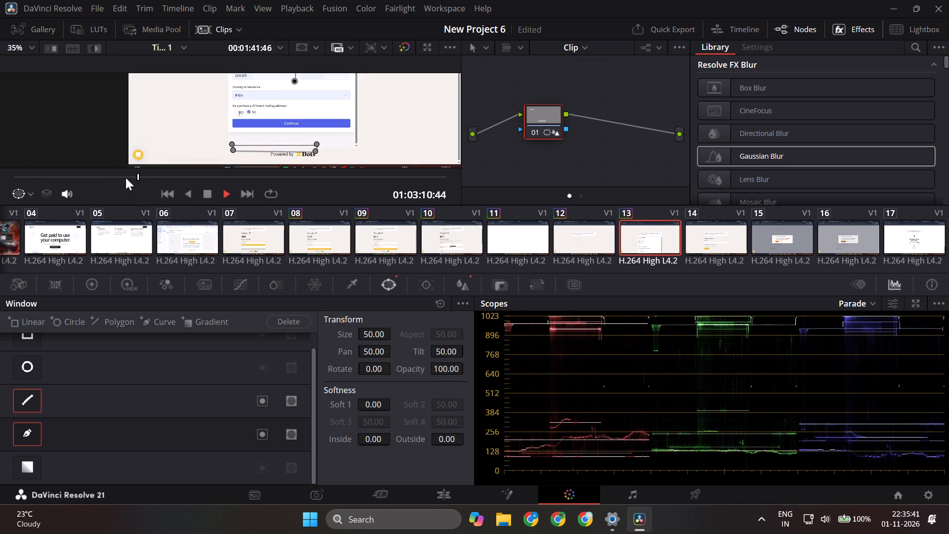
left_click_drag(126, 178, 117, 177)
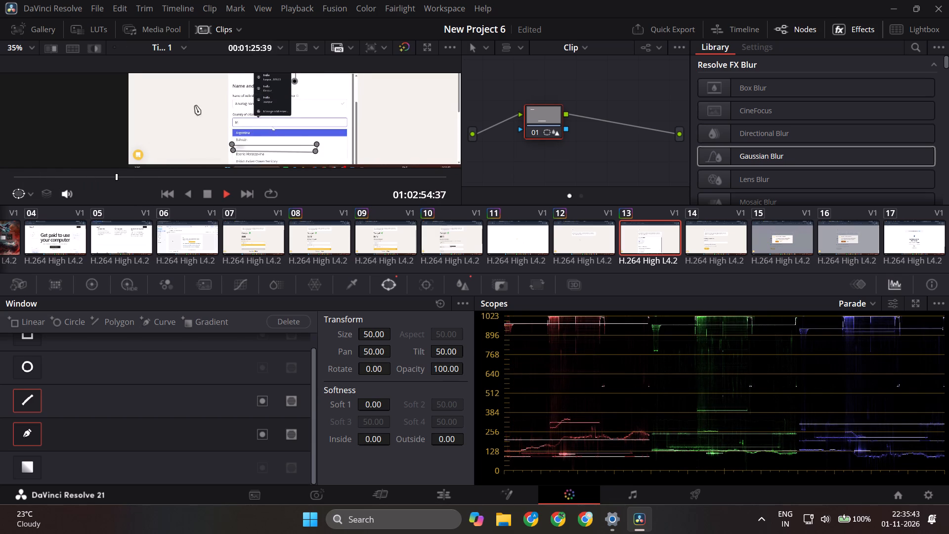
scroll(195, 105, "down", 12)
scroll(259, 146, "down", 9)
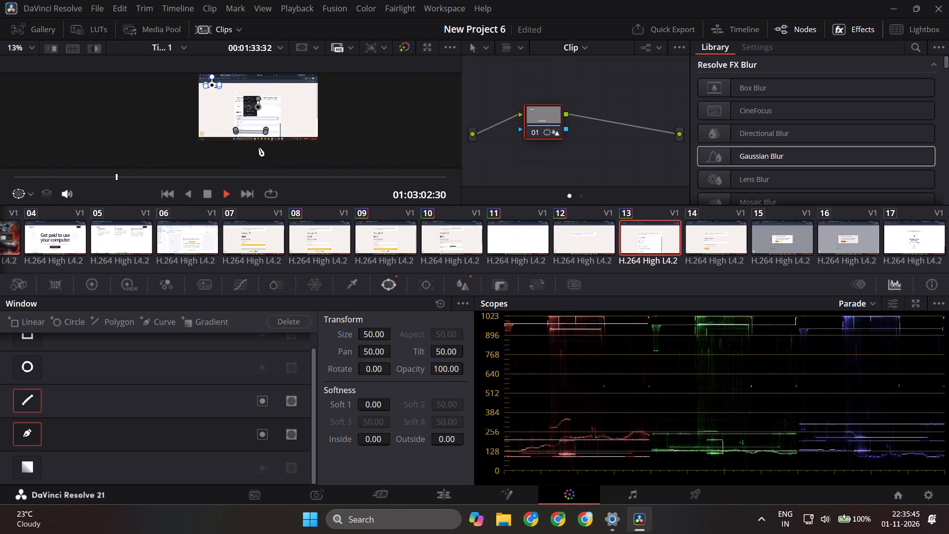
scroll(245, 107, "up", 8)
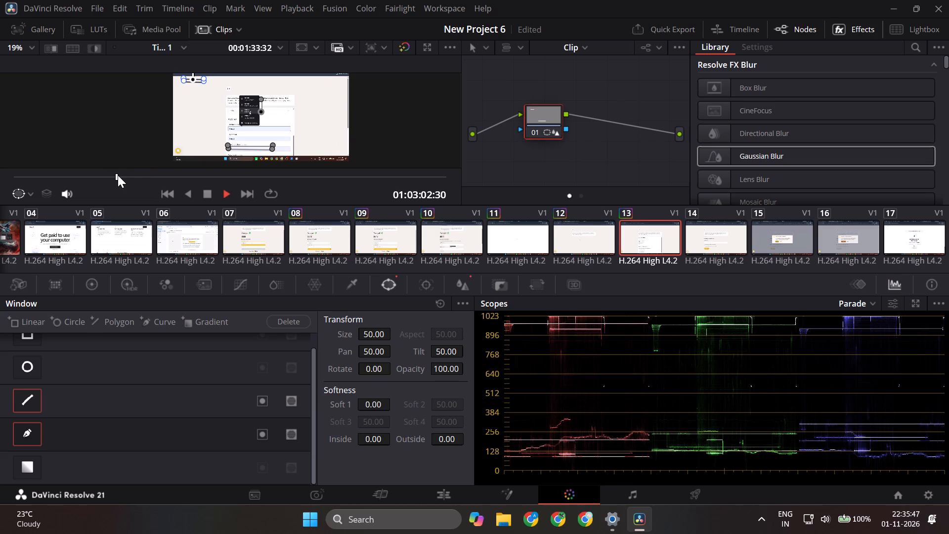
left_click_drag(118, 175, 191, 176)
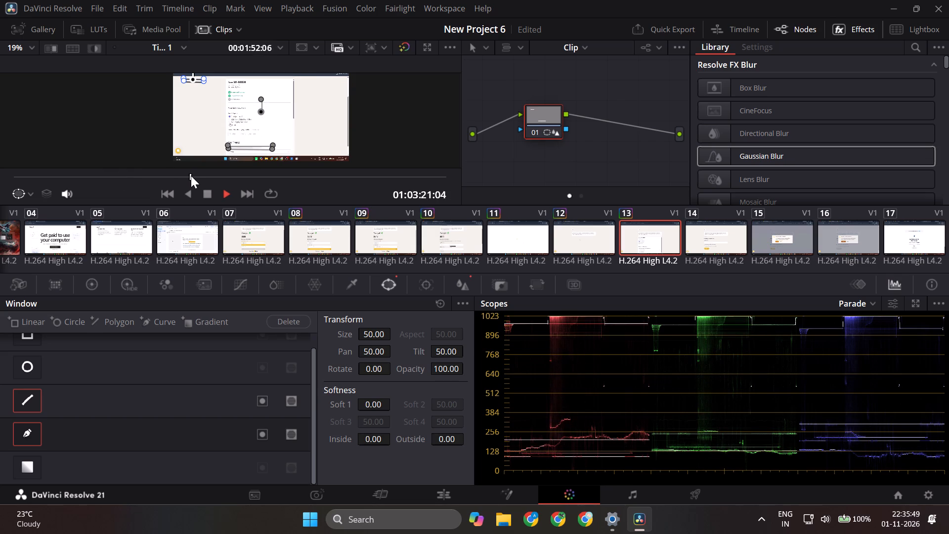
left_click_drag(191, 176, 208, 176)
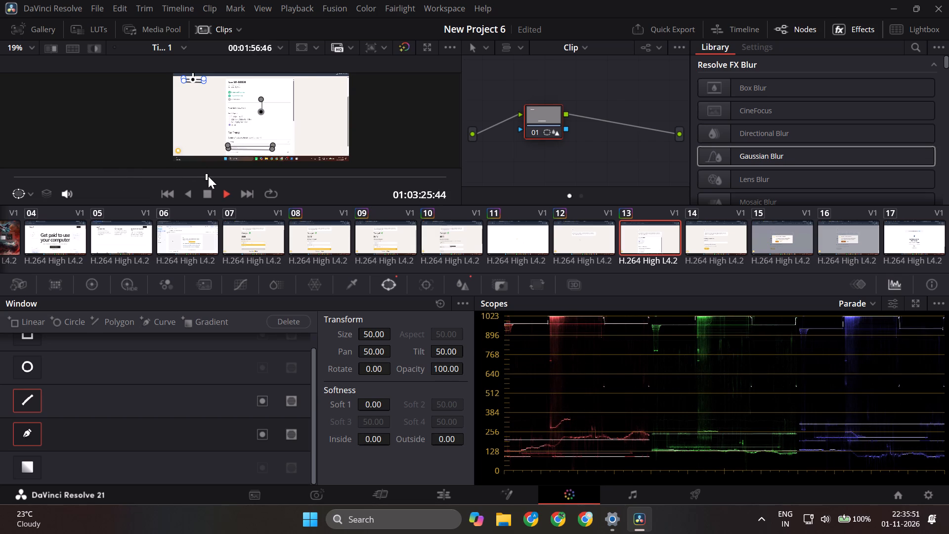
left_click_drag(208, 176, 226, 176)
left_click_drag(226, 176, 209, 178)
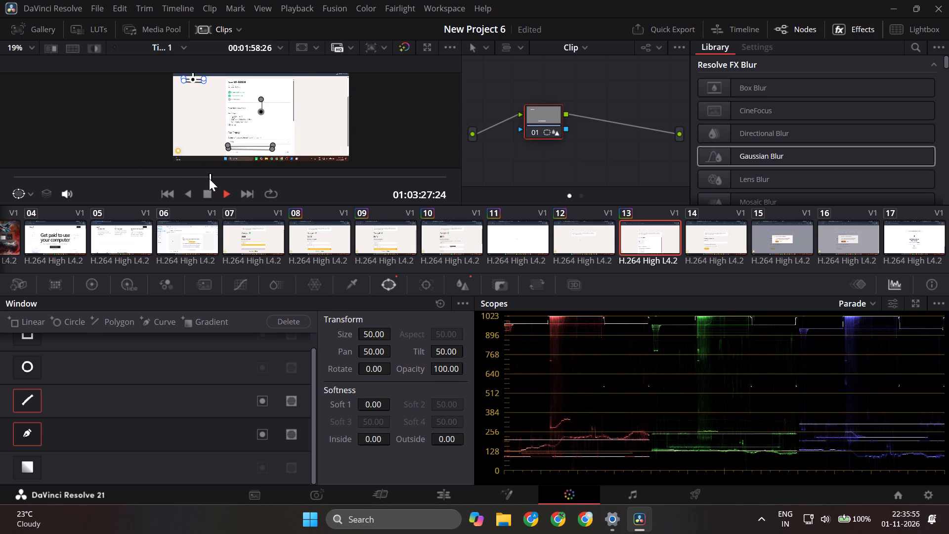
left_click_drag(209, 178, 14, 190)
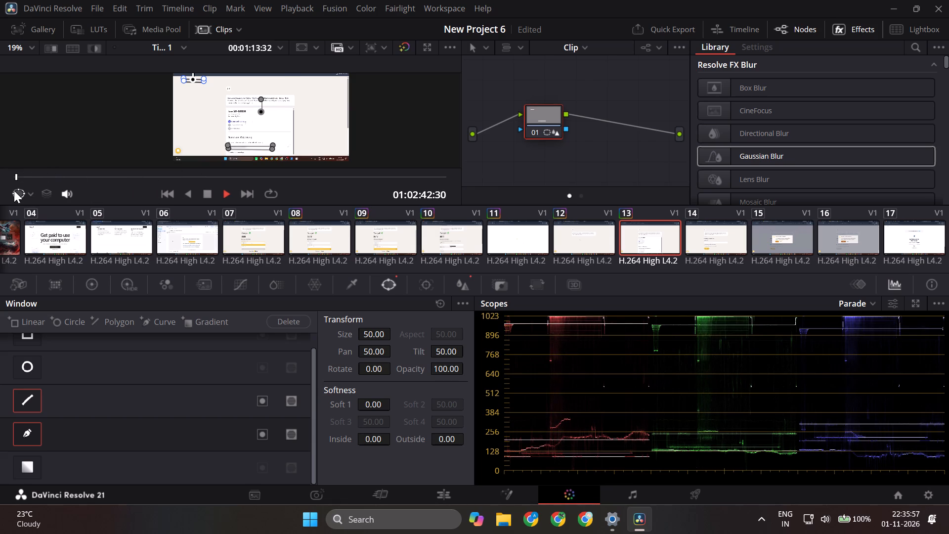
left_click_drag(14, 190, 7, 190)
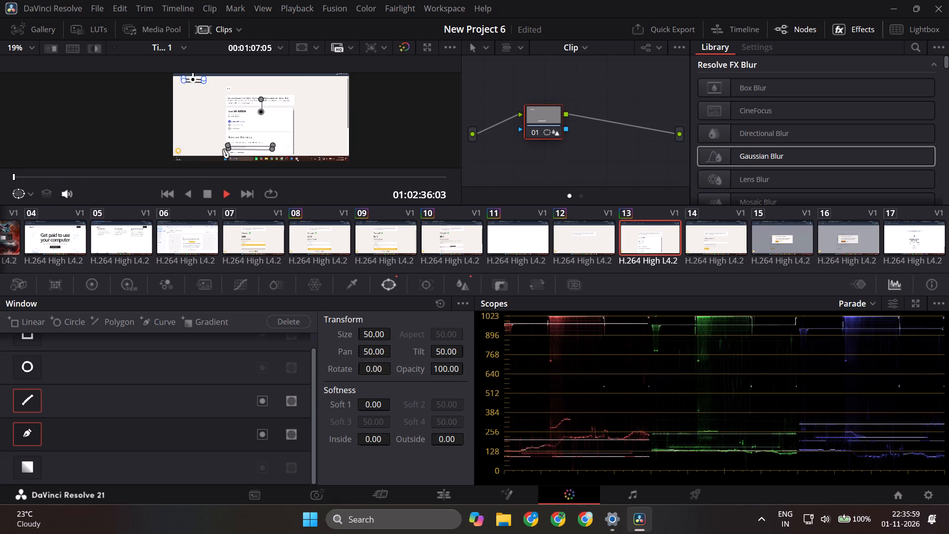
At 01:02:36:03, reshape clip 13's name-field polygon window into a tall four-cornered area covering most of the W-8BEN form from top to bottom.
left_click_drag(229, 145, 231, 87)
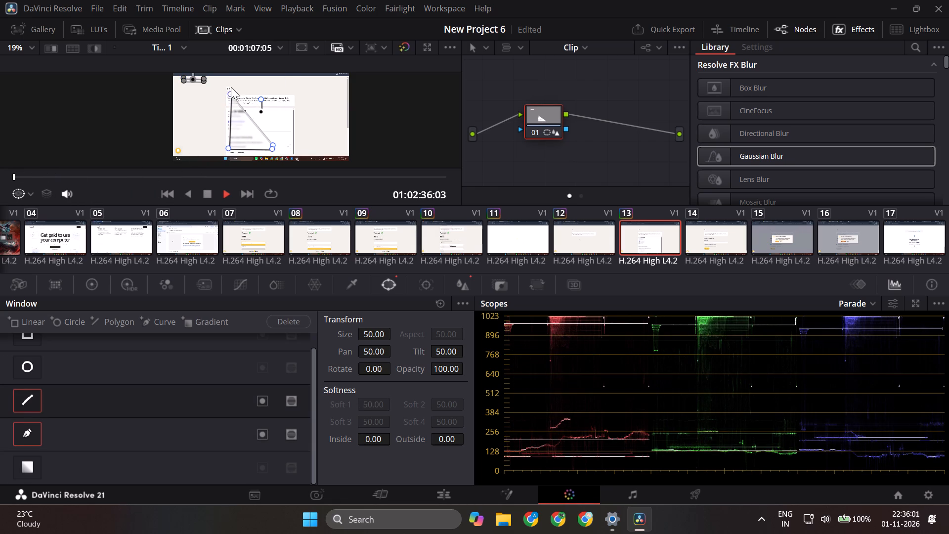
left_click_drag(231, 87, 227, 79)
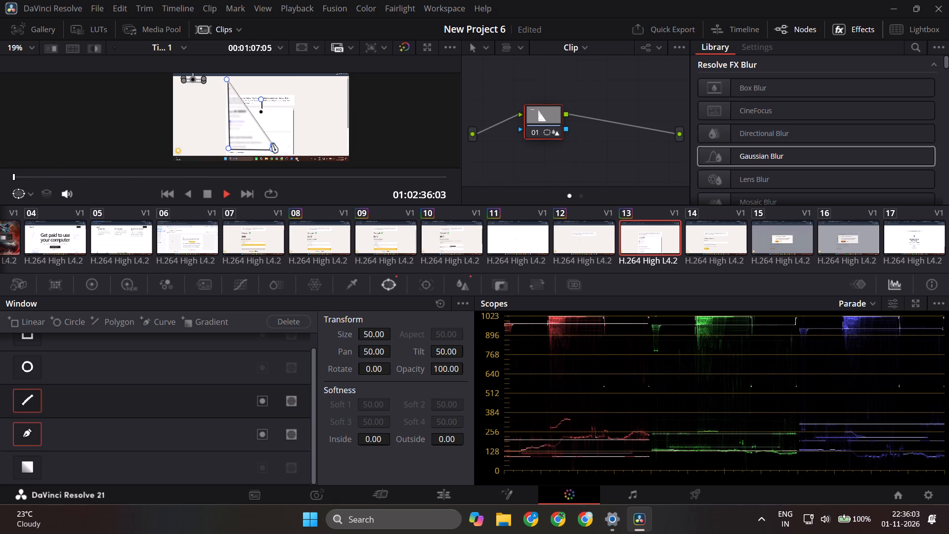
left_click_drag(272, 143, 276, 81)
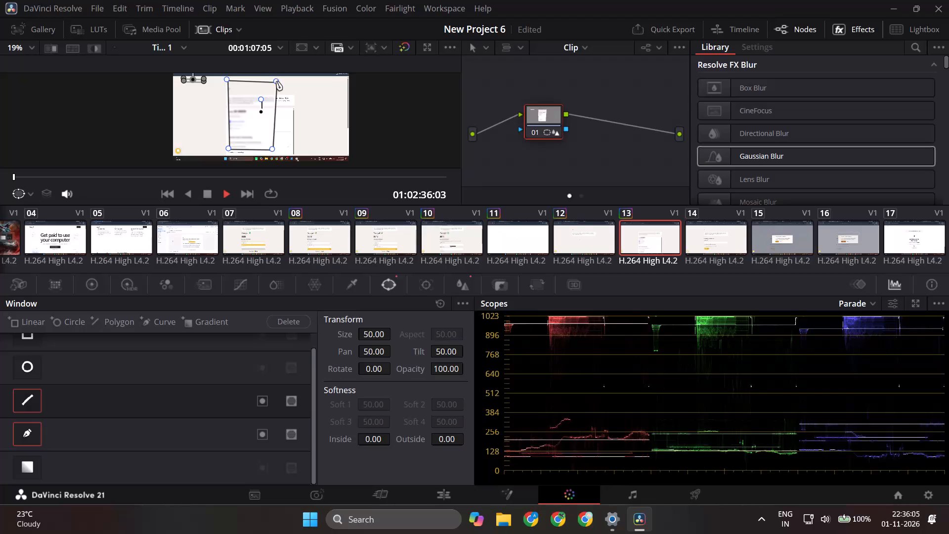
left_click_drag(276, 81, 274, 82)
left_click_drag(271, 150, 279, 153)
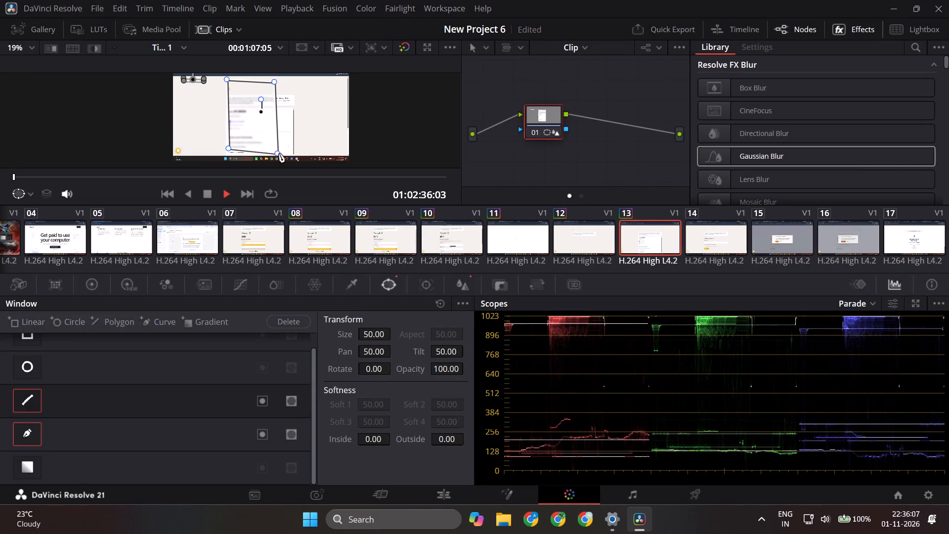
left_click_drag(279, 153, 285, 153)
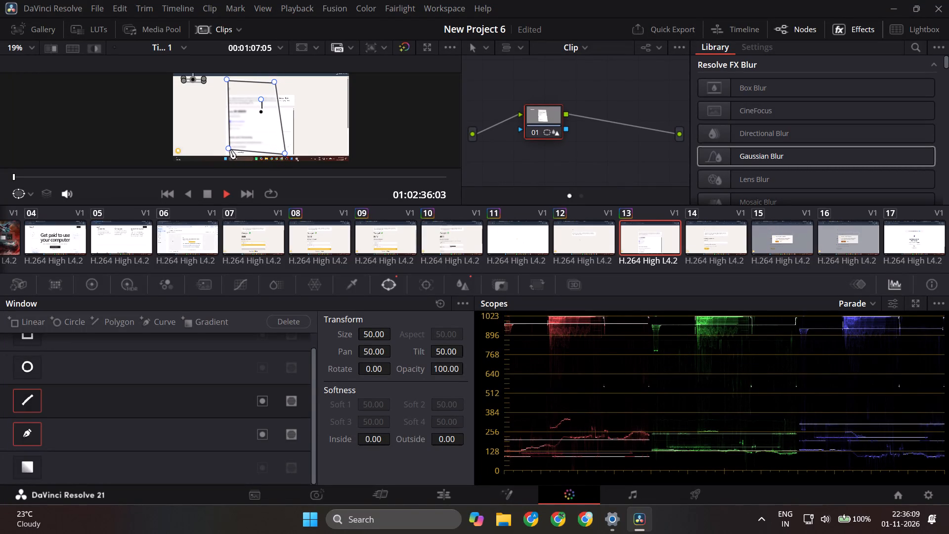
left_click_drag(229, 150, 225, 155)
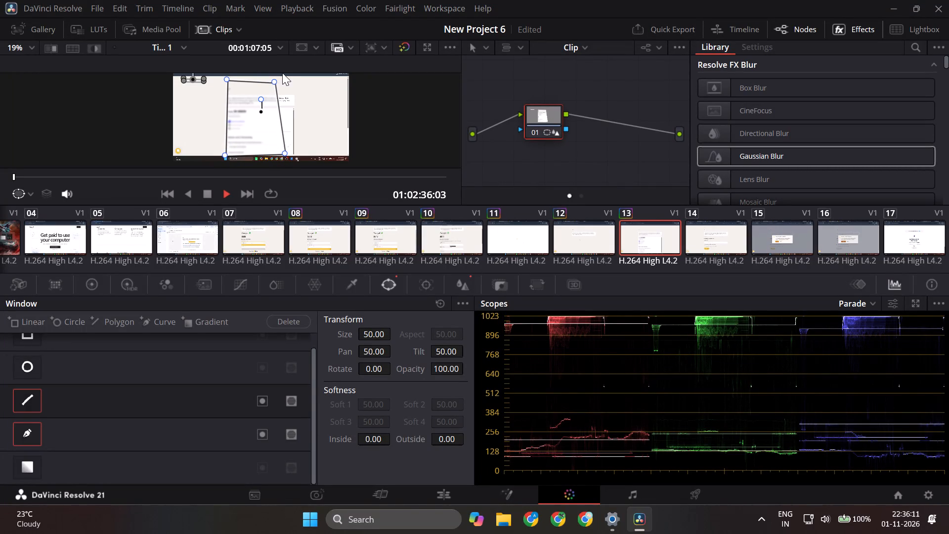
left_click_drag(276, 82, 291, 80)
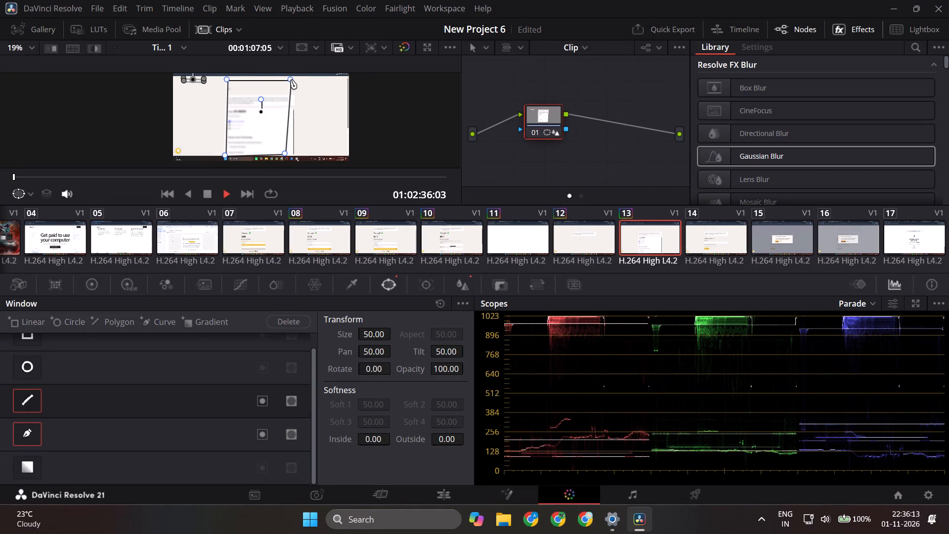
left_click_drag(291, 80, 285, 81)
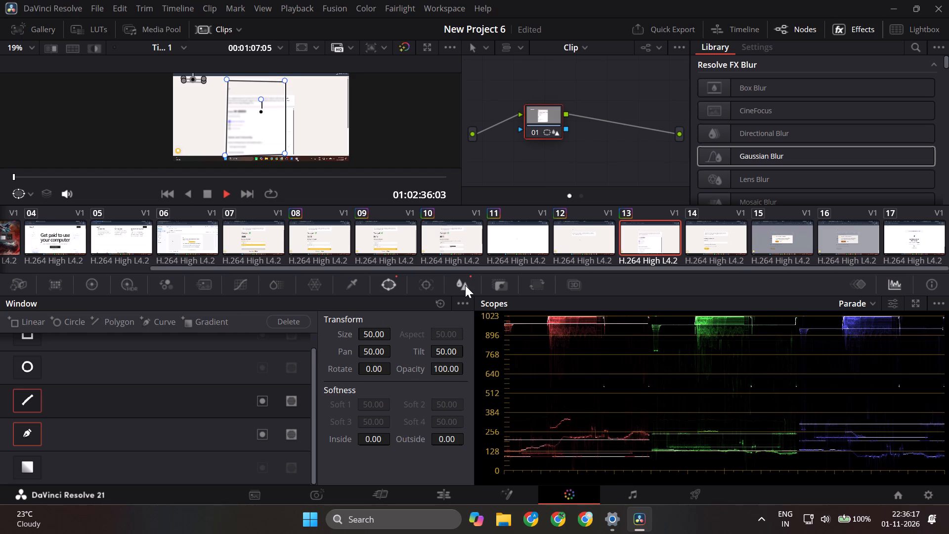
Lower the blur radius on clip 13 to 0.67.
left_click(384, 287)
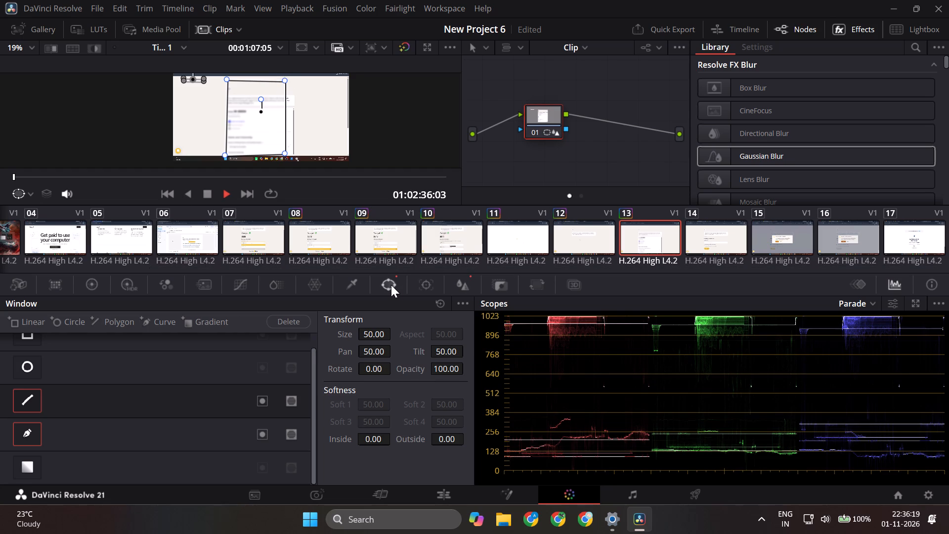
left_click(462, 285)
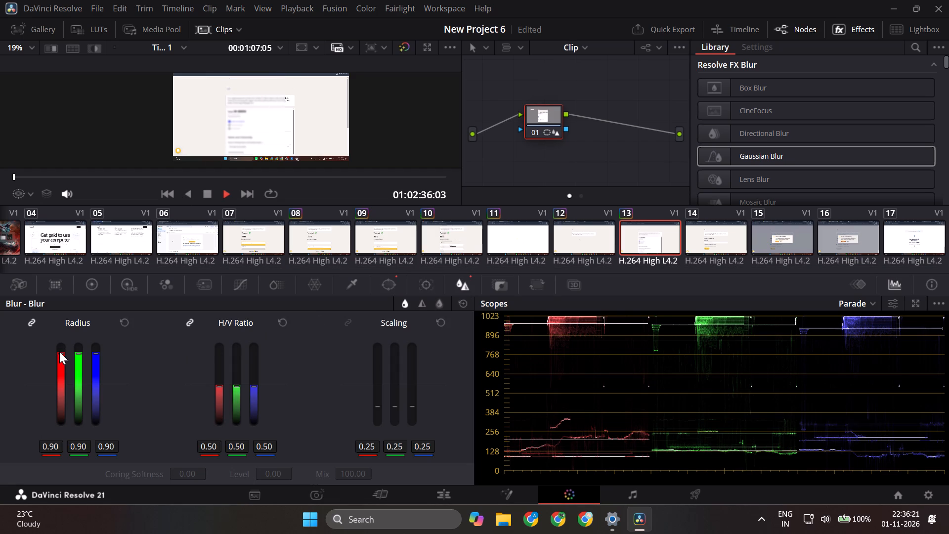
left_click_drag(59, 352, 60, 368)
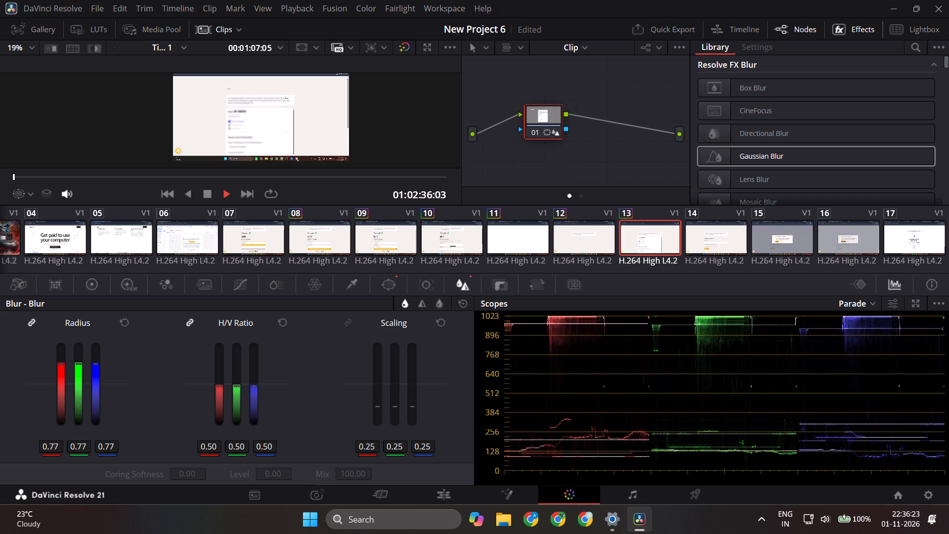
left_click_drag(60, 368, 61, 379)
Play clip 13 and tune its blur radius against the form text, trying values from 0.54 to 0.72 and settling on 0.75.
scroll(253, 146, "up", 4)
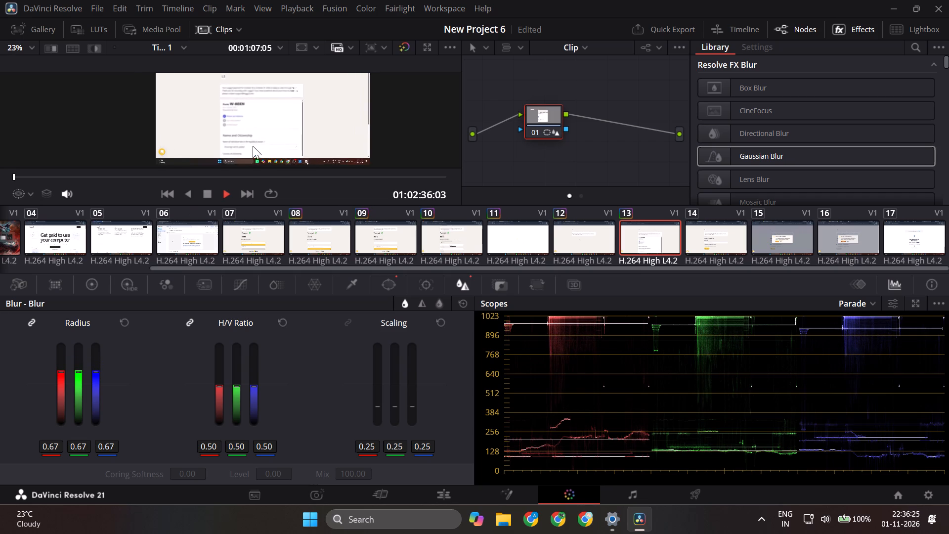
scroll(242, 141, "up", 15)
key("space")
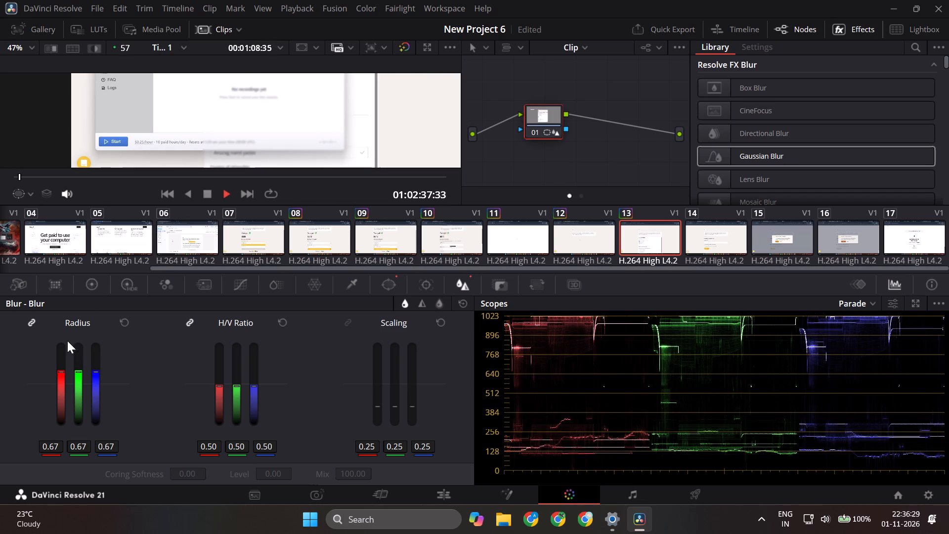
left_click_drag(60, 370, 60, 377)
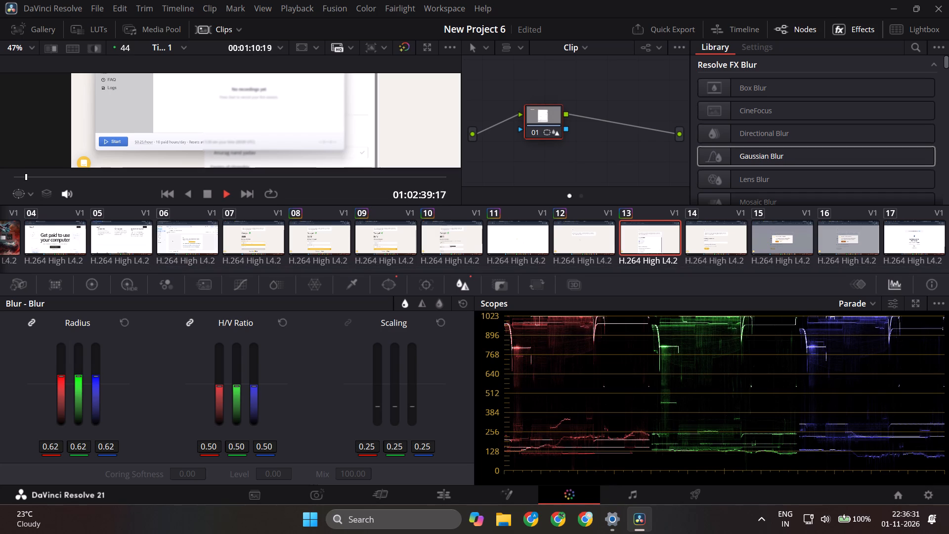
left_click_drag(60, 377, 60, 384)
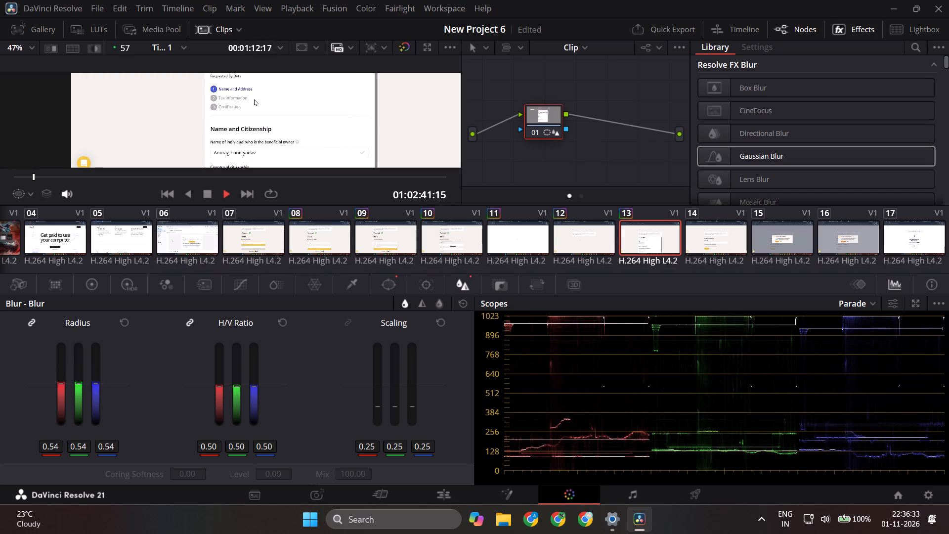
left_click_drag(60, 384, 72, 368)
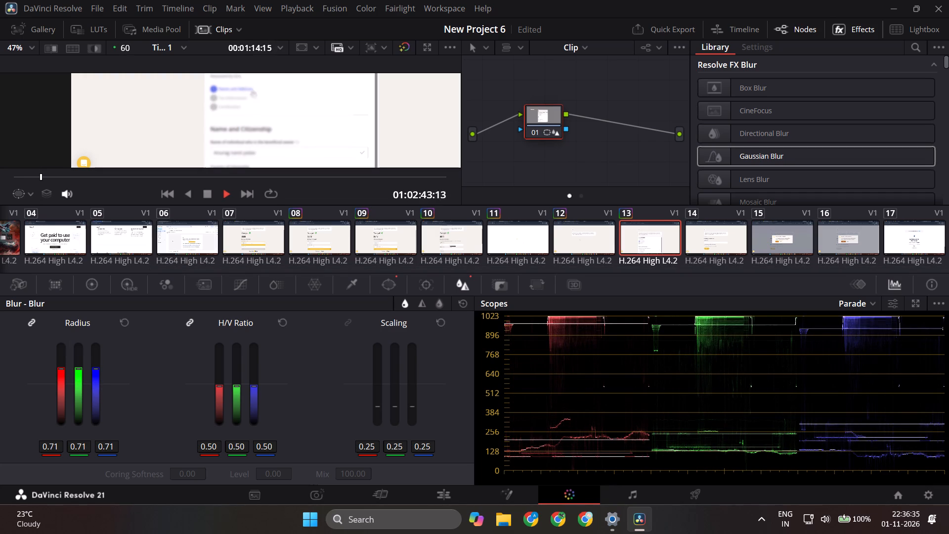
left_click_drag(72, 368, 73, 371)
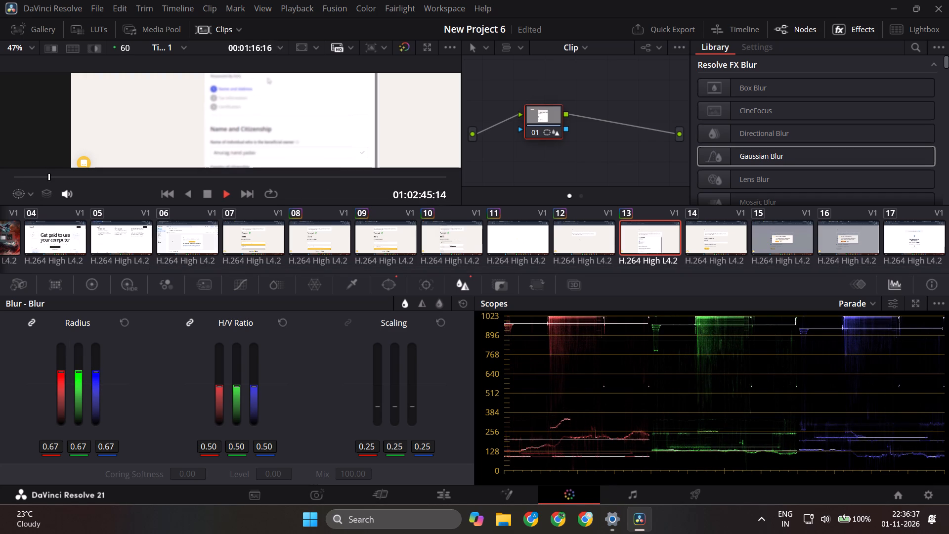
left_click_drag(73, 371, 74, 381)
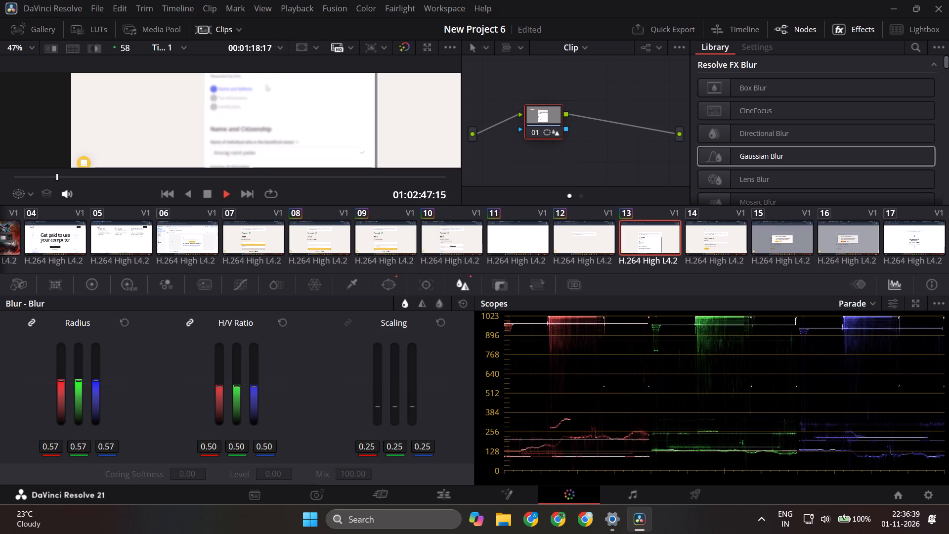
left_click_drag(74, 381, 77, 376)
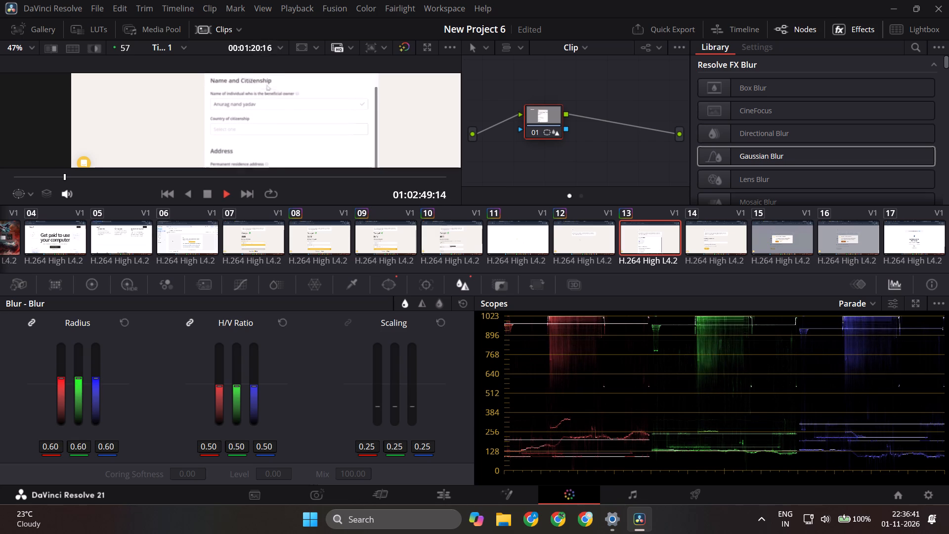
left_click_drag(77, 376, 79, 369)
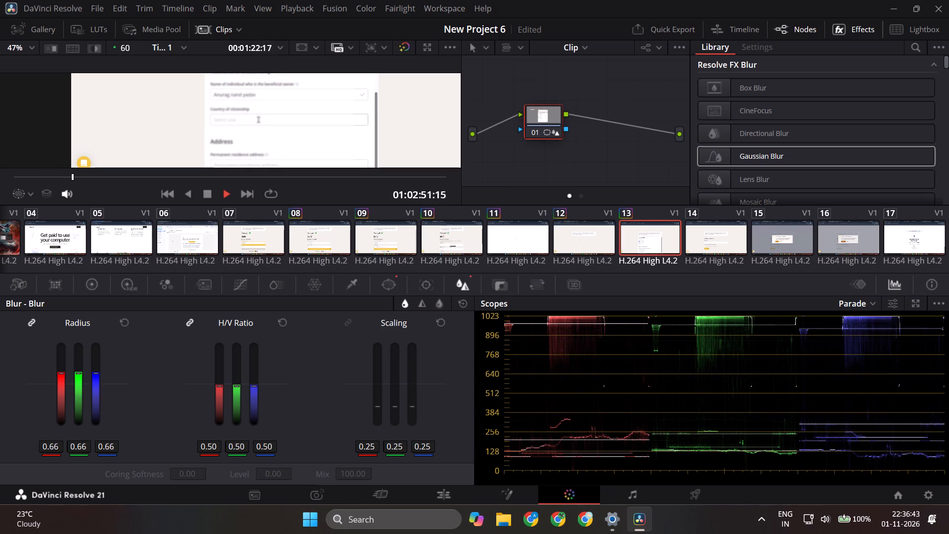
left_click_drag(79, 369, 79, 368)
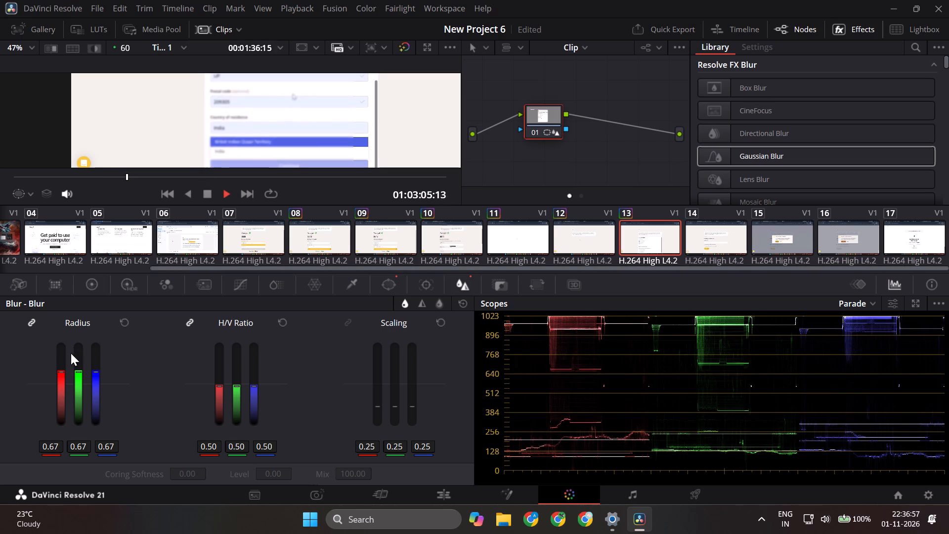
left_click_drag(61, 368, 61, 361)
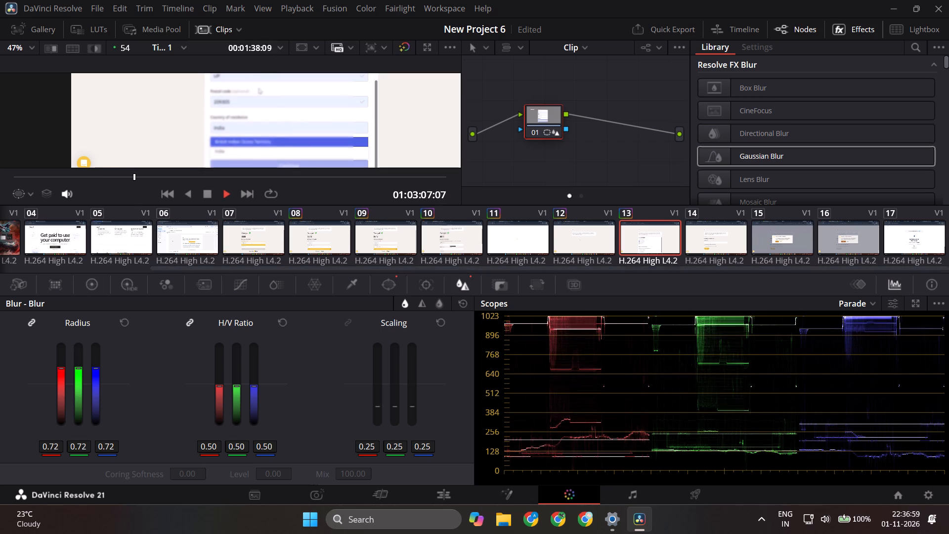
left_click_drag(61, 361, 56, 358)
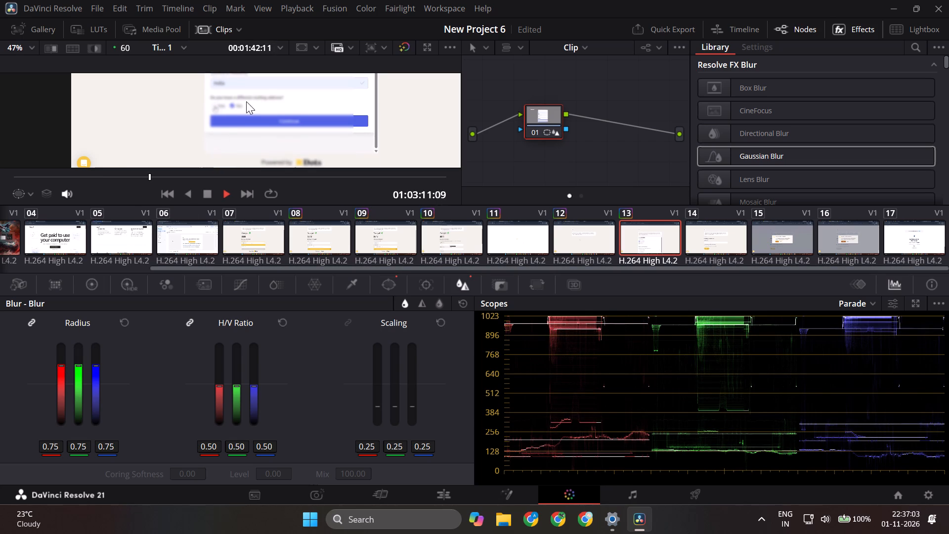
Play clip 13 from 01:03:11 to about 01:03:33 at different viewer magnifications, checking how well the blur hides the W-8BEN form details.
scroll(268, 112, "down", 10)
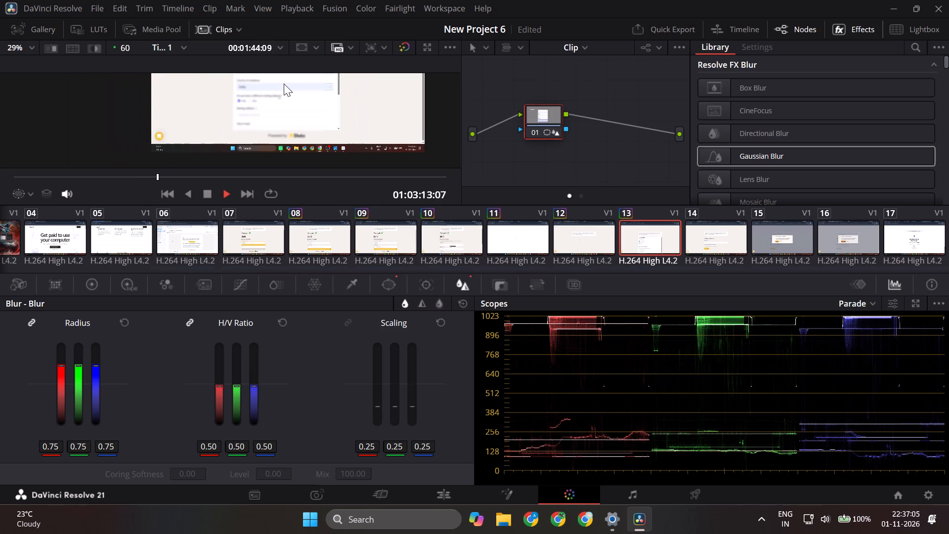
scroll(286, 81, "down", 7)
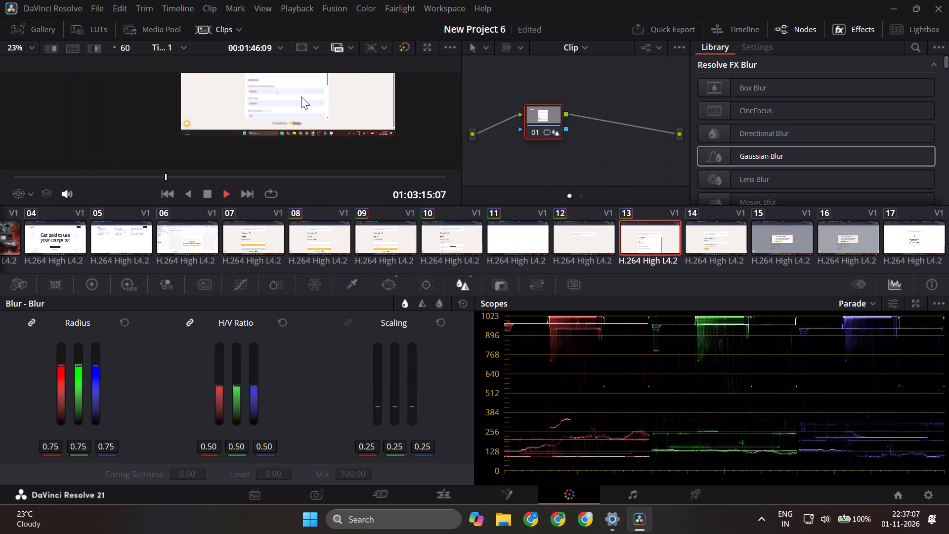
scroll(335, 74, "down", 2)
scroll(309, 146, "up", 4)
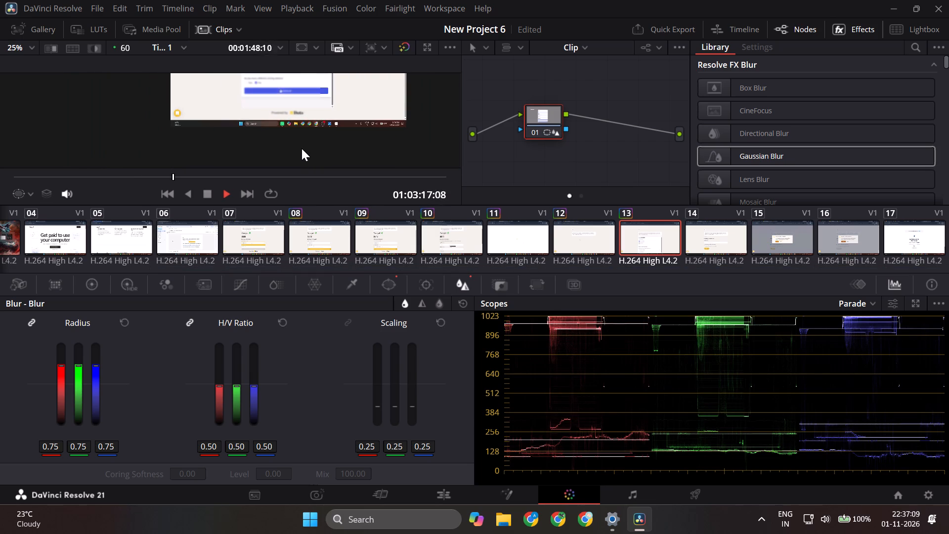
scroll(301, 142, "down", 20)
scroll(316, 76, "up", 1)
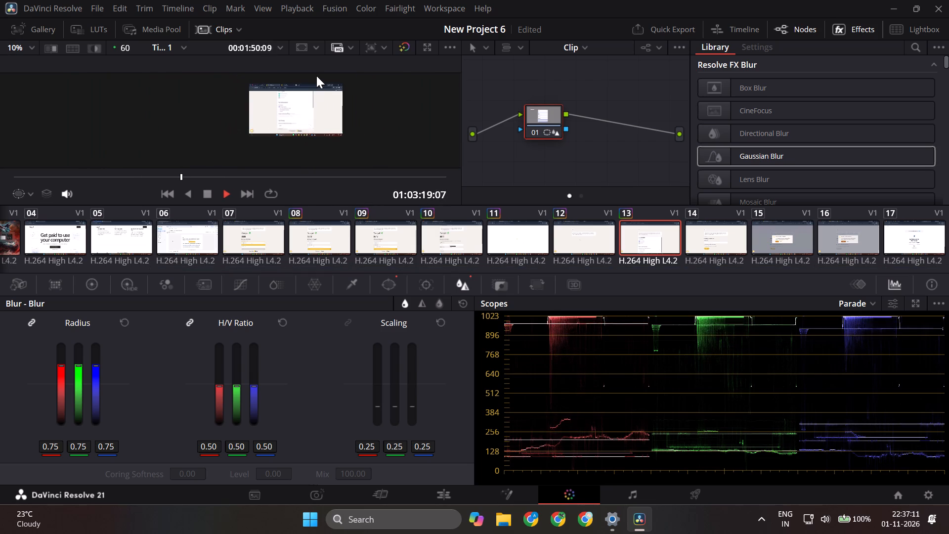
scroll(316, 76, "up", 8)
scroll(275, 99, "up", 7)
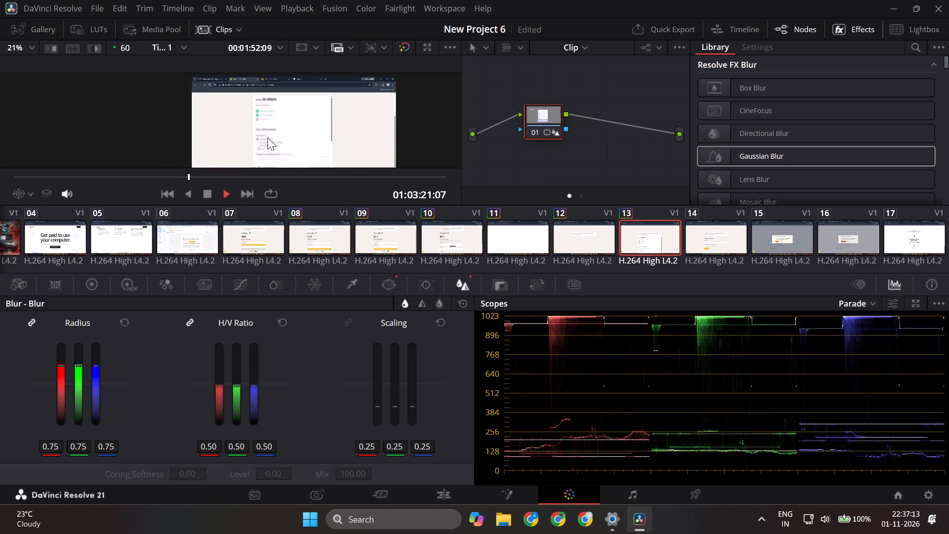
scroll(268, 152, "up", 12)
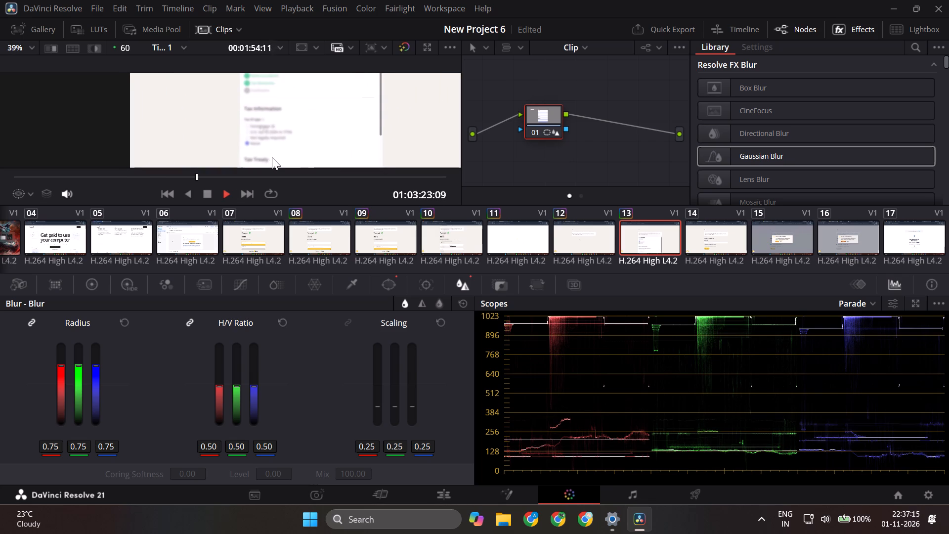
scroll(272, 157, "up", 2)
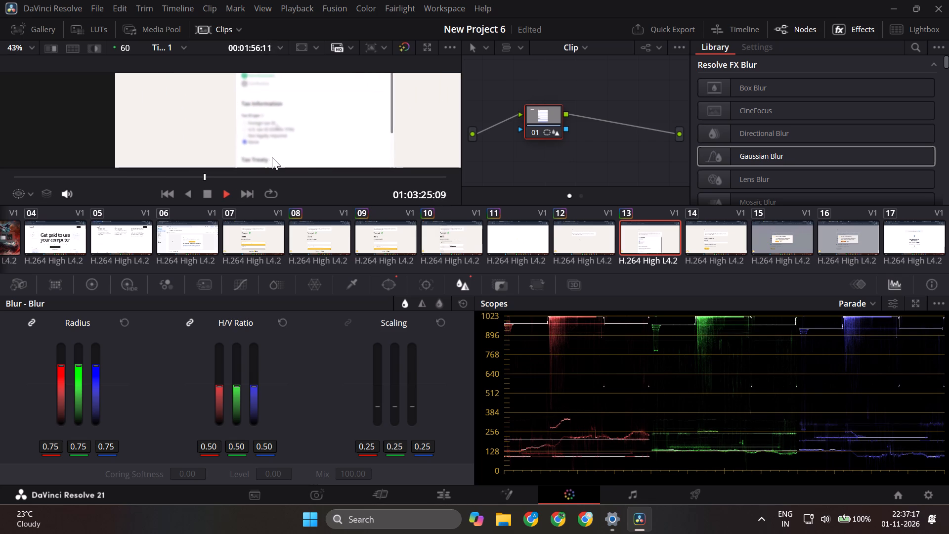
scroll(272, 157, "down", 3)
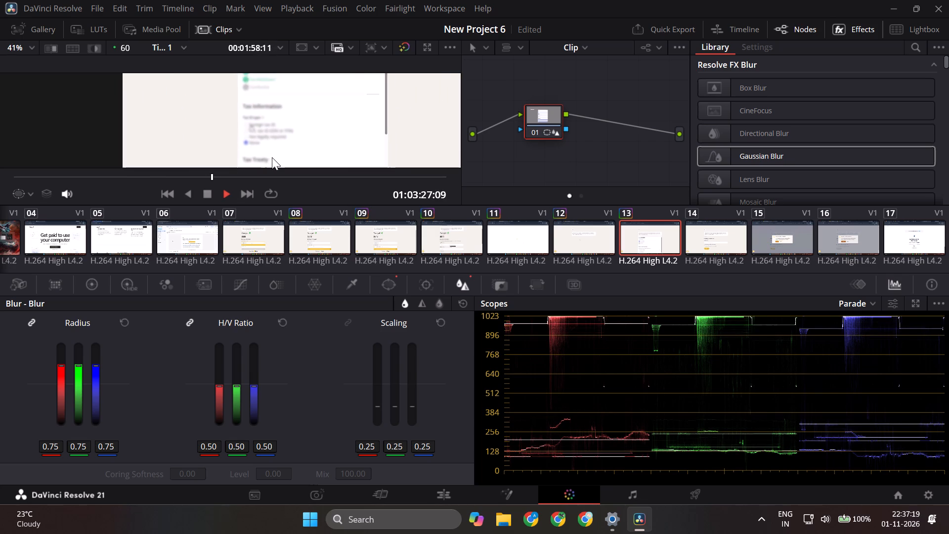
scroll(272, 157, "down", 10)
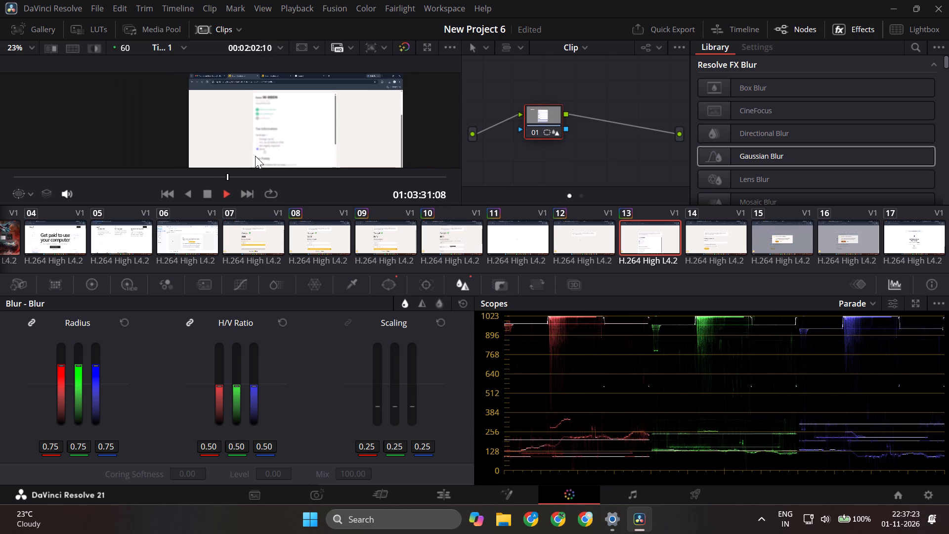
key("space")
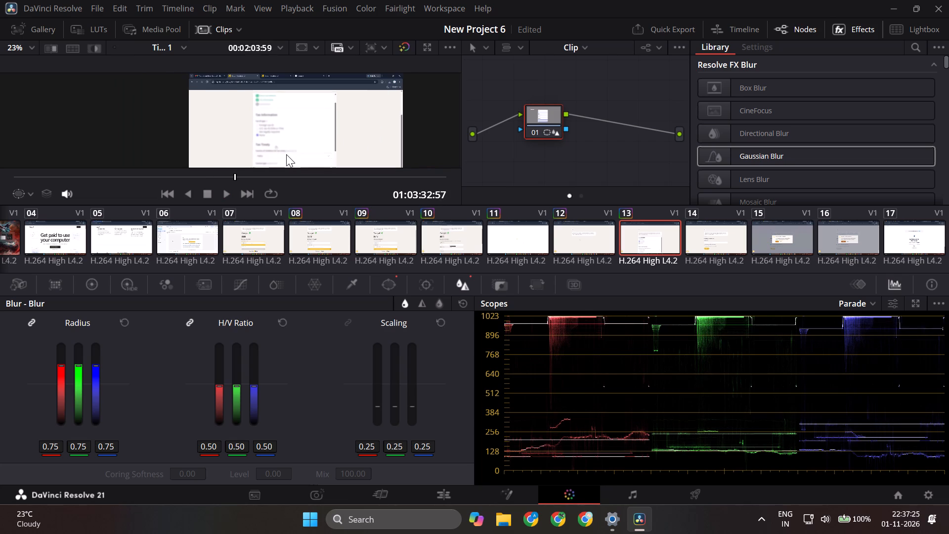
key("space")
key("space")
Replay clip 13 from 01:03:06 on the Cut page and split it at 01:03:18:45, just after the form's Tax Information section appears.
left_click_drag(239, 177, 220, 178)
left_click_drag(221, 178, 108, 182)
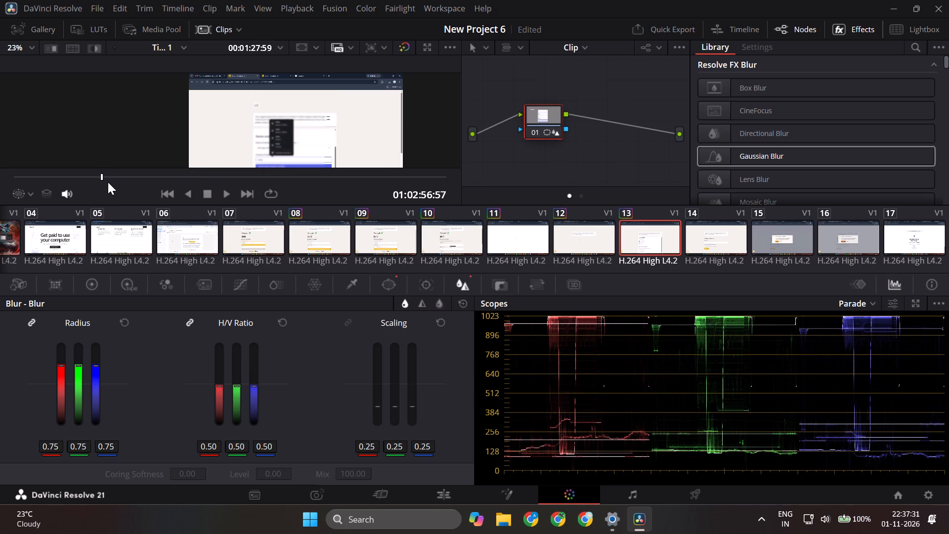
left_click_drag(108, 182, 131, 183)
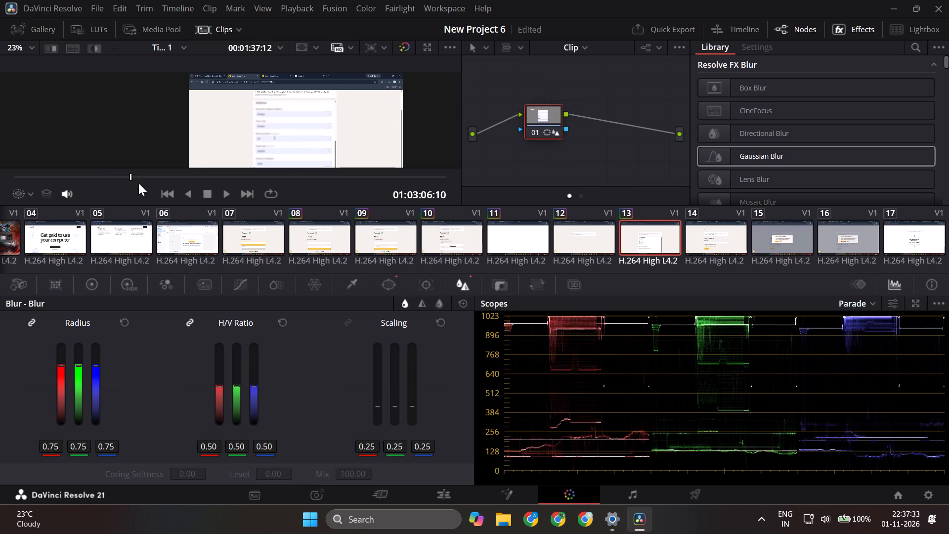
left_click(389, 495)
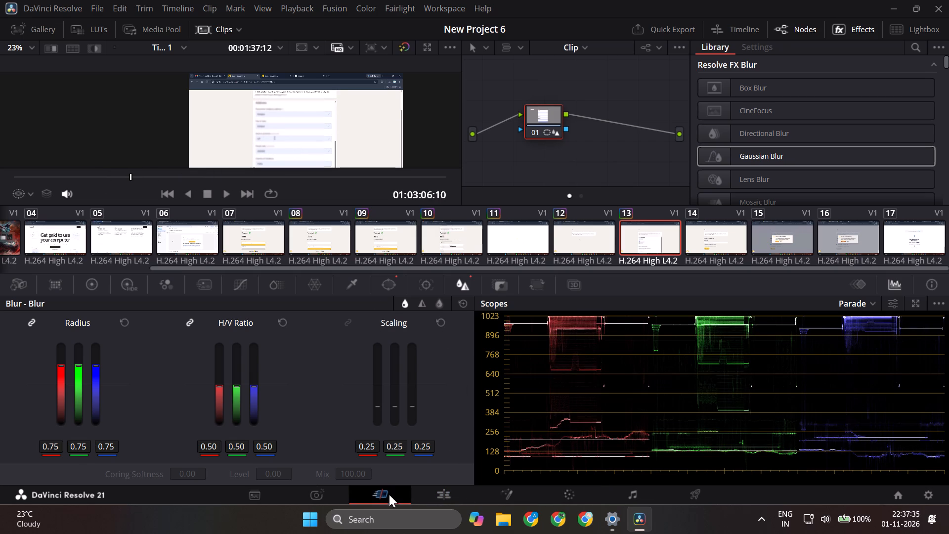
key("space")
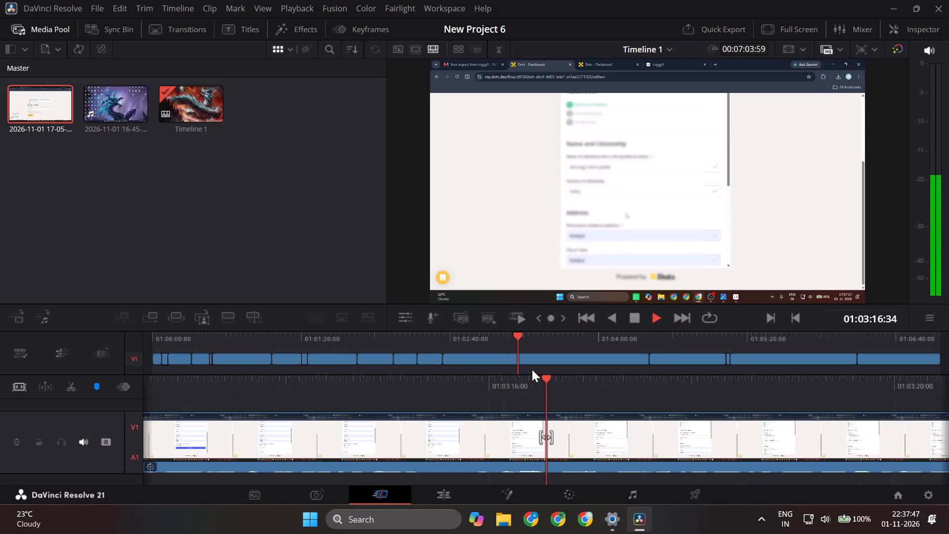
key("space")
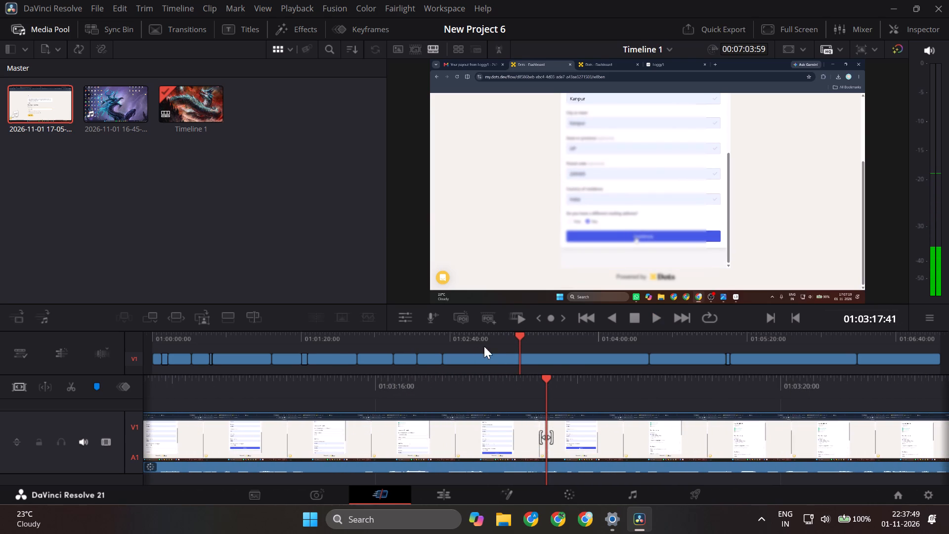
key("space")
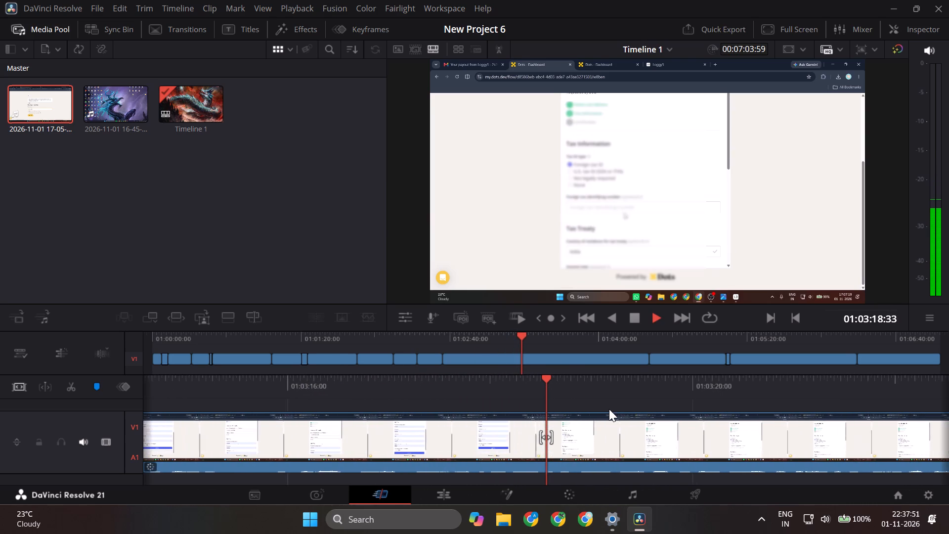
key("space")
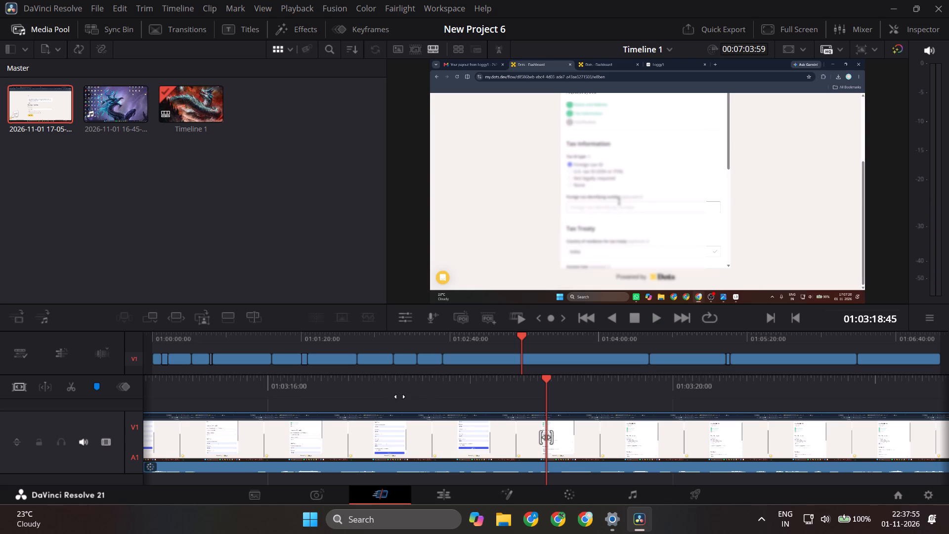
left_click(71, 387)
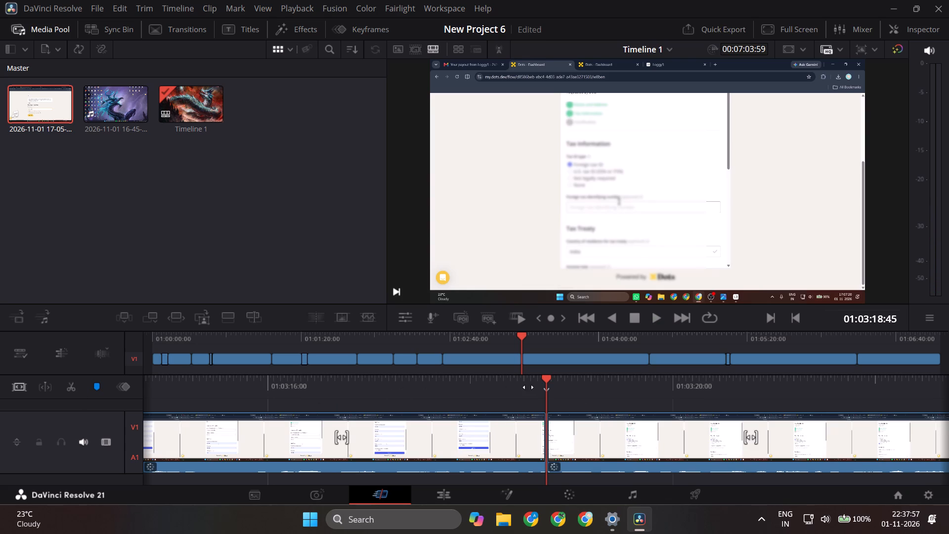
Scrub the new clip after the split to about 01:03:55, checking blur coverage of the tax, certification and signature sections.
left_click_drag(549, 389, 428, 408)
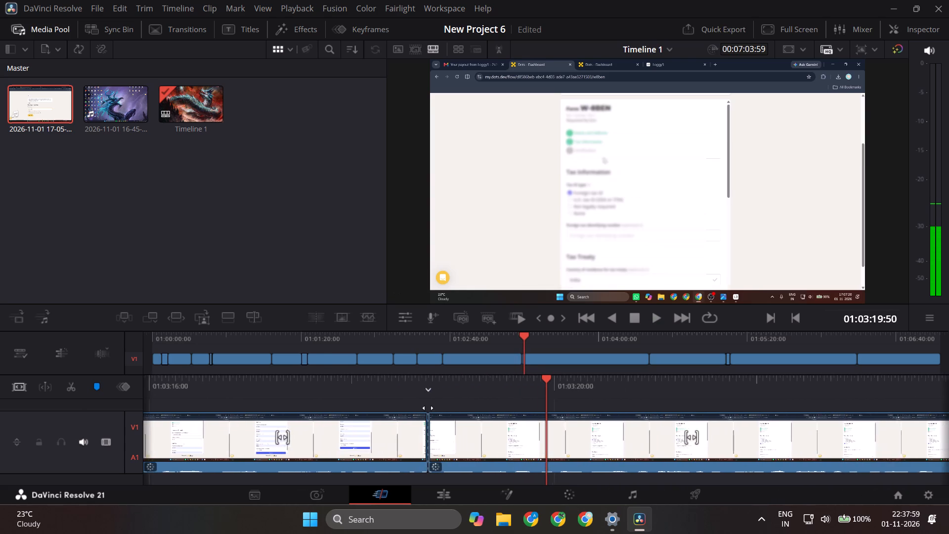
left_click_drag(428, 408, 10, 449)
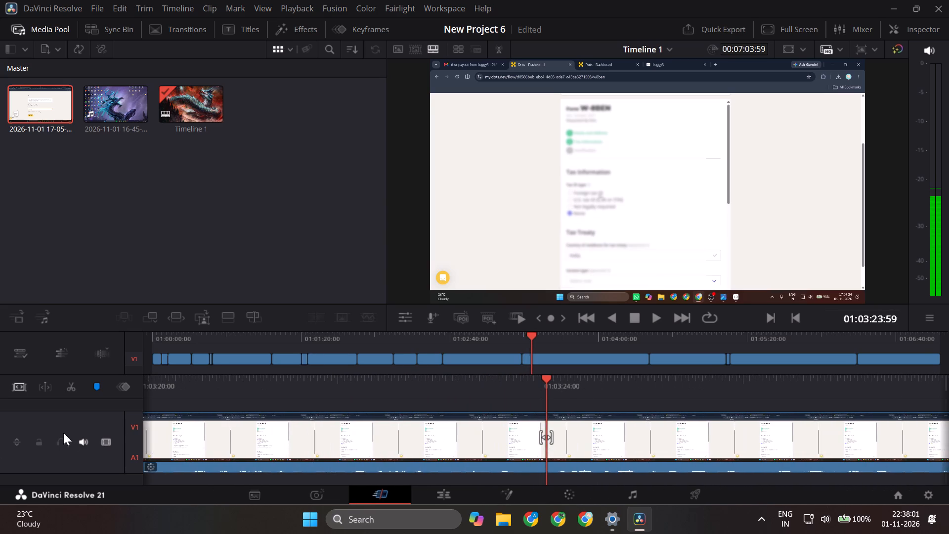
scroll(475, 417, "left", 7)
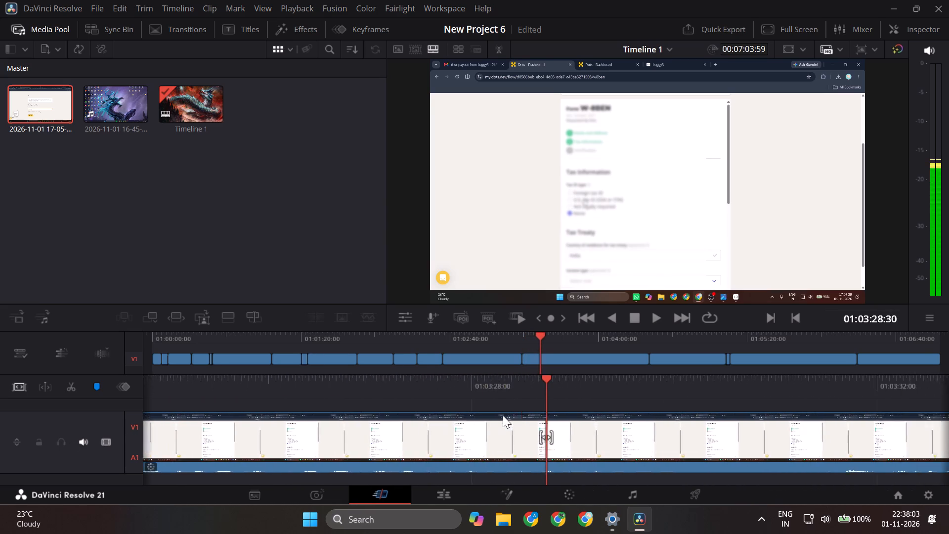
scroll(503, 415, "left", 7)
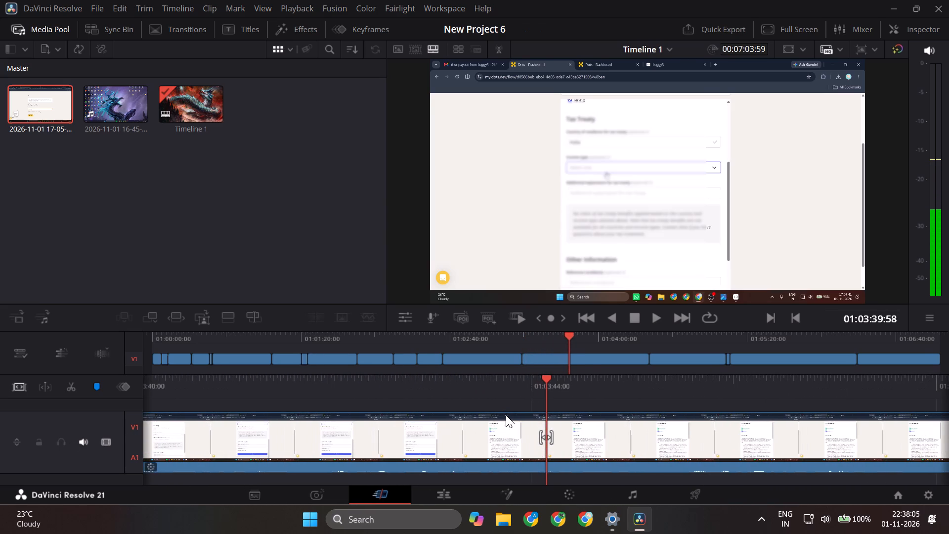
scroll(506, 415, "left", 2)
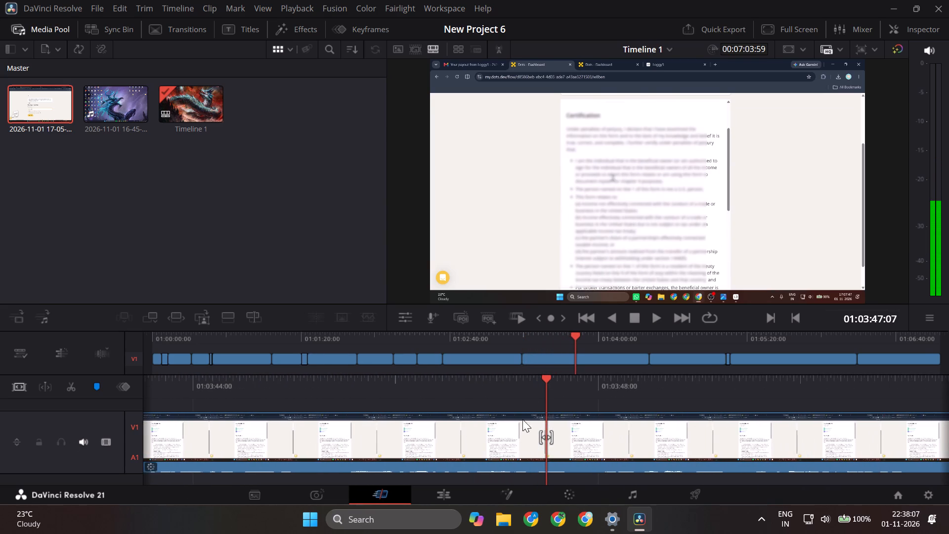
scroll(614, 422, "left", 5)
Scrub back and forth between the certification text and signature fields, examining unblurred form edges, and stop at 01:03:49:27.
scroll(614, 422, "right", 1)
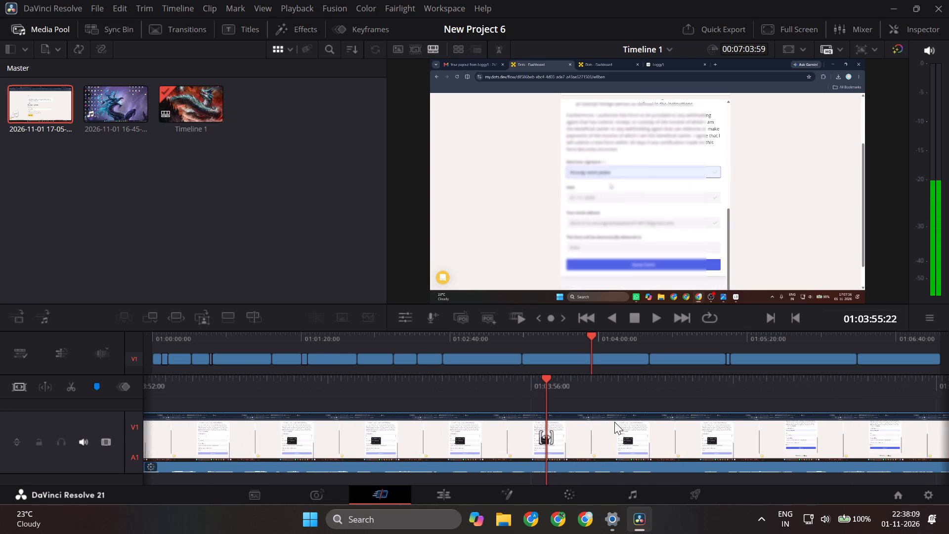
scroll(614, 422, "right", 1)
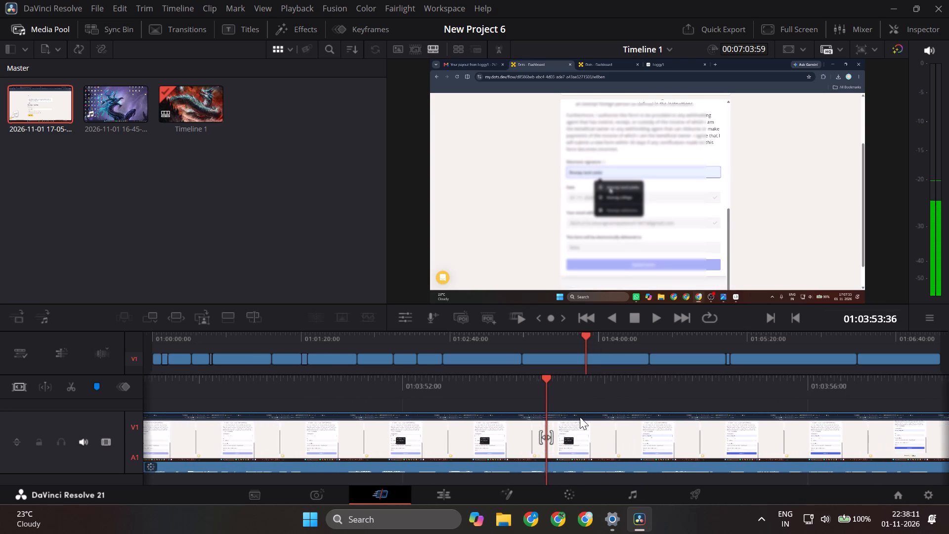
scroll(580, 417, "right", 1)
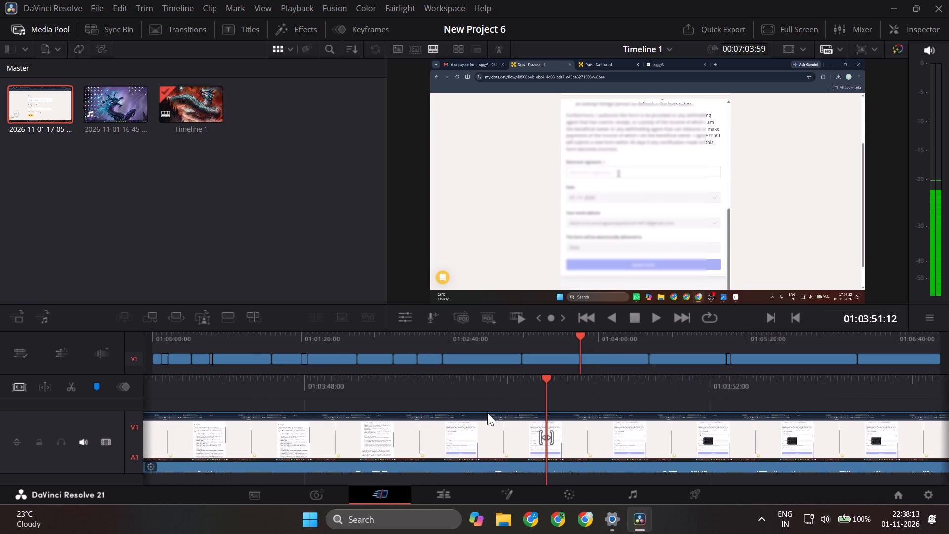
scroll(487, 413, "right", 1)
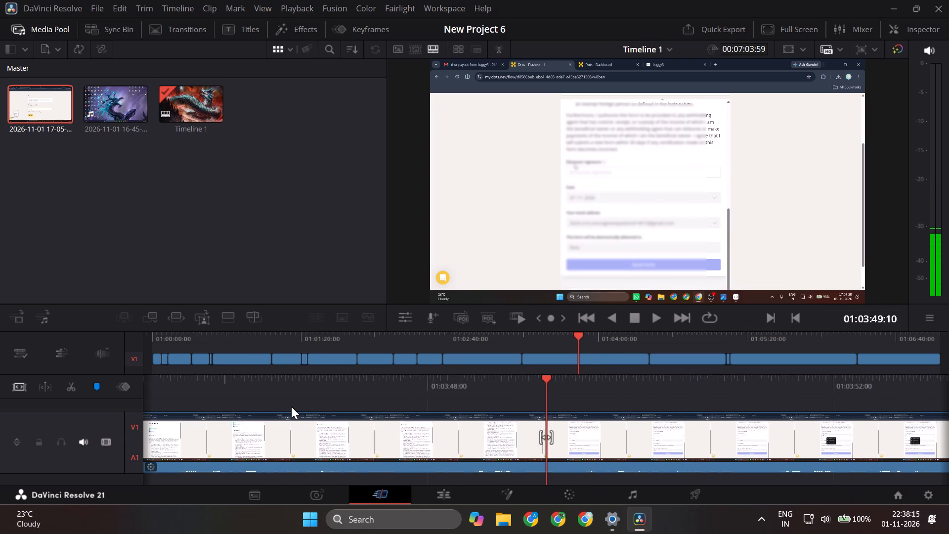
scroll(291, 406, "right", 1)
scroll(291, 406, "left", 1)
scroll(291, 406, "right", 1)
scroll(291, 406, "left", 1)
scroll(291, 406, "right", 1)
scroll(291, 406, "left", 1)
scroll(291, 406, "right", 1)
scroll(291, 406, "left", 1)
scroll(291, 406, "right", 2)
scroll(291, 406, "left", 2)
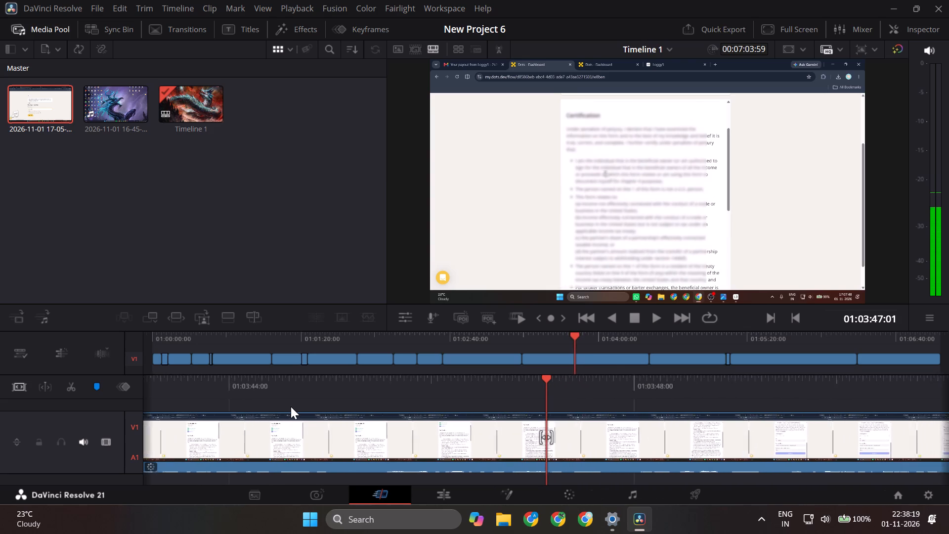
scroll(291, 406, "left", 4)
scroll(291, 406, "right", 1)
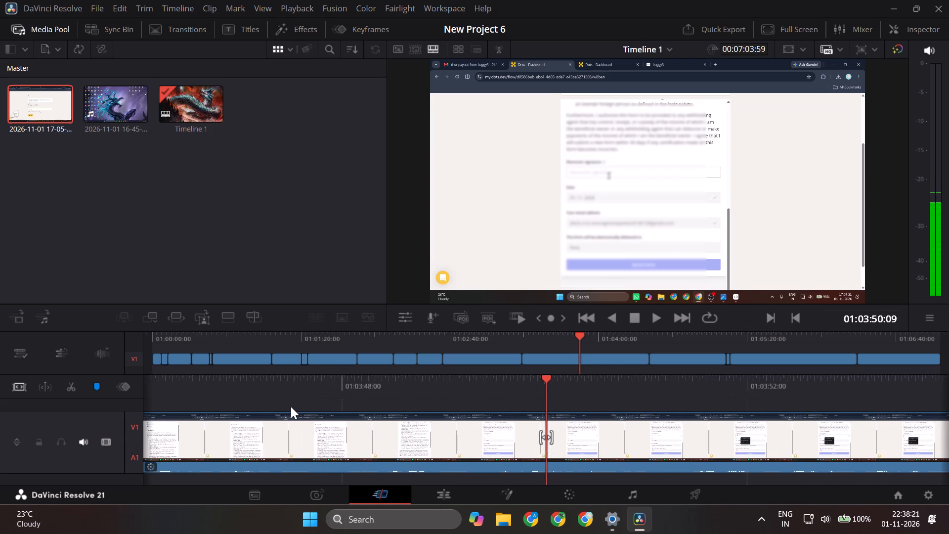
scroll(291, 406, "right", 1)
scroll(511, 439, "left", 1)
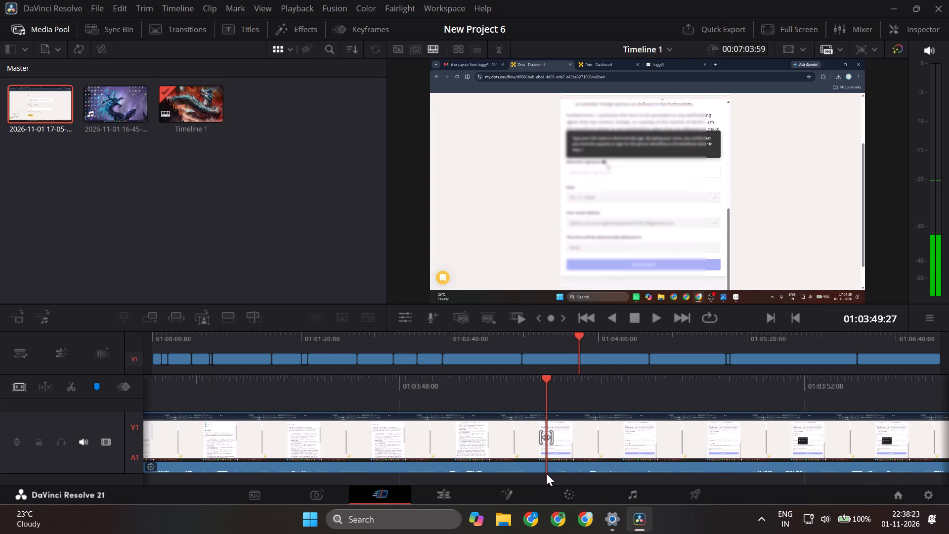
On the Color page, turn off the polygon and curve windows that limit the blur on clip 14.
left_click(554, 493)
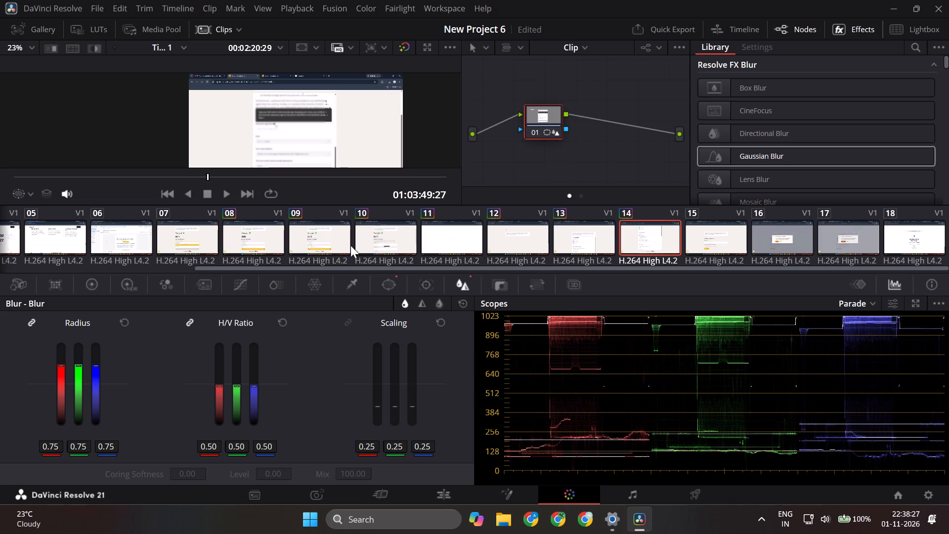
left_click(380, 283)
left_click(281, 130)
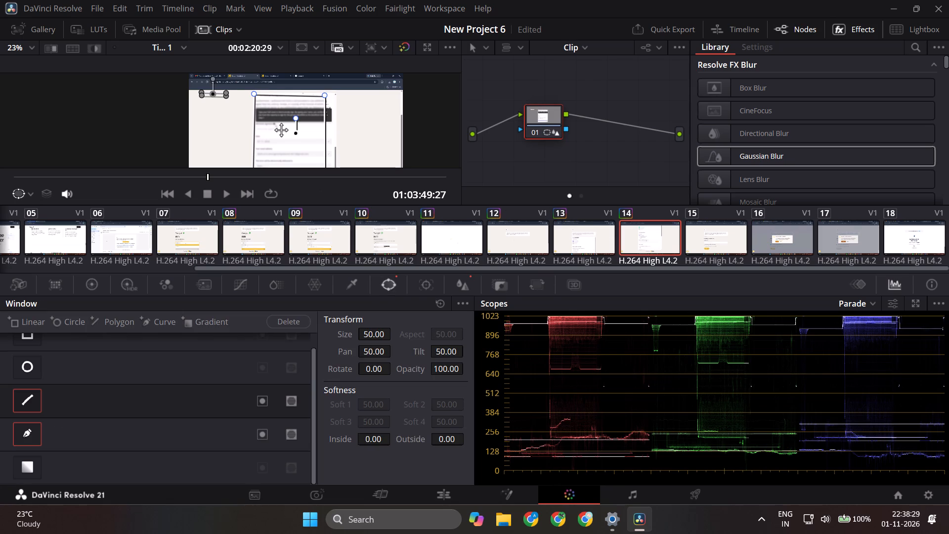
key("Delete")
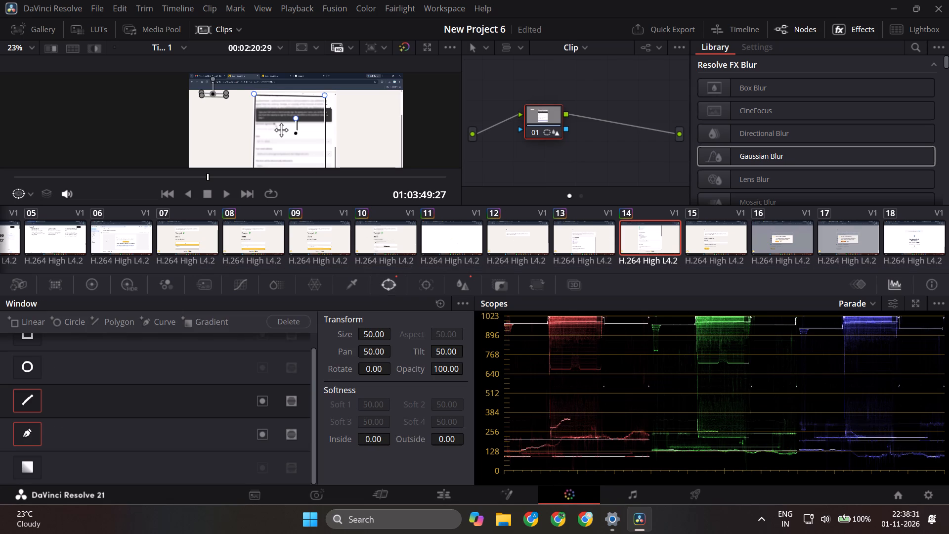
left_click(281, 130)
key("Delete")
left_click(27, 397)
left_click(30, 436)
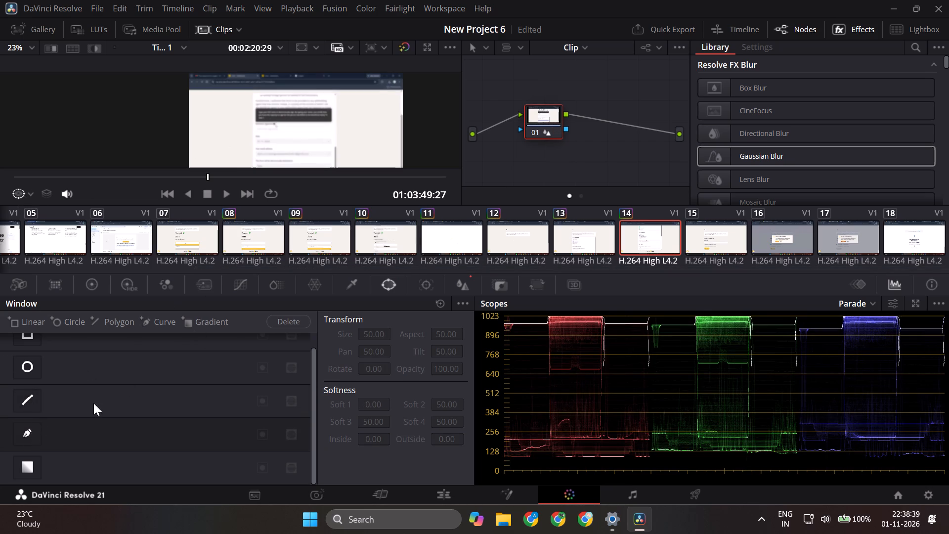
Lower clip 14's blur radius to 0.50 in all three colour channels.
left_click(459, 285)
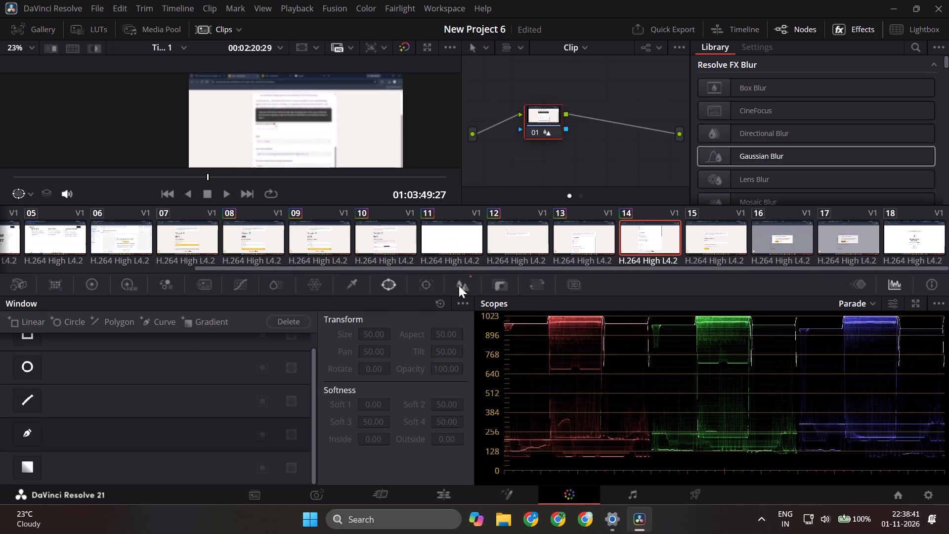
left_click_drag(59, 366, 60, 377)
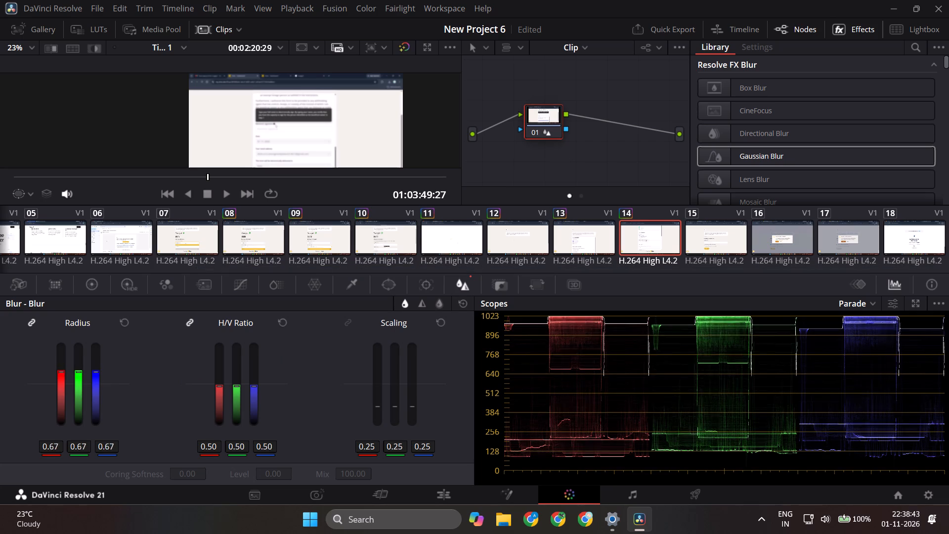
left_click_drag(60, 377, 61, 393)
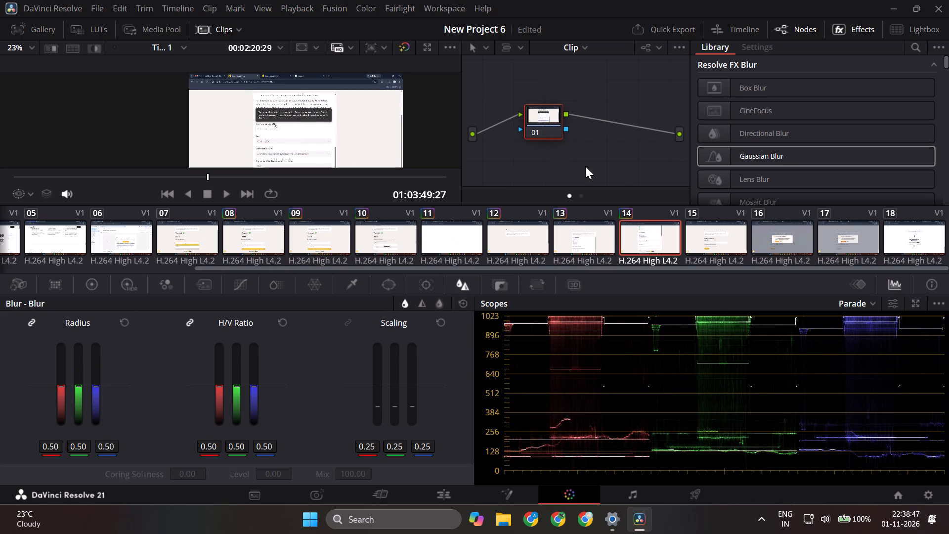
Compare clip 13, then play clip 14 from 01:03:18:45 to 01:03:35:51, examining the tax information and treaty sections for personal details.
left_click(569, 237)
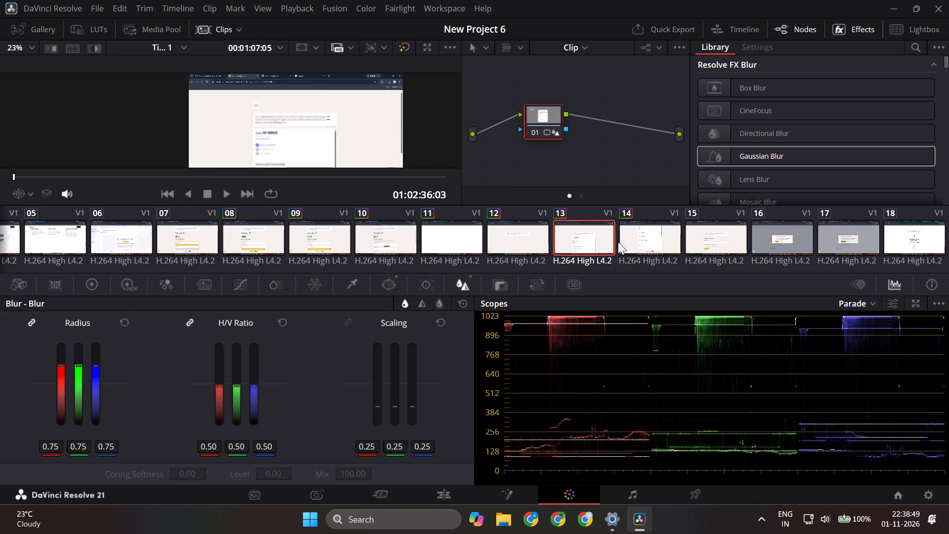
left_click(662, 247)
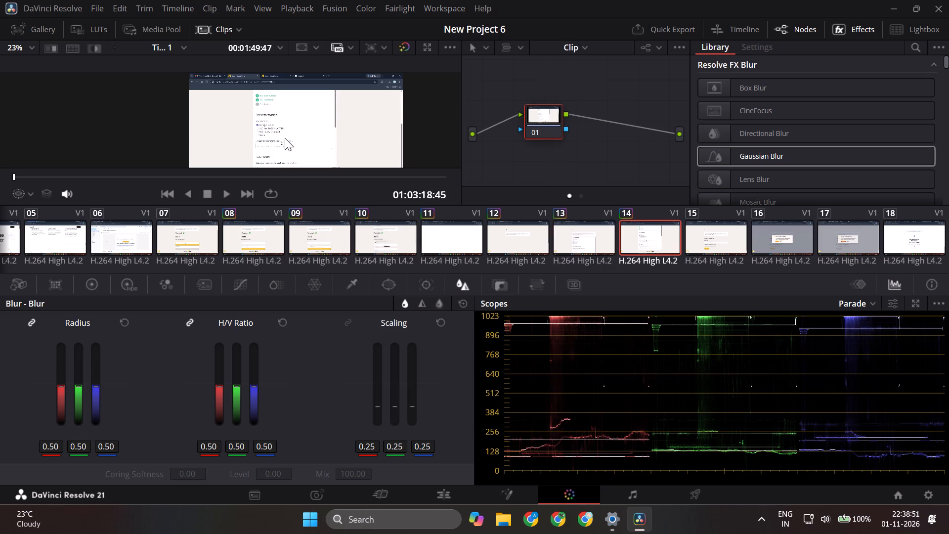
scroll(285, 138, "up", 9)
key("space")
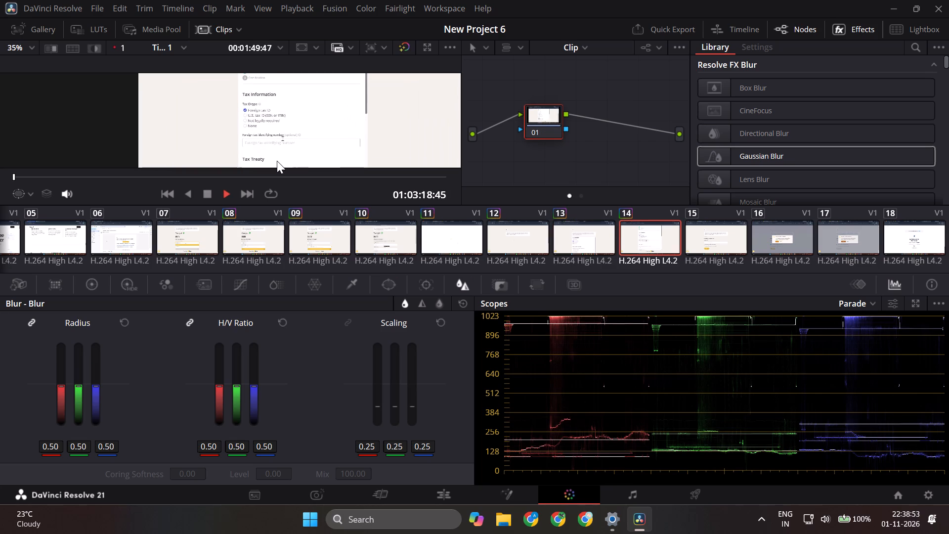
scroll(277, 161, "up", 2)
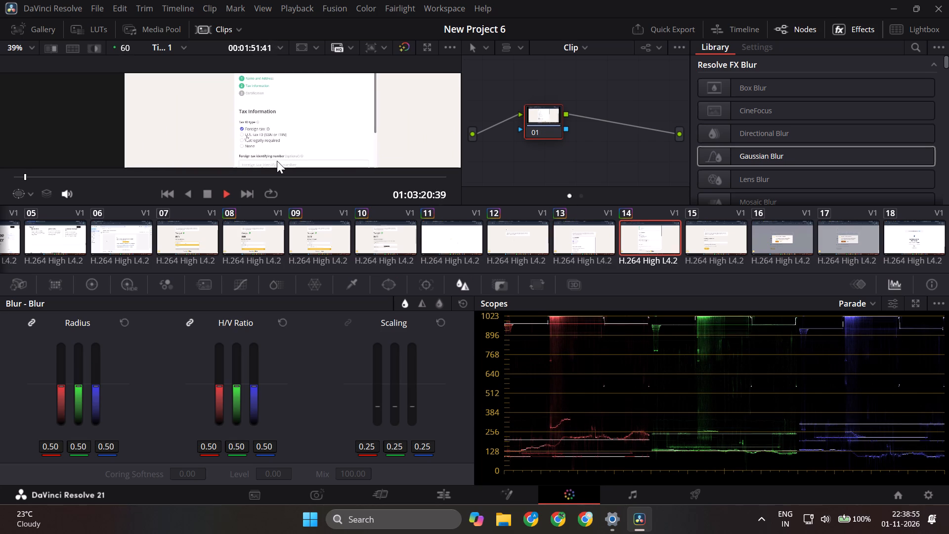
scroll(277, 161, "down", 1)
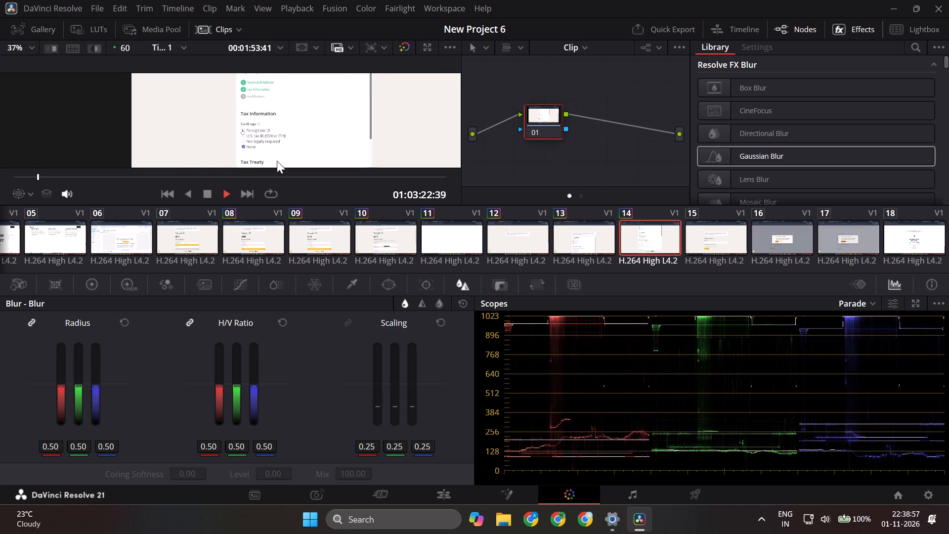
scroll(277, 161, "down", 2)
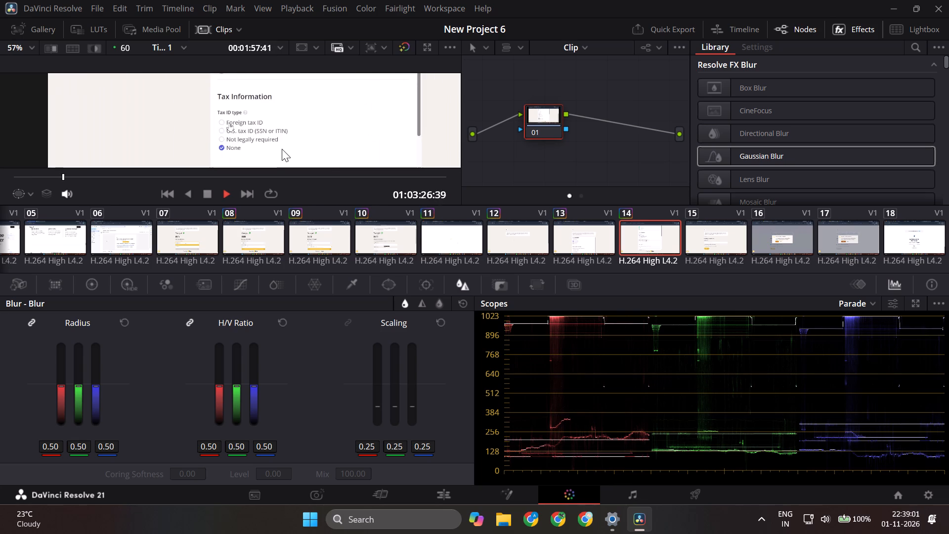
scroll(282, 149, "up", 3, "ctrl")
scroll(282, 149, "down", 9, "ctrl")
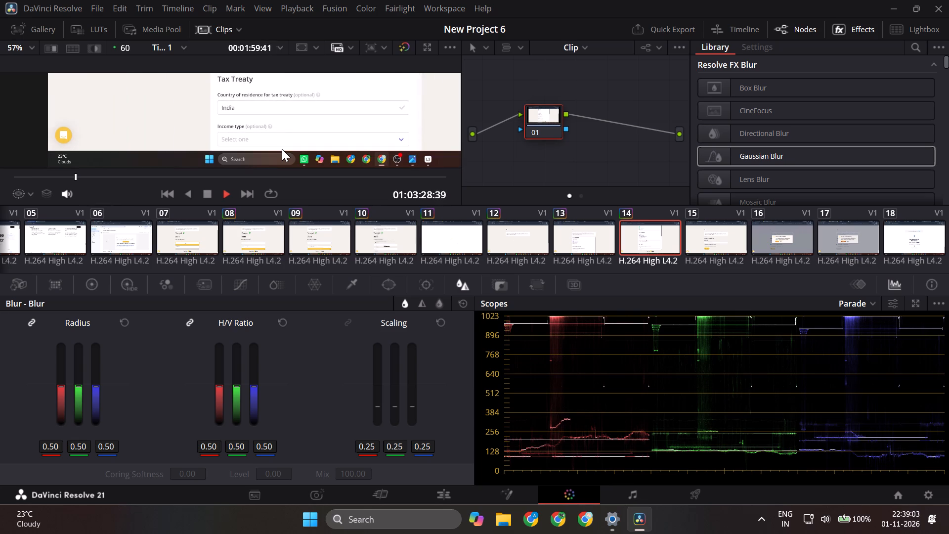
scroll(287, 130, "down", 8)
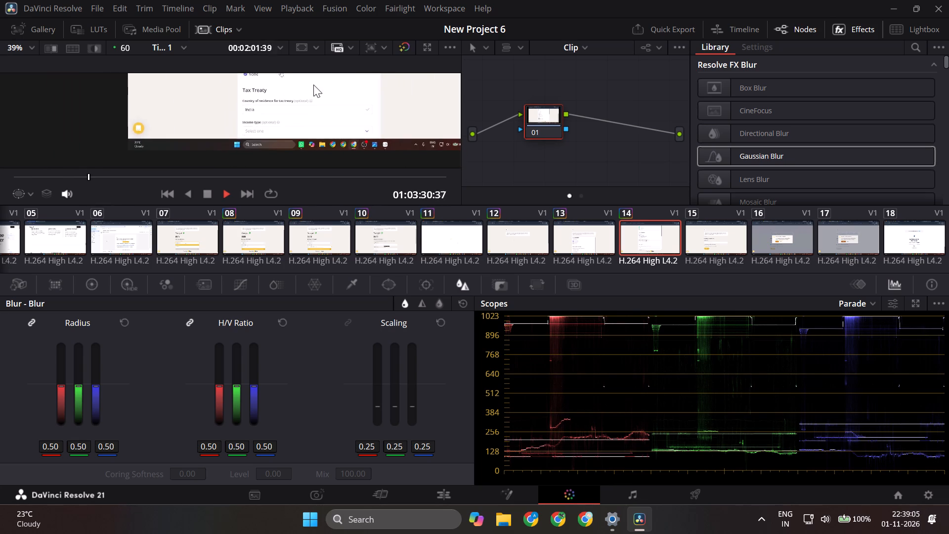
scroll(317, 79, "down", 3)
scroll(286, 159, "down", 7)
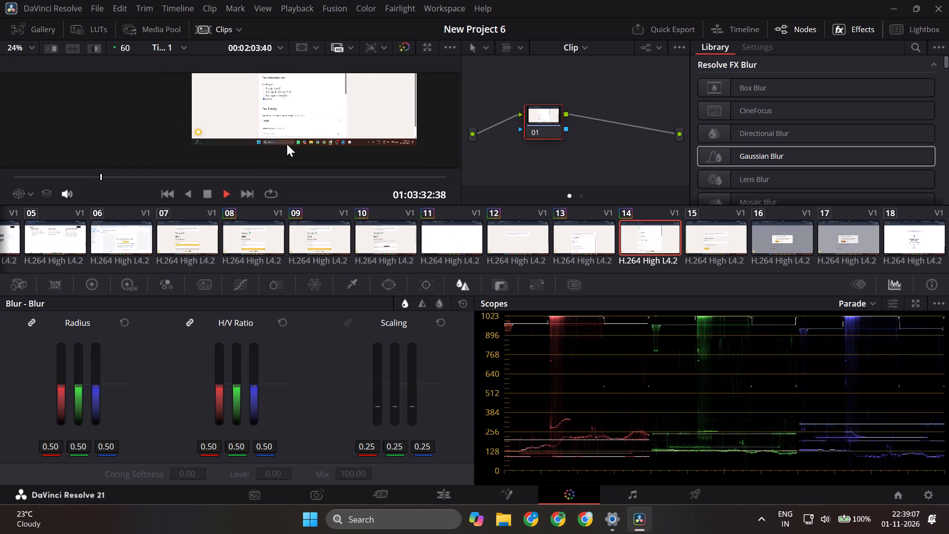
scroll(306, 78, "up", 5)
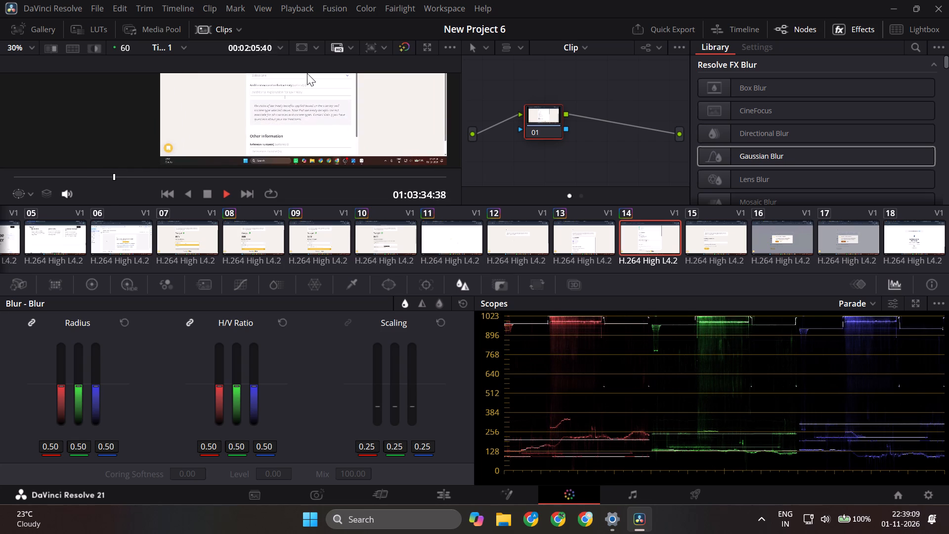
key("space")
scroll(290, 94, "up", 4)
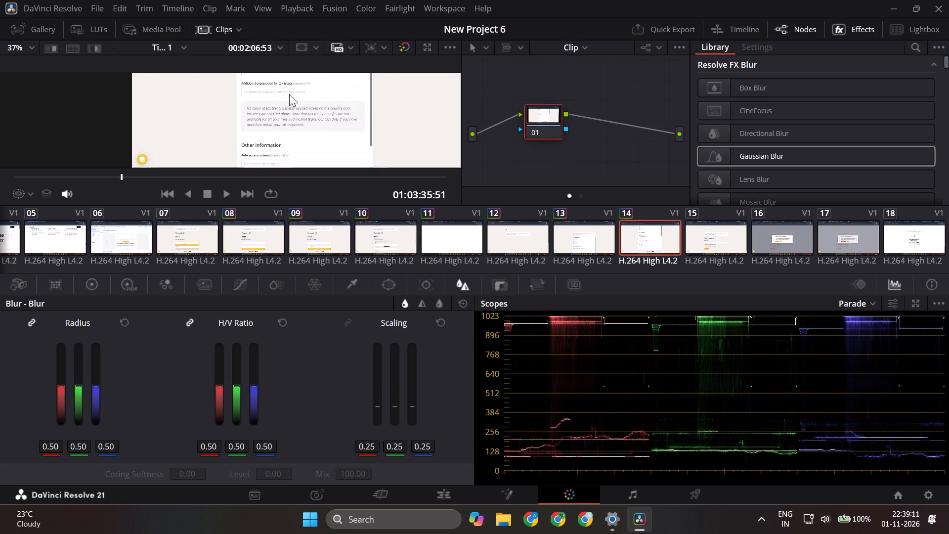
scroll(289, 94, "up", 13)
scroll(289, 94, "down", 11)
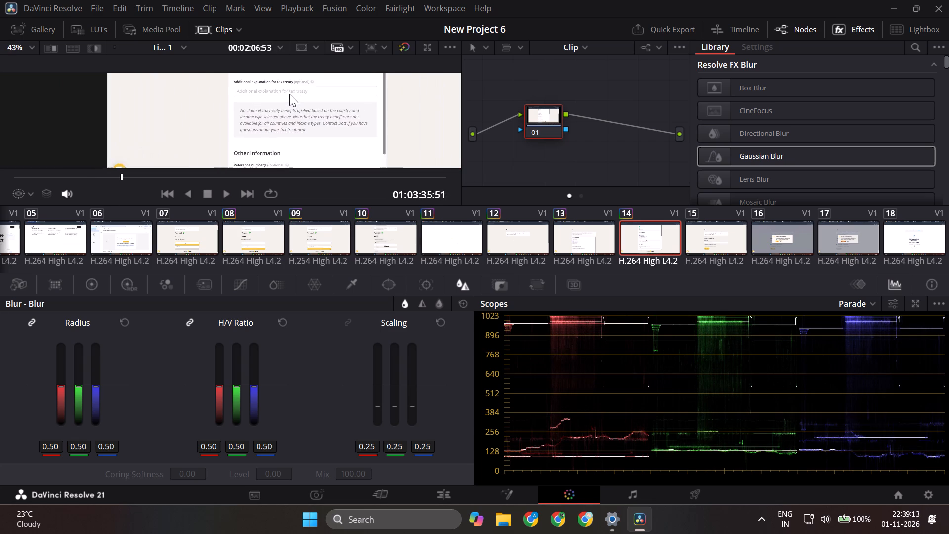
scroll(289, 94, "down", 3)
Play clip 14 on through the certification and signature sections to about 01:03:52, checking for personal details, and return to 01:03:50:18.
key("space")
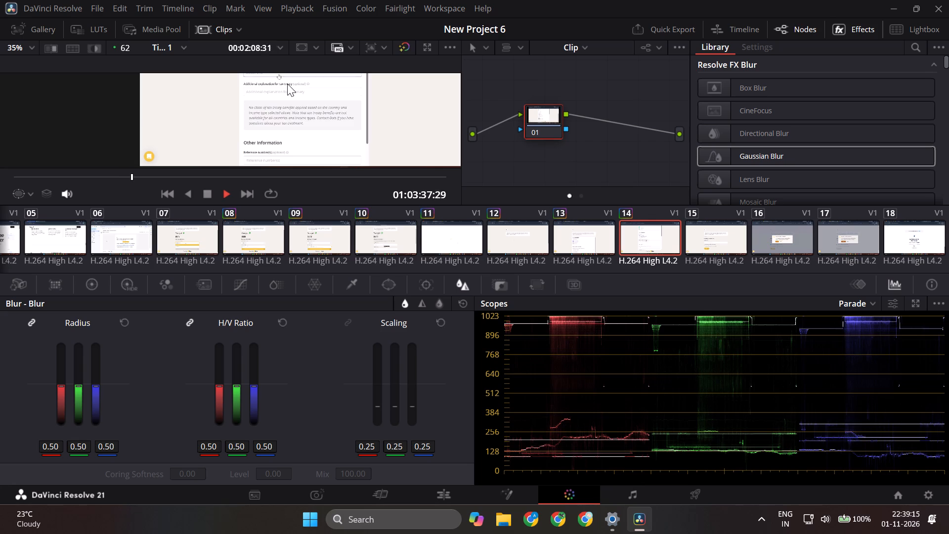
scroll(283, 117, "up", 4)
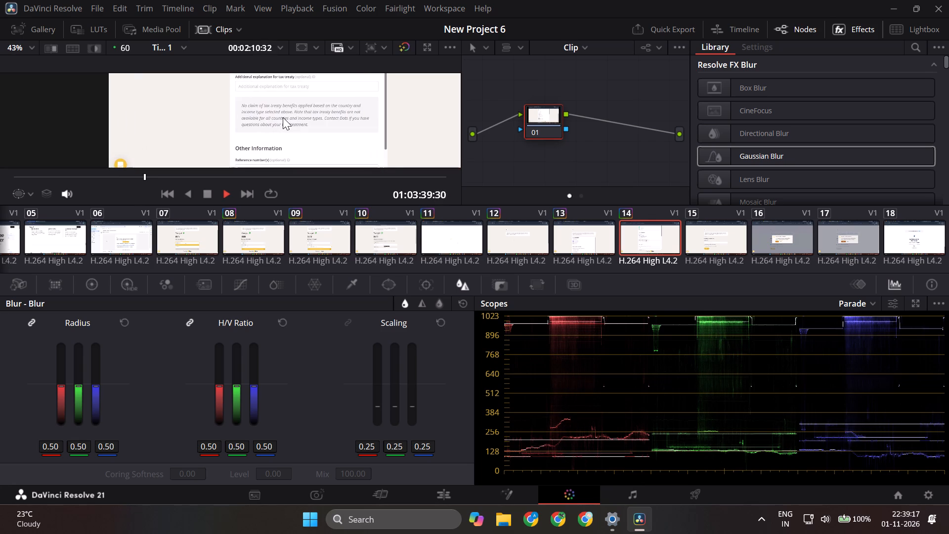
scroll(283, 117, "up", 2)
scroll(286, 99, "down", 7)
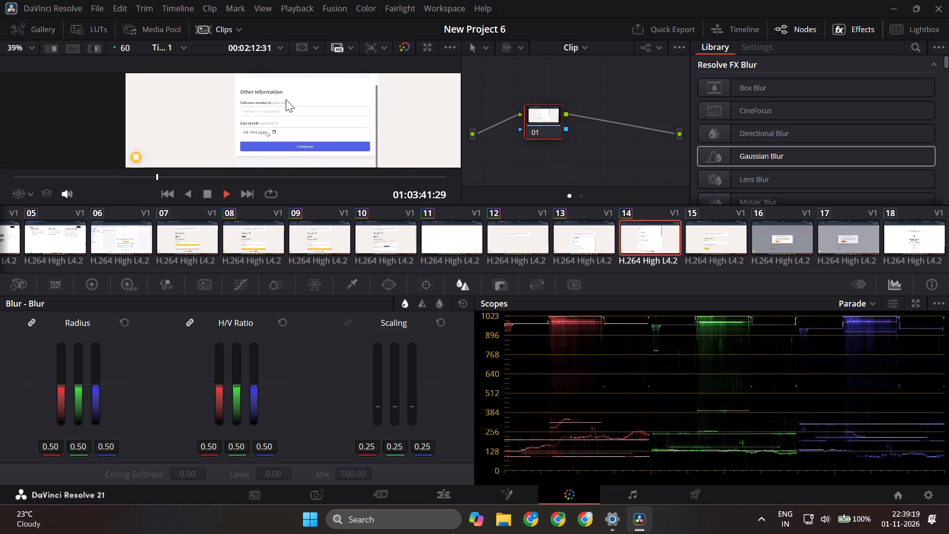
scroll(286, 99, "down", 5)
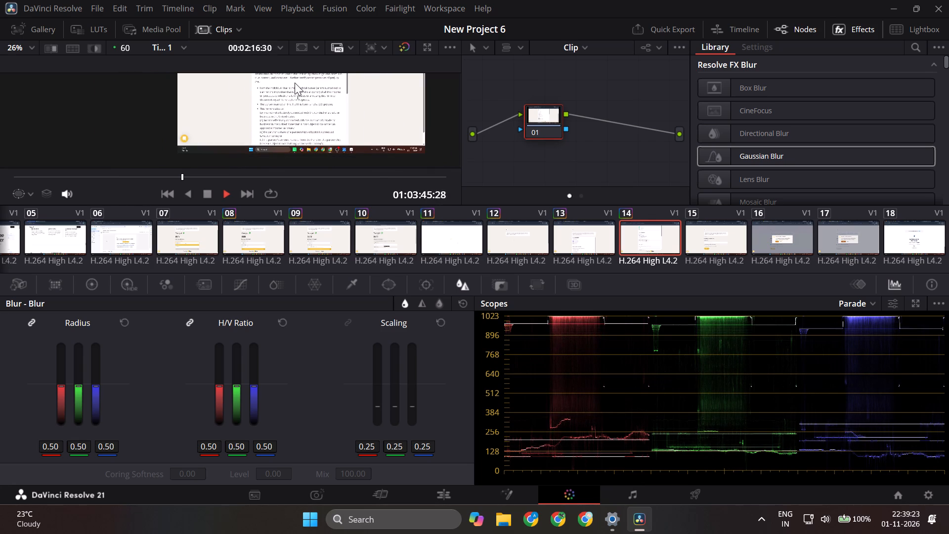
scroll(295, 83, "up", 1)
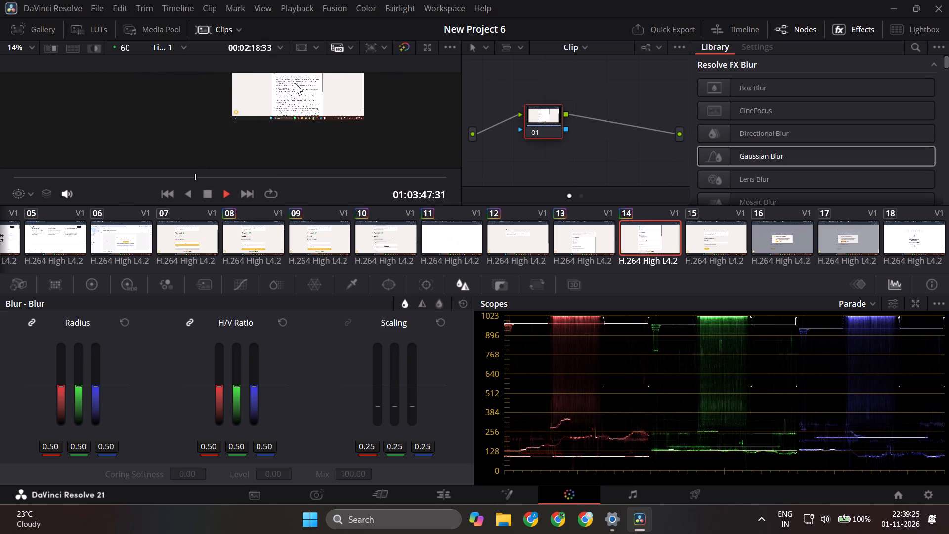
scroll(295, 83, "up", 2, "ctrl")
scroll(288, 104, "up", 3)
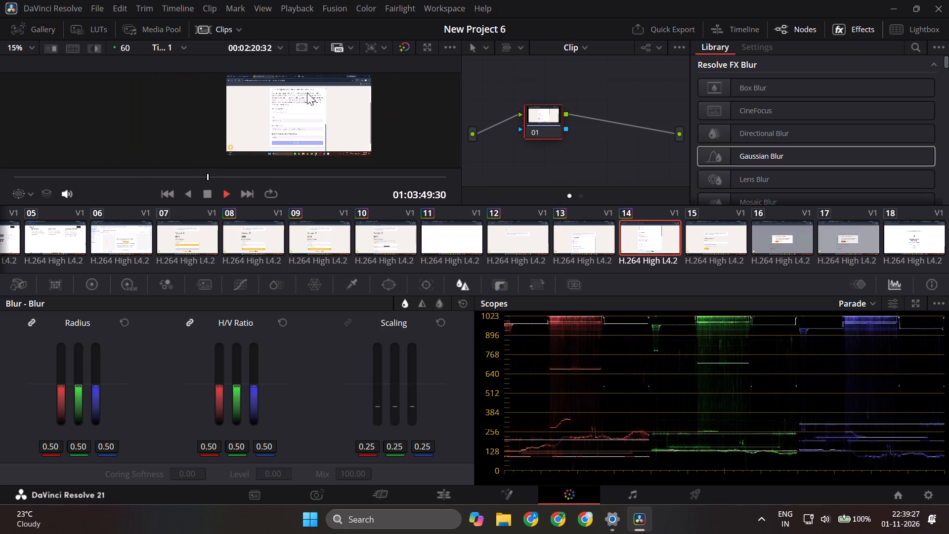
scroll(307, 92, "up", 4)
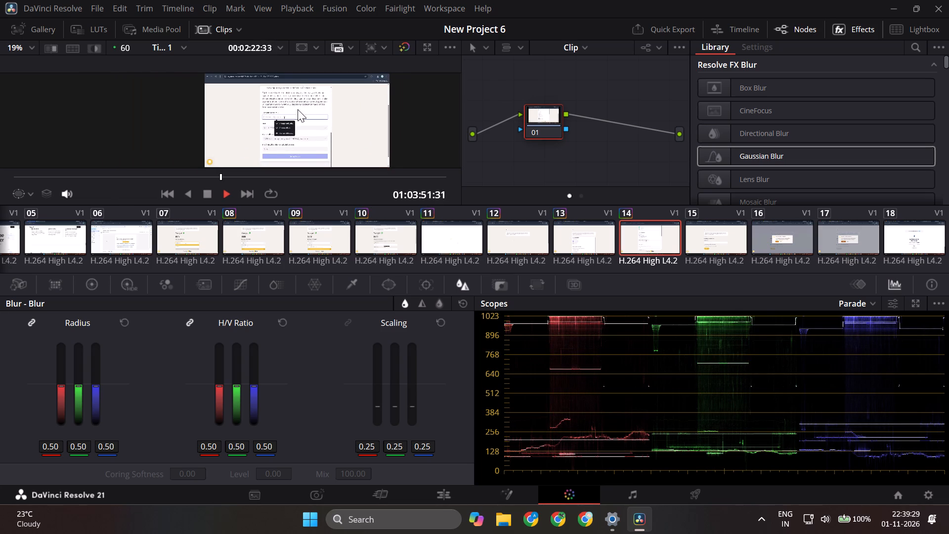
scroll(298, 109, "up", 1)
key("space")
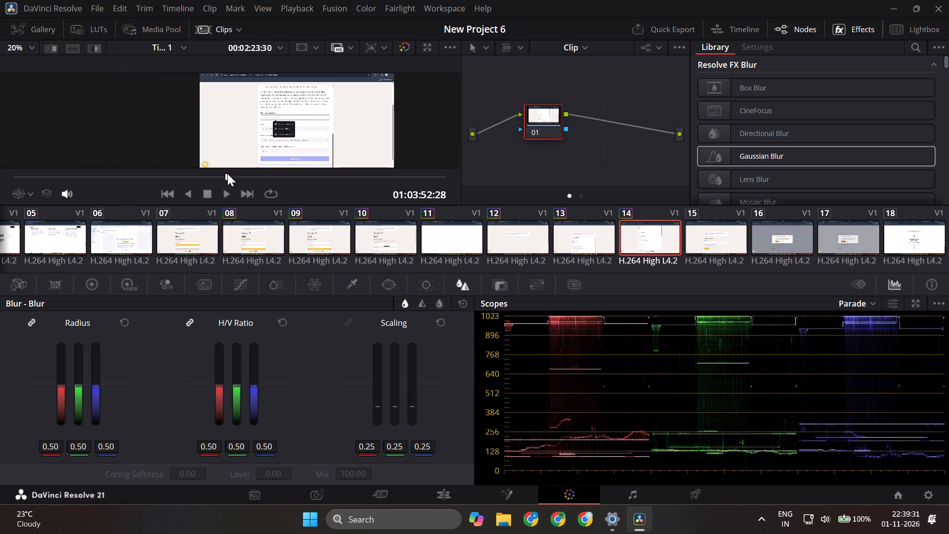
key("space")
key("space")
left_click_drag(231, 176, 220, 178)
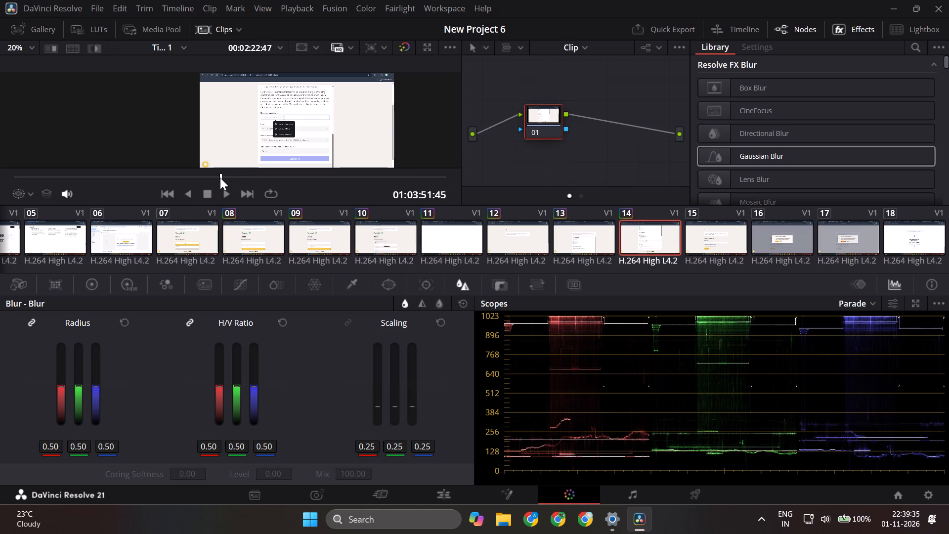
left_click_drag(220, 178, 213, 179)
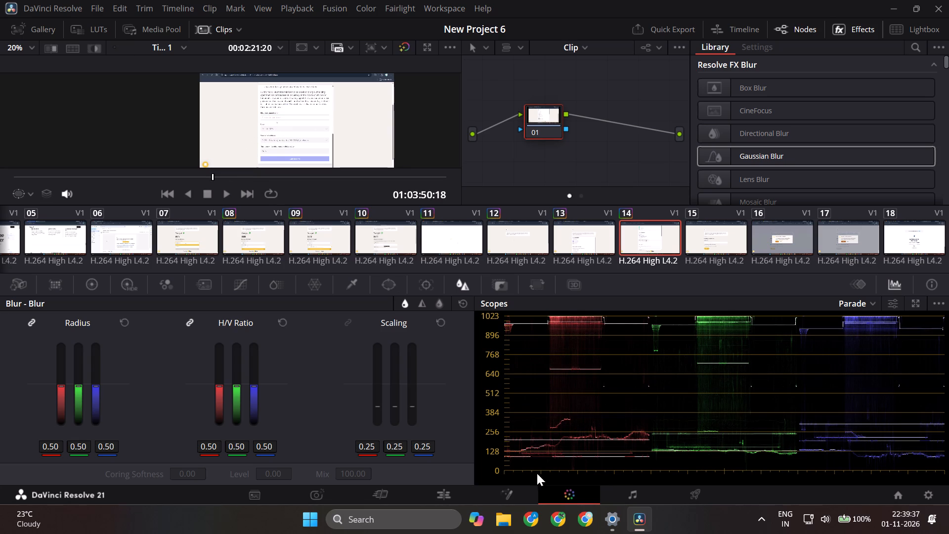
On the Cut page, split clip 14 at 01:03:48:50, just before the form's email address field scrolls into view.
left_click(440, 499)
left_click(402, 496)
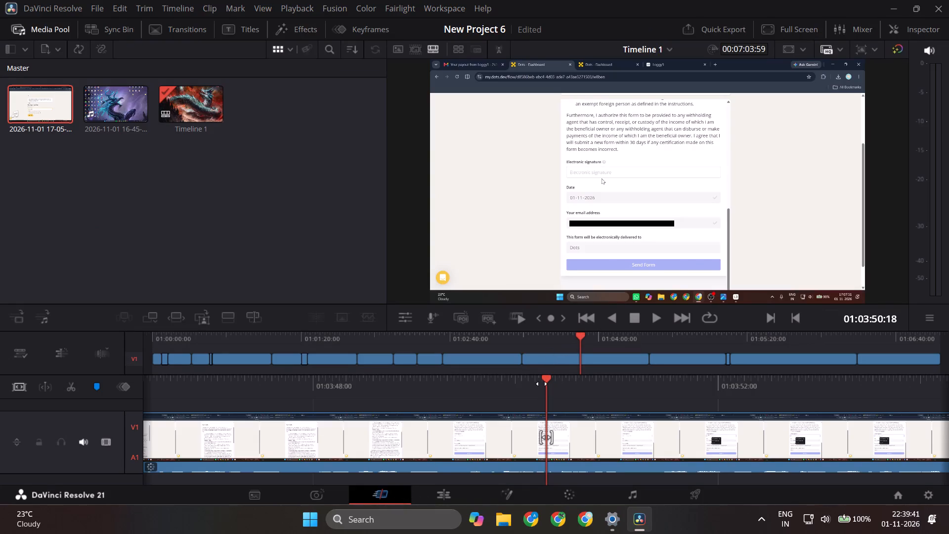
left_click_drag(542, 384, 652, 388)
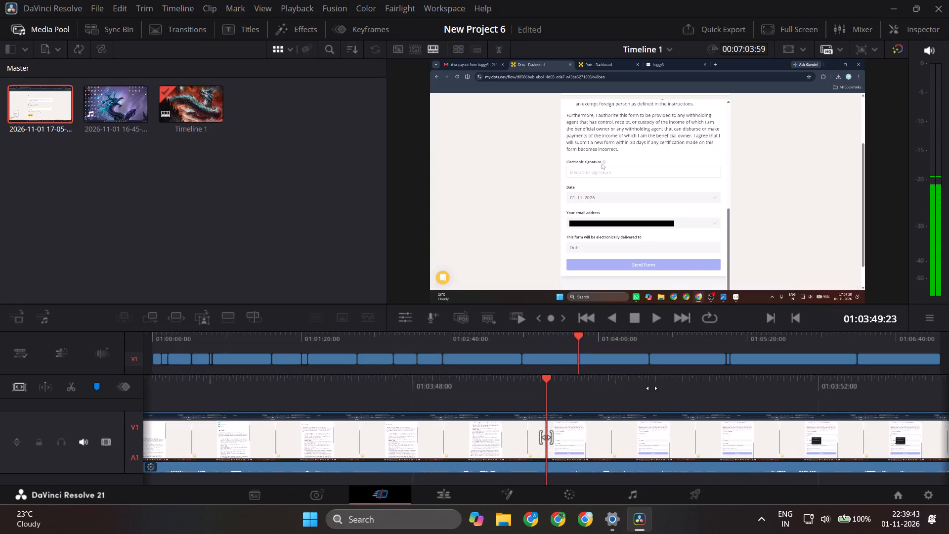
left_click_drag(652, 388, 690, 400)
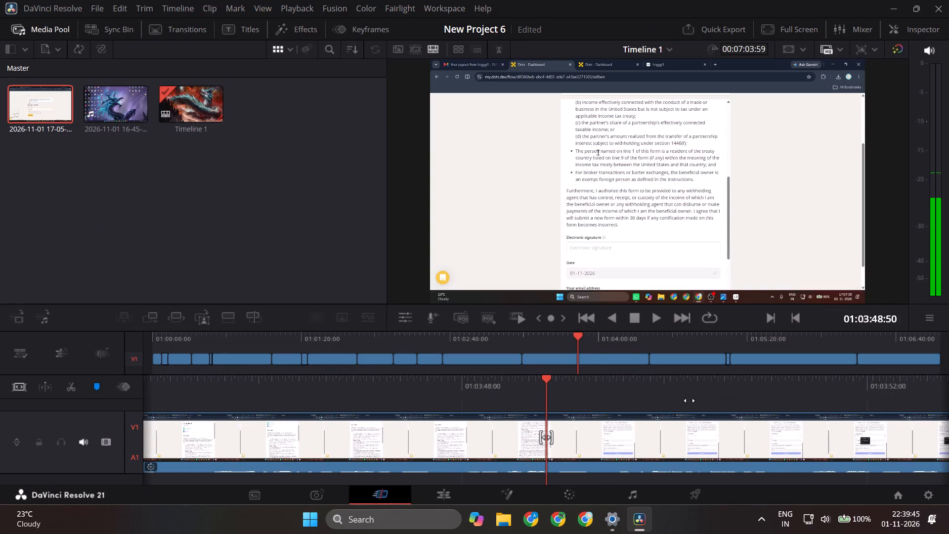
left_click_drag(690, 400, 699, 400)
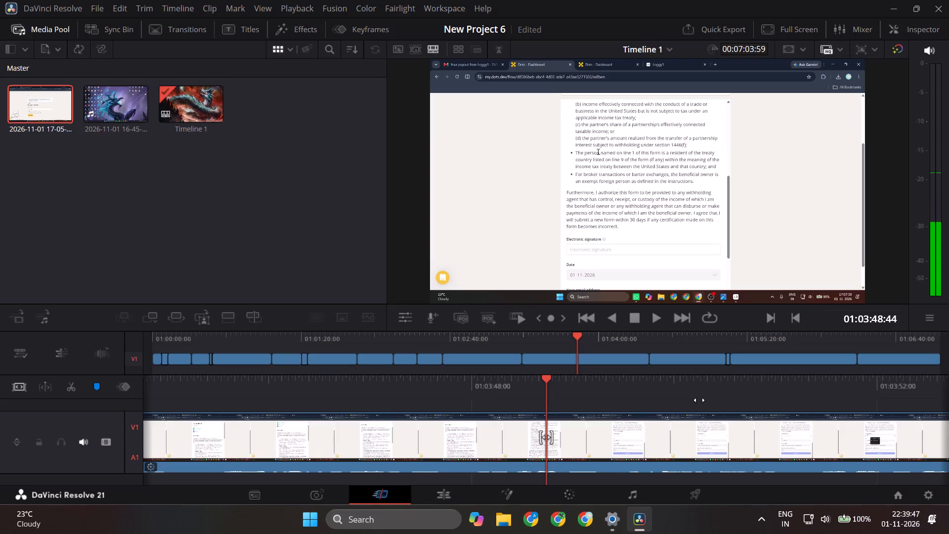
left_click_drag(699, 400, 687, 403)
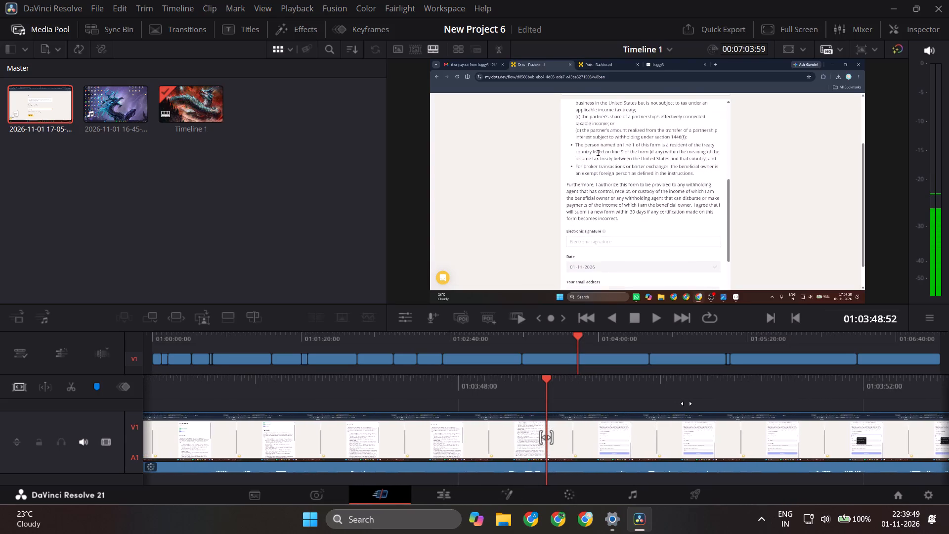
left_click_drag(687, 403, 689, 403)
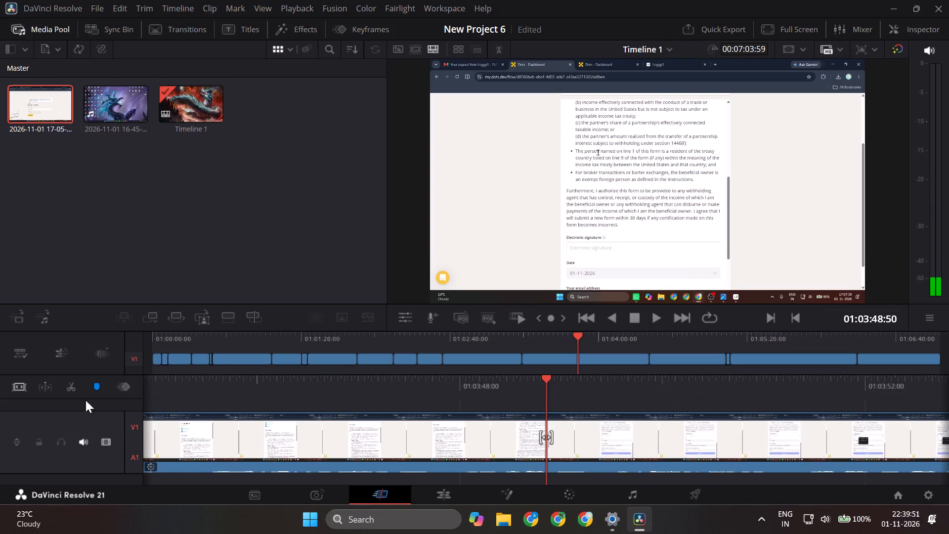
left_click(69, 387)
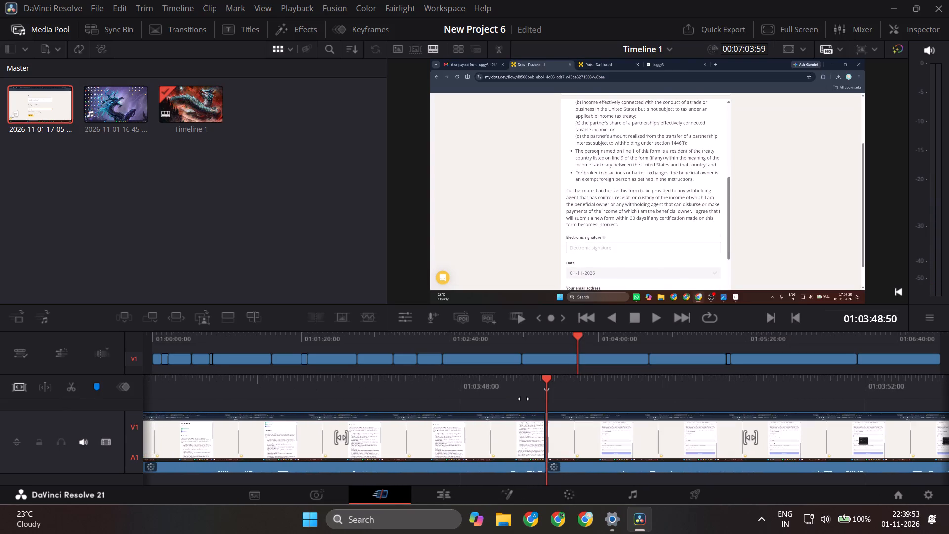
Play on from 01:03:48:50 through the signature and email section, and split the clip at 01:04:05:11, once the form has been sent.
key("space")
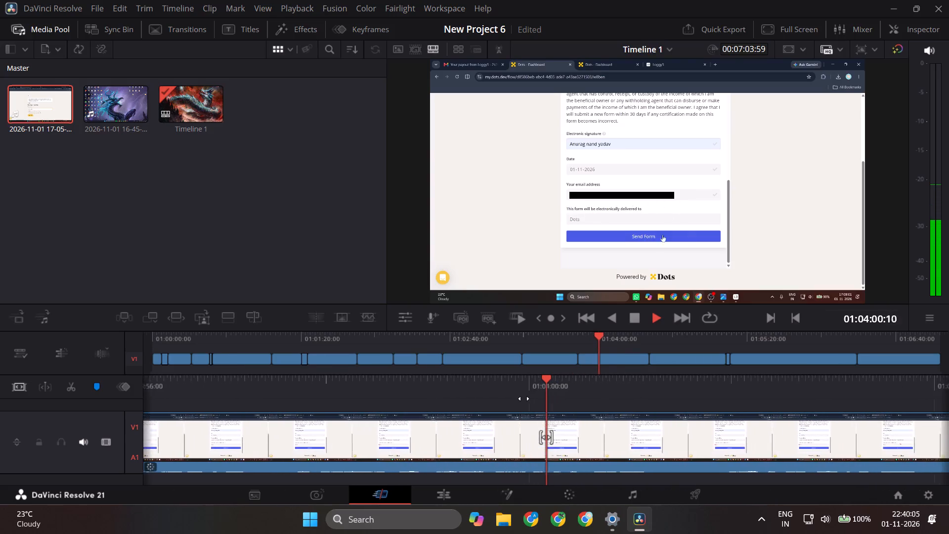
key("space")
key("space")
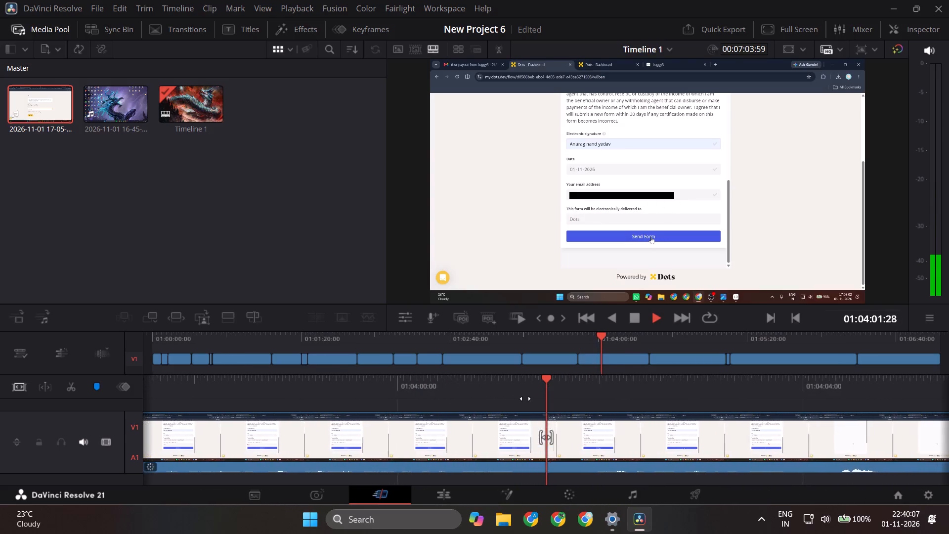
key("space")
key("space")
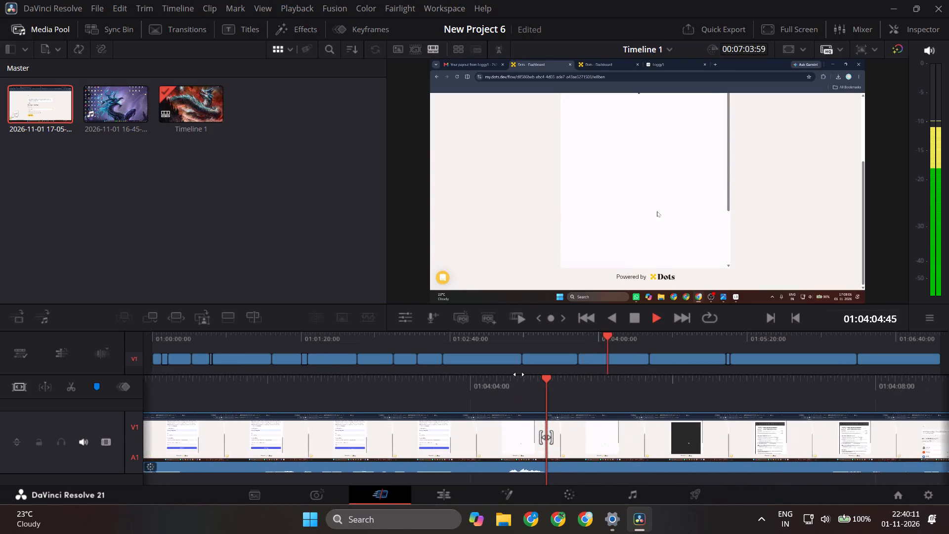
key("space")
left_click(70, 389)
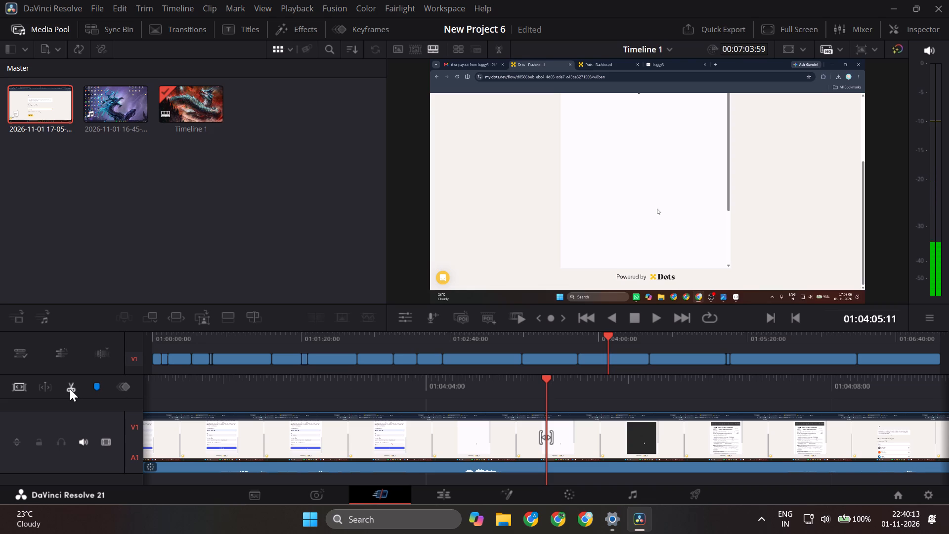
left_click(404, 439)
On the Color page, go through clip 15 from start to 01:04:03:41, examining where the signature and email fields sit in the frame.
left_click(633, 496)
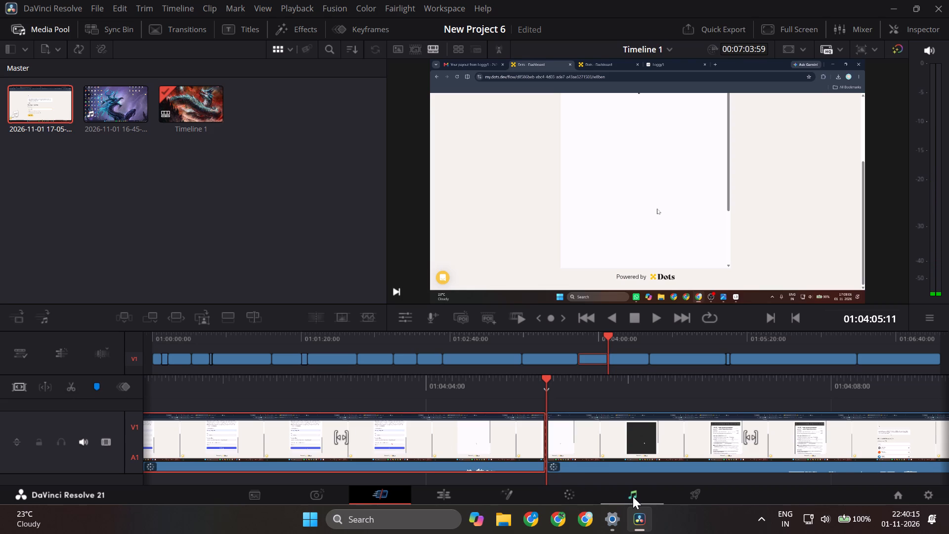
left_click_drag(633, 496, 613, 499)
left_click(564, 493)
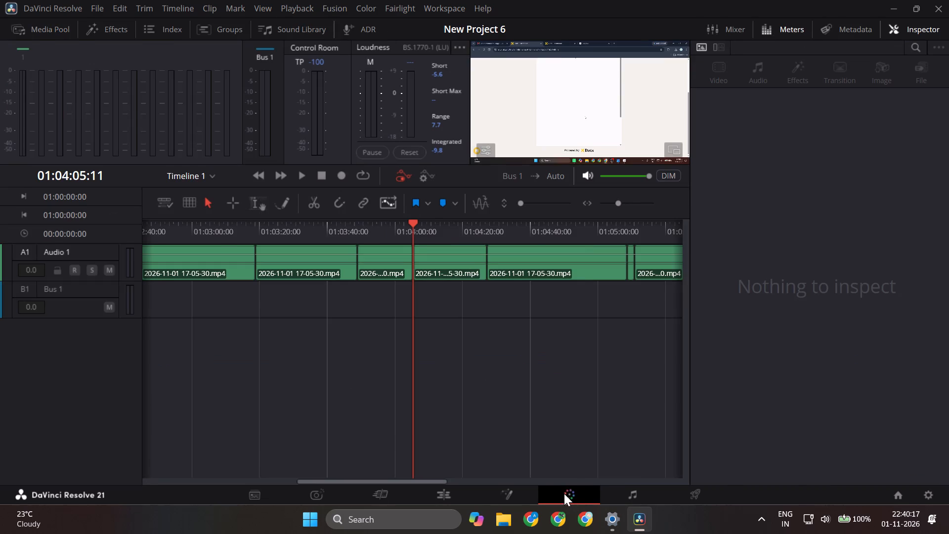
left_click(384, 286)
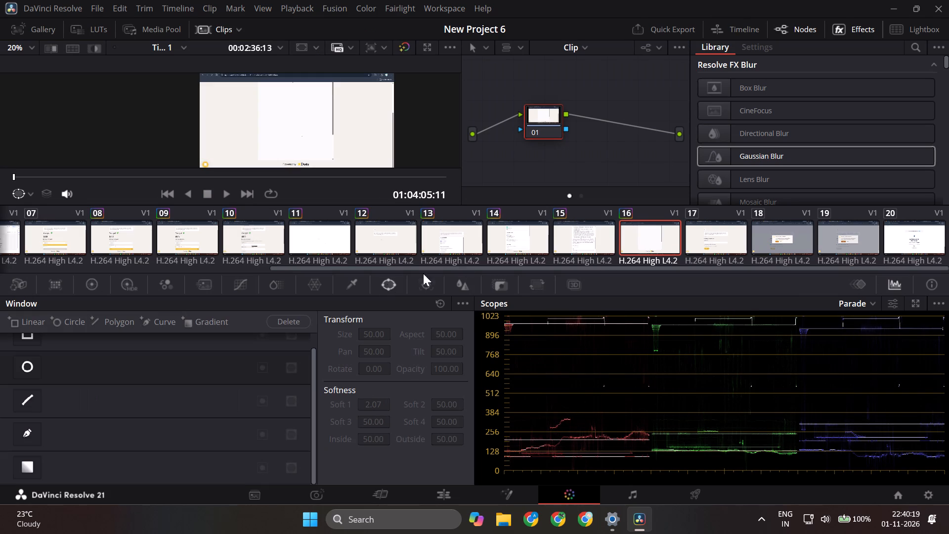
scroll(624, 233, "right", 1)
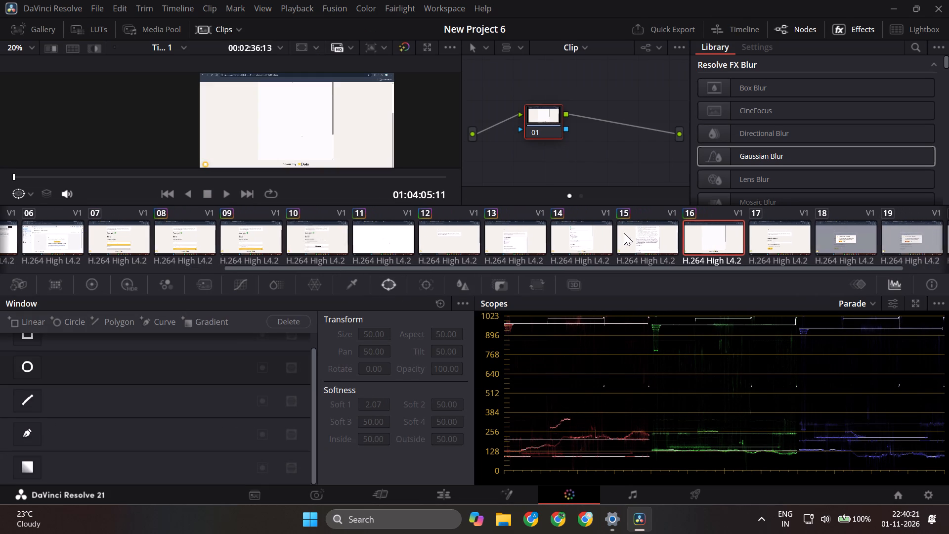
scroll(624, 233, "right", 1)
left_click(648, 240)
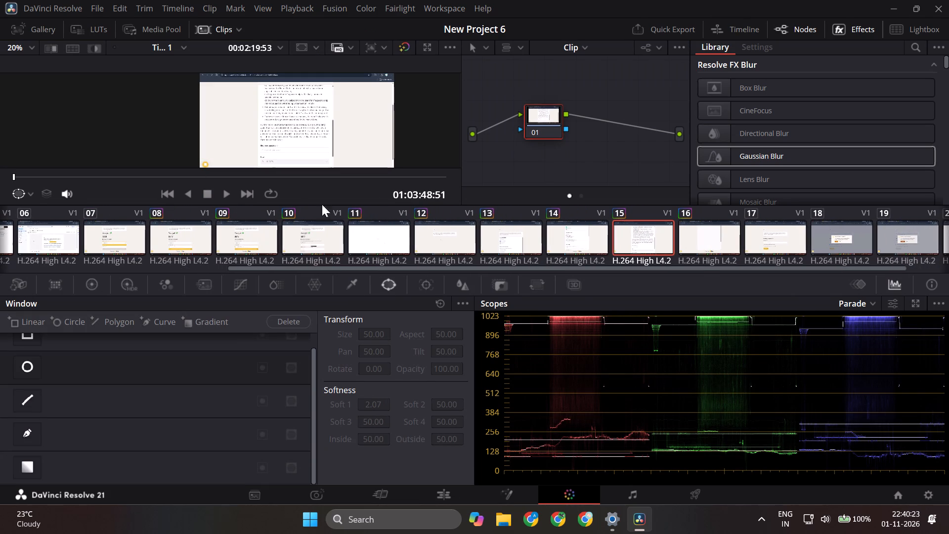
left_click(251, 174)
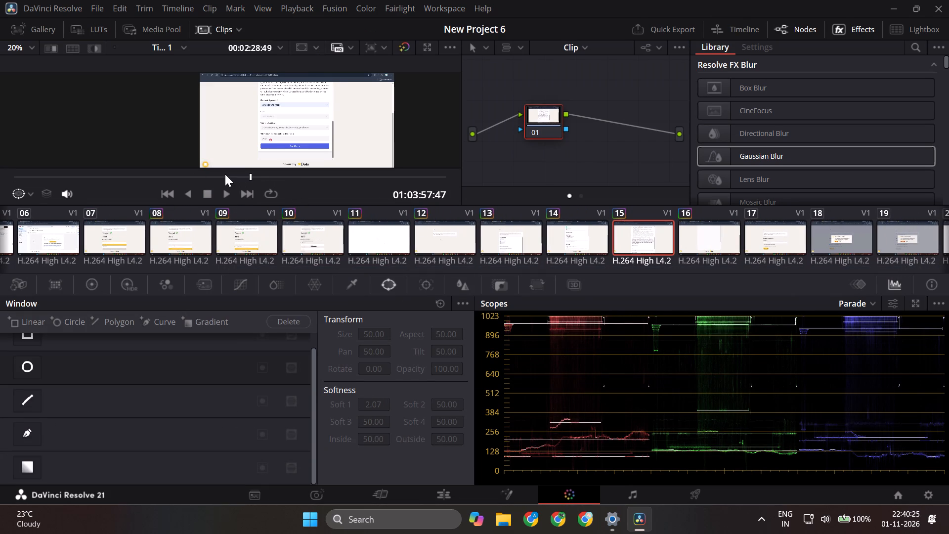
left_click_drag(161, 177, 31, 178)
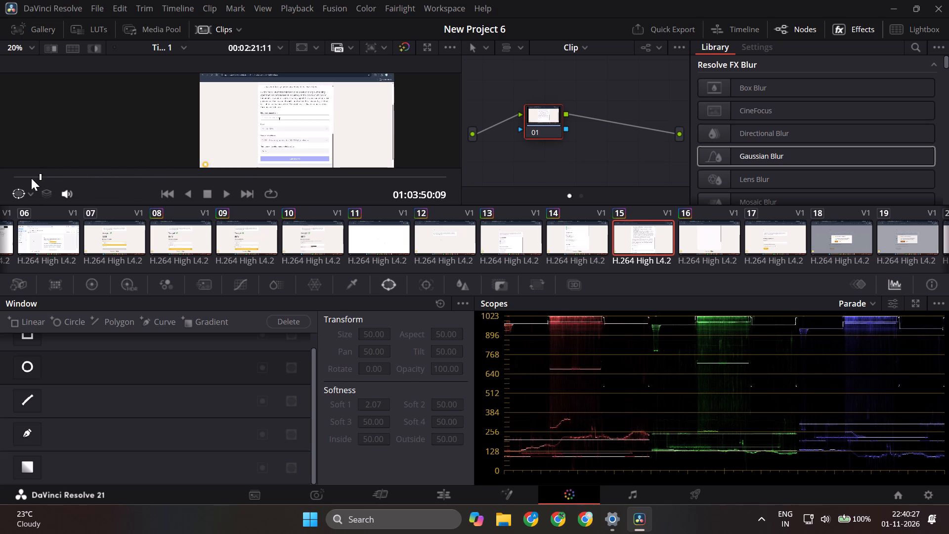
left_click_drag(31, 178, 170, 178)
left_click_drag(170, 178, 390, 180)
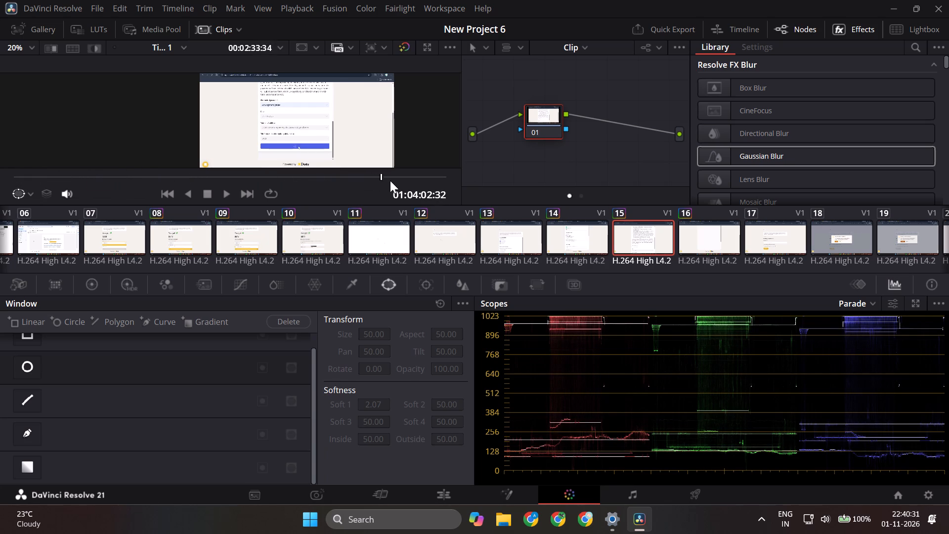
left_click_drag(390, 180, 407, 180)
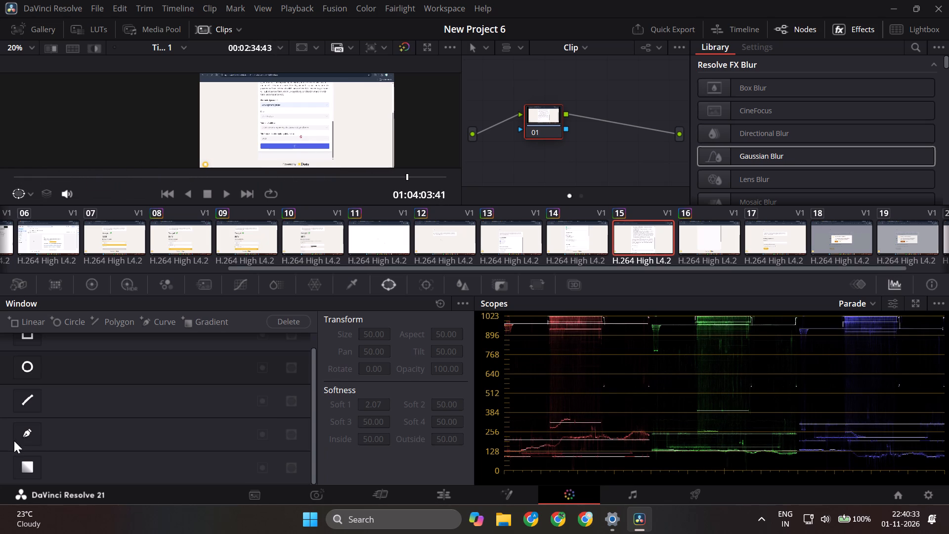
Add a Curve window to clip 15 and shape it around the form's email address, delivery and Send Form fields.
left_click(14, 441)
left_click(26, 436)
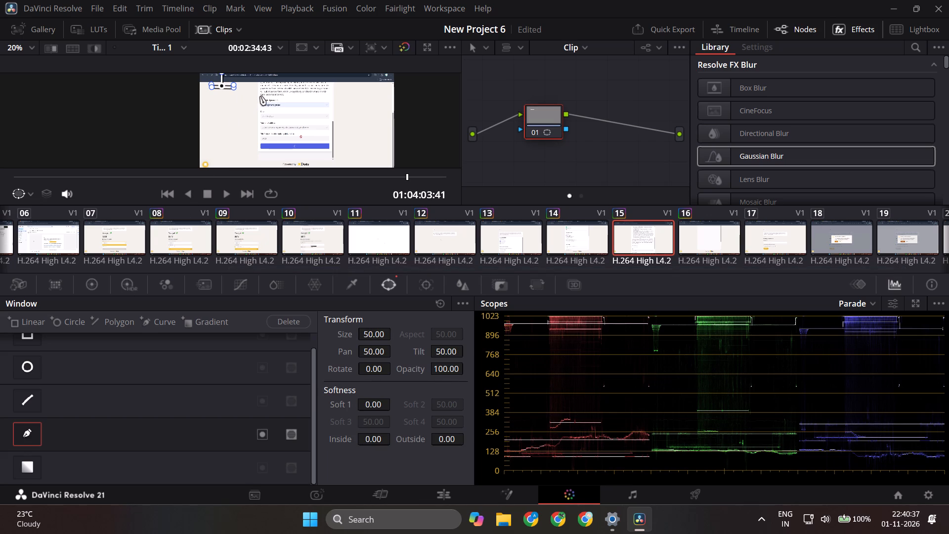
left_click(258, 96)
left_click_drag(227, 89, 321, 153)
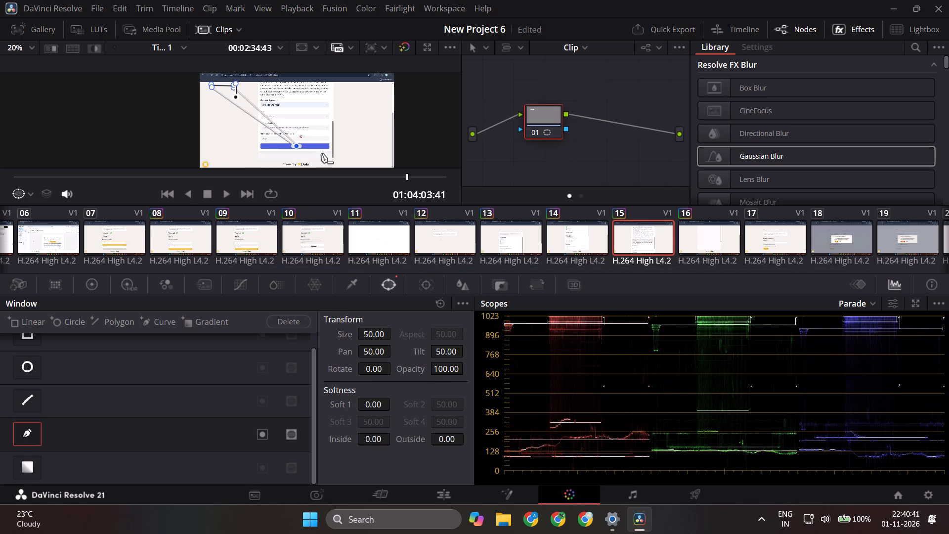
left_click_drag(321, 153, 330, 164)
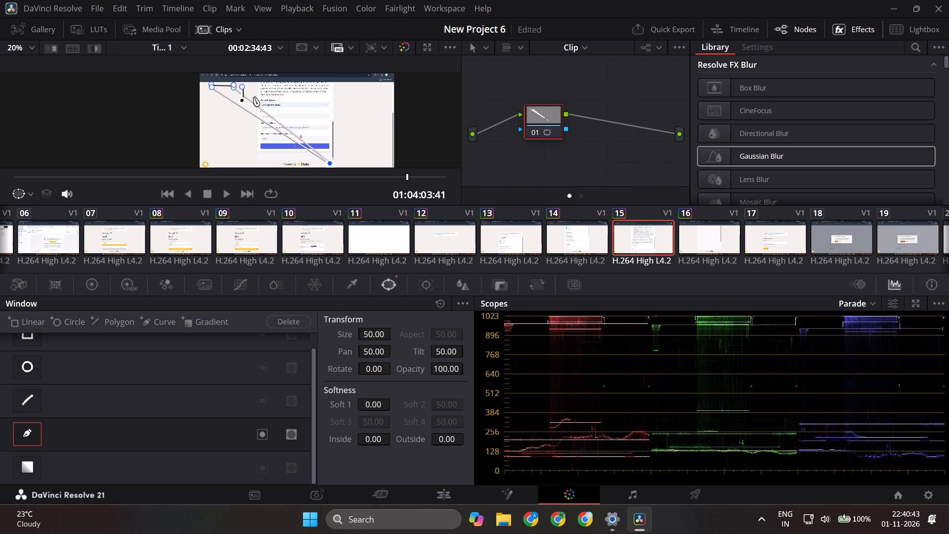
left_click_drag(233, 85, 301, 101)
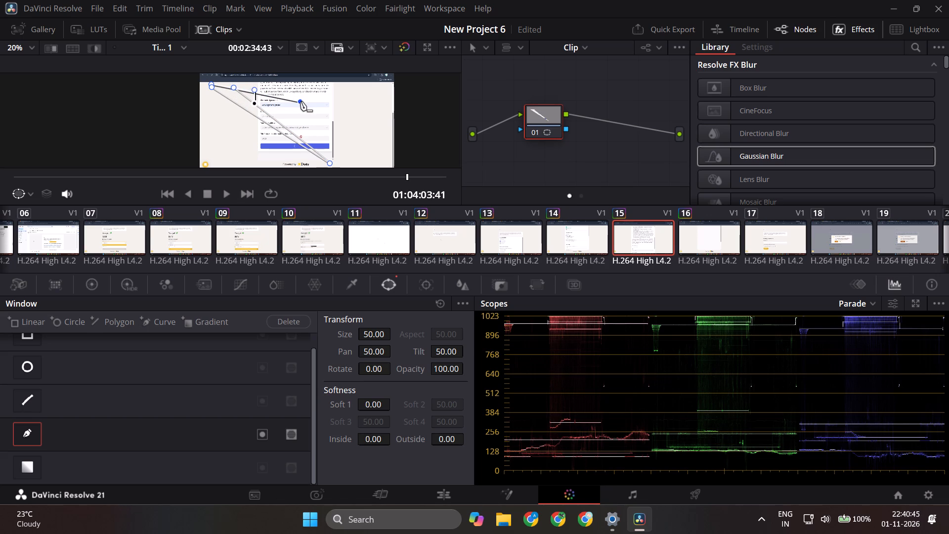
left_click_drag(301, 101, 328, 117)
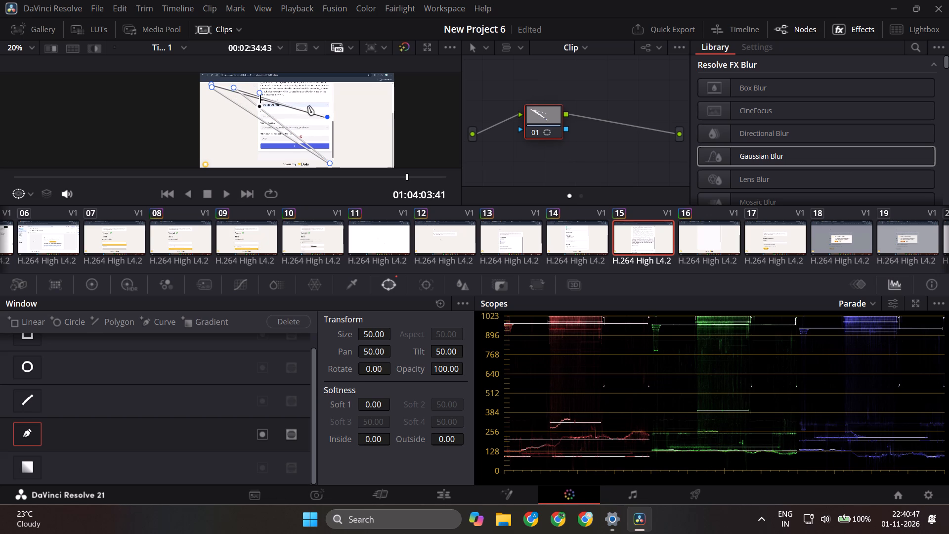
left_click_drag(234, 86, 321, 124)
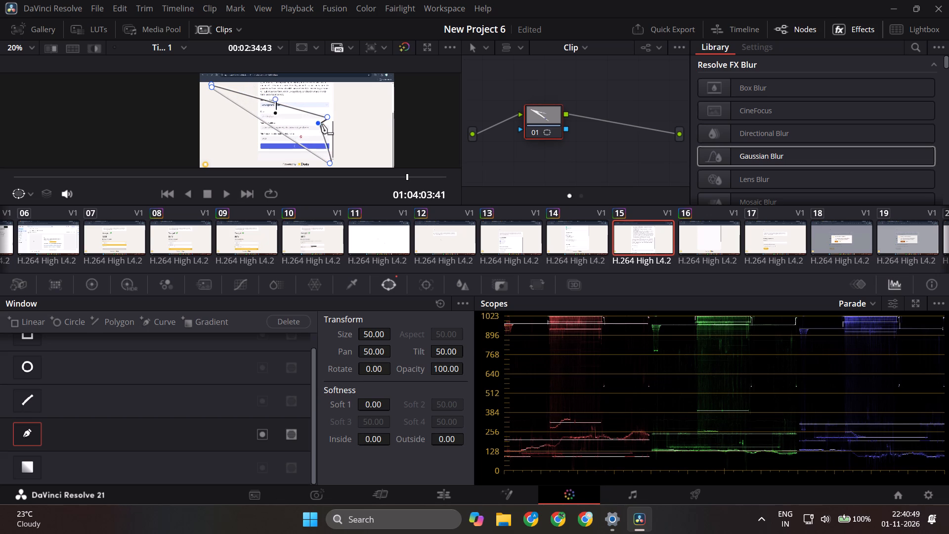
left_click_drag(321, 124, 328, 127)
left_click_drag(327, 114, 261, 111)
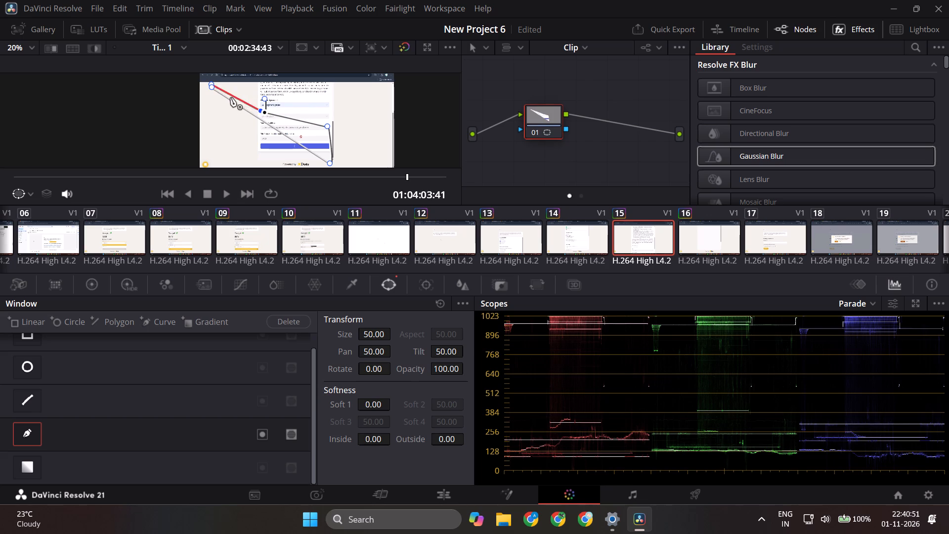
left_click_drag(212, 88, 259, 155)
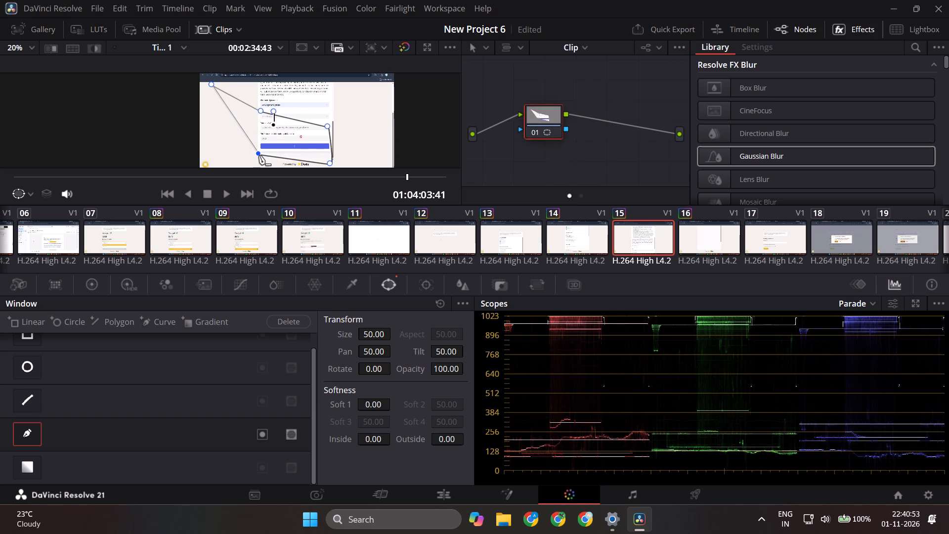
left_click_drag(259, 155, 261, 161)
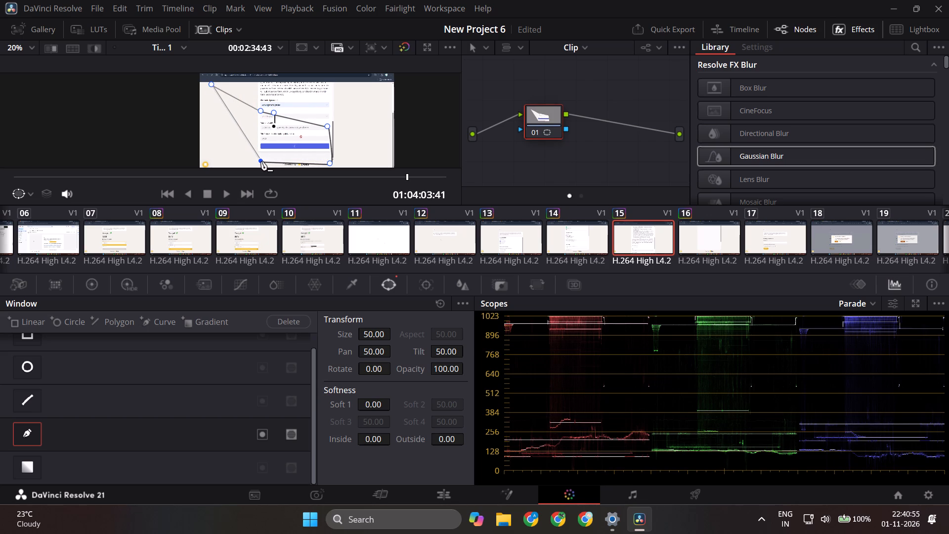
left_click_drag(261, 161, 260, 163)
left_click_drag(211, 85, 266, 115)
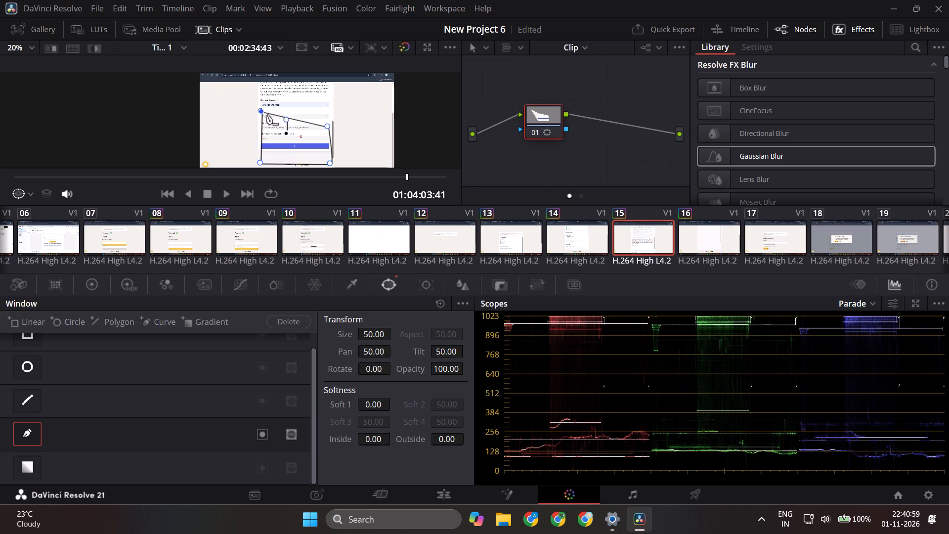
left_click_drag(266, 115, 257, 119)
left_click_drag(257, 119, 257, 128)
Extend the window's upper corners to just above the electronic signature field, so it spans the form's full width.
left_click_drag(261, 110, 261, 101)
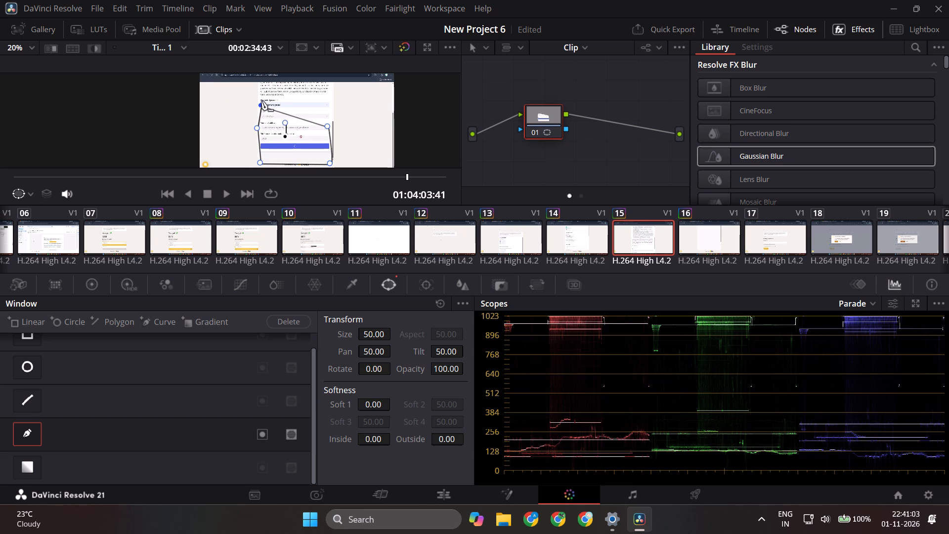
left_click_drag(261, 101, 259, 96)
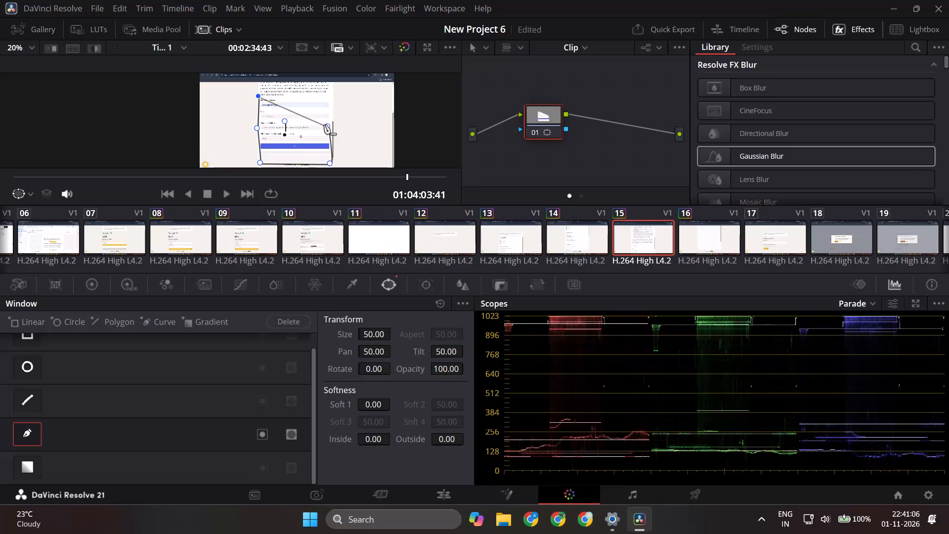
left_click_drag(328, 127, 332, 94)
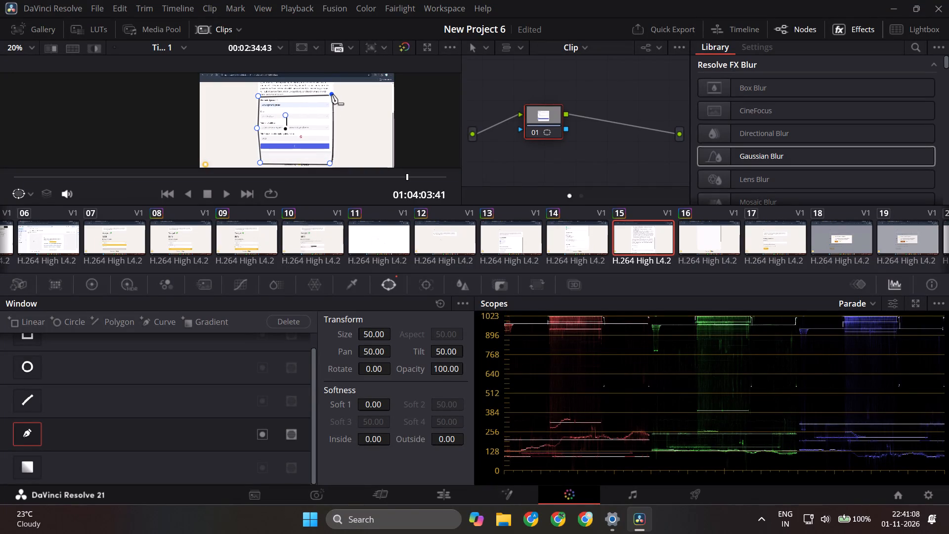
left_click_drag(332, 94, 334, 96)
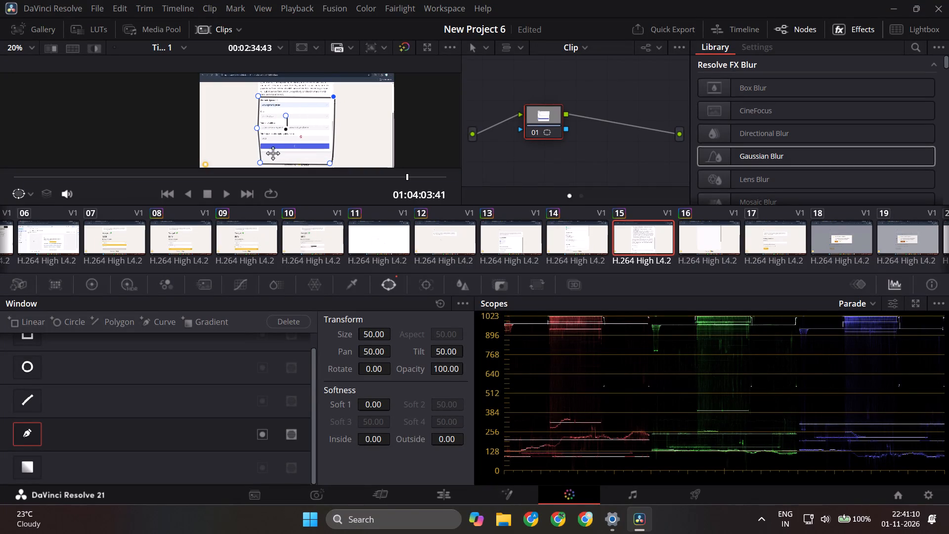
Blur clip 15's windowed area with a radius of 0.78 in all three colour channels, and return to the Cut page.
left_click(472, 284)
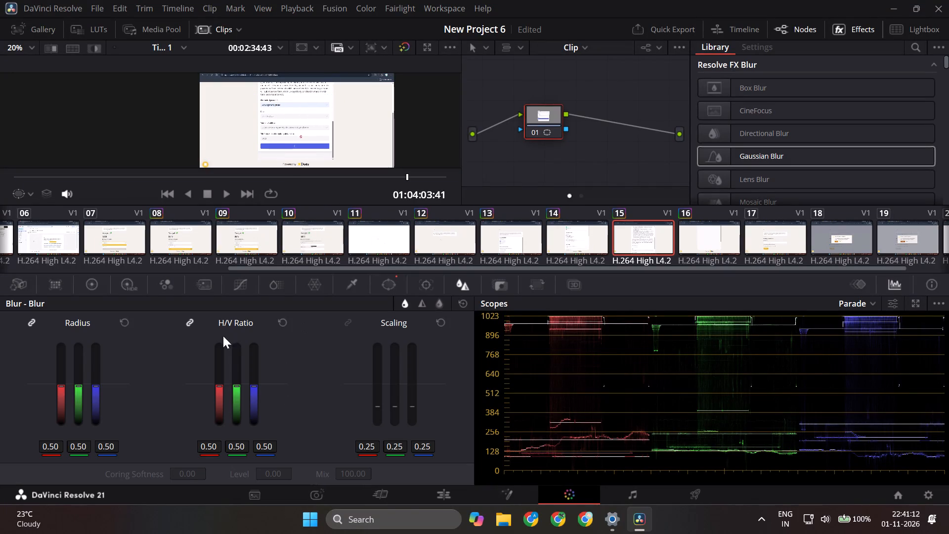
left_click_drag(63, 383, 62, 368)
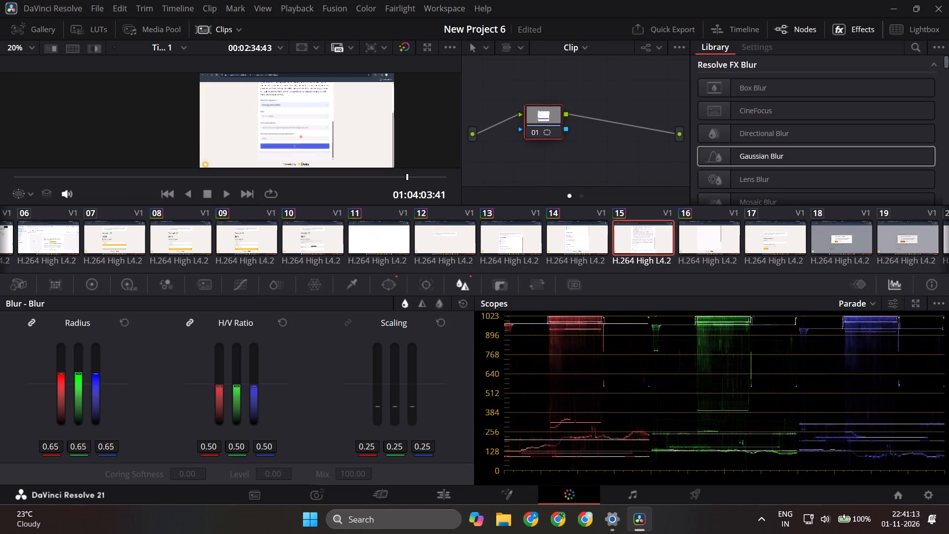
left_click_drag(62, 368, 65, 346)
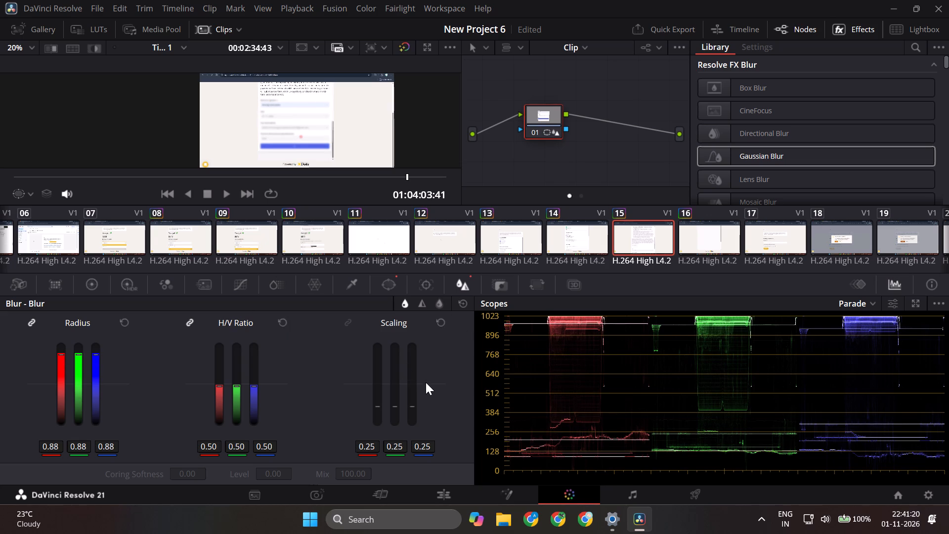
left_click_drag(59, 354, 62, 366)
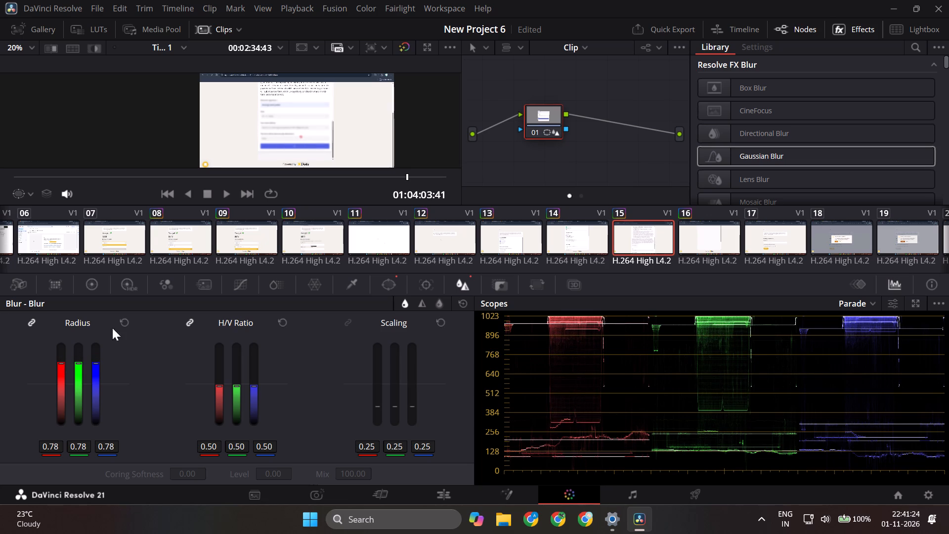
left_click(381, 491)
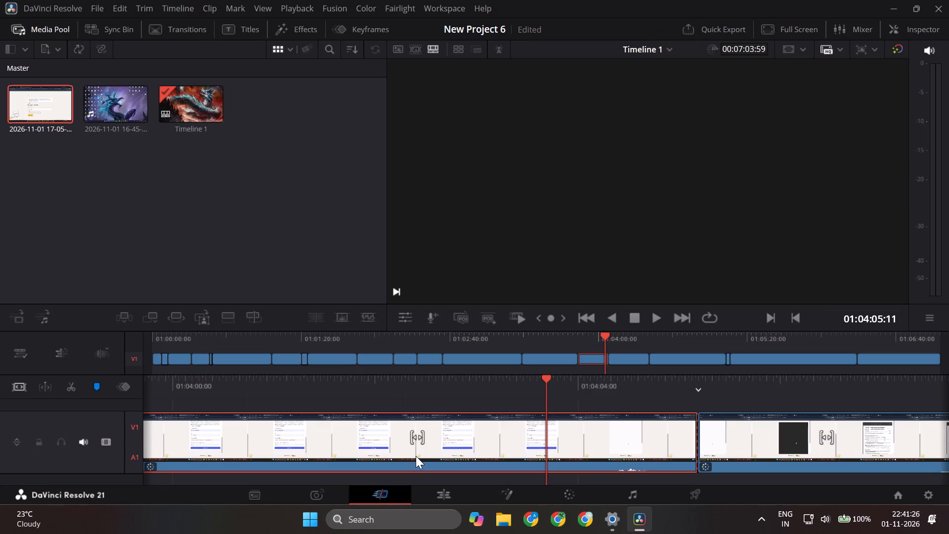
Find where the W-8BEN document preview gives way to the loading payout page and split the clip there, at 01:04:08:16.
key("space")
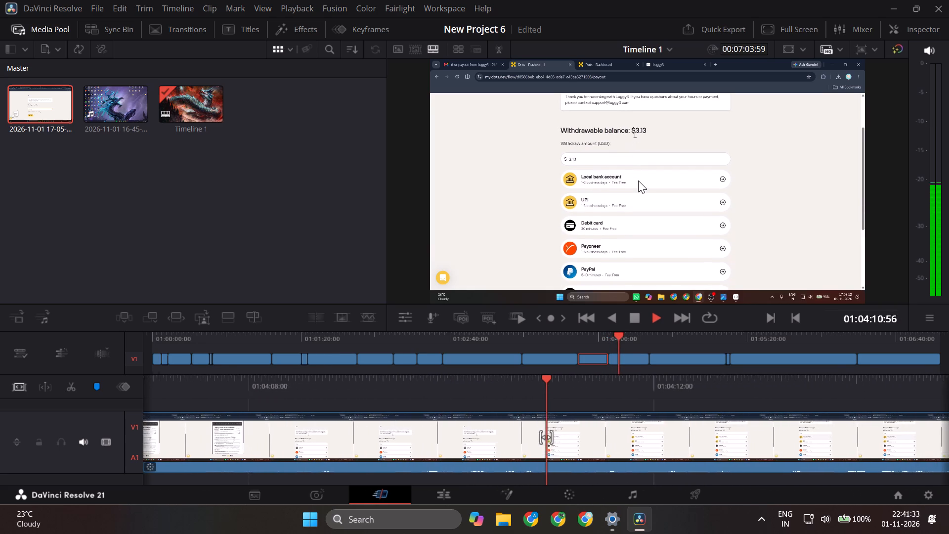
key("space")
scroll(634, 183, "right", 1)
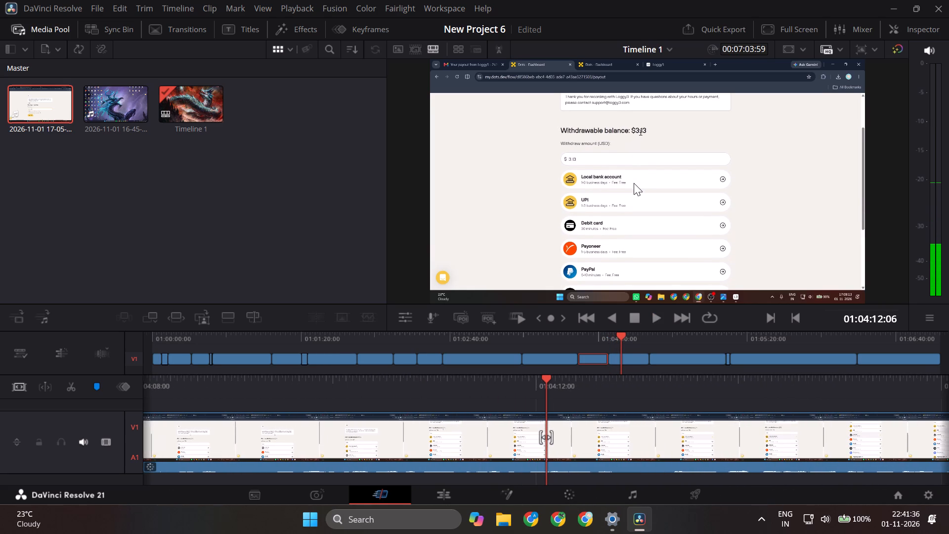
scroll(634, 183, "right", 1)
scroll(613, 362, "right", 1)
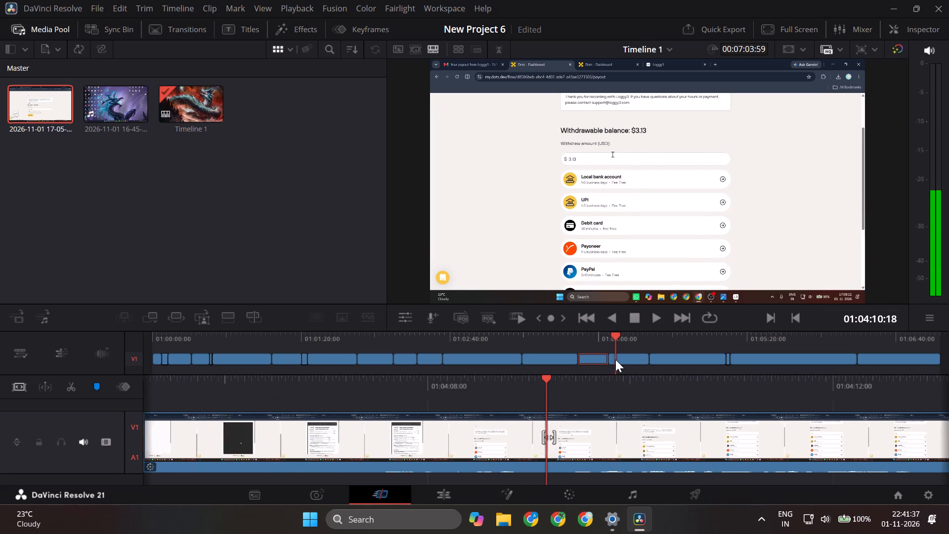
scroll(615, 359, "right", 1)
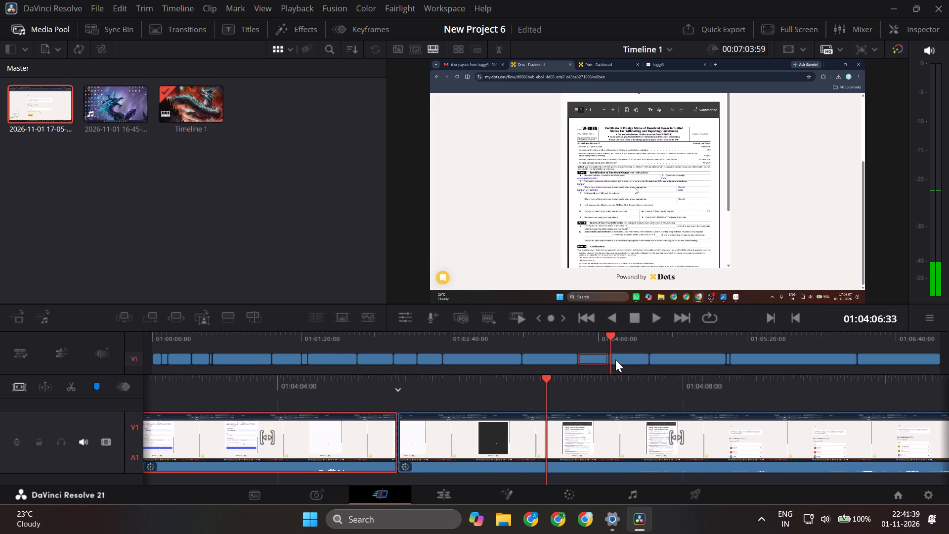
scroll(615, 359, "right", 1)
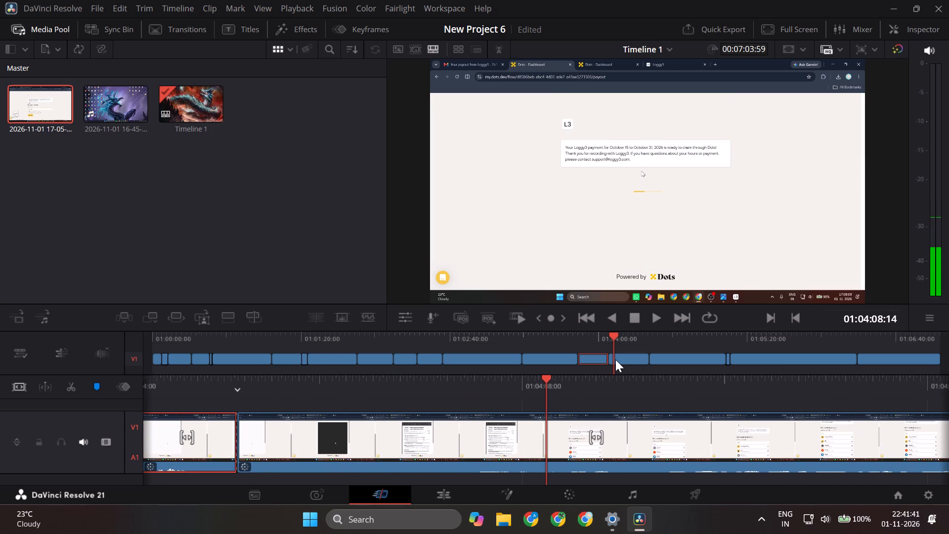
scroll(615, 359, "right", 1)
left_click(69, 386)
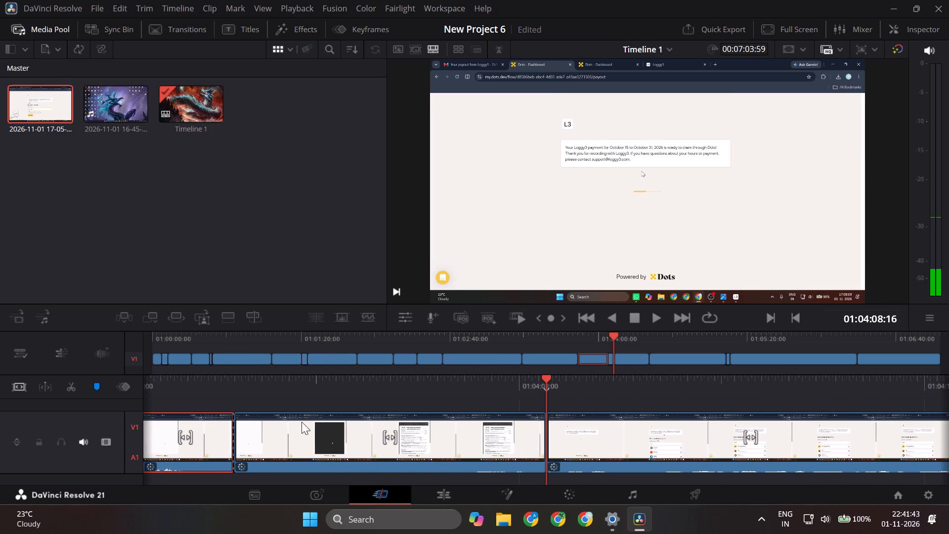
On the Color page, replace clip 15's Curve window with a Polygon window over the W-8BEN form.
left_click(566, 497)
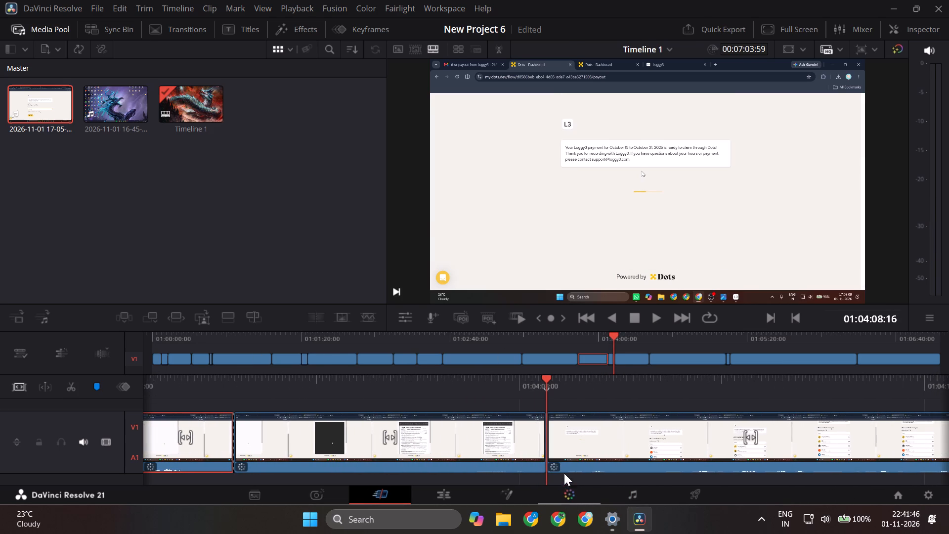
left_click(573, 230)
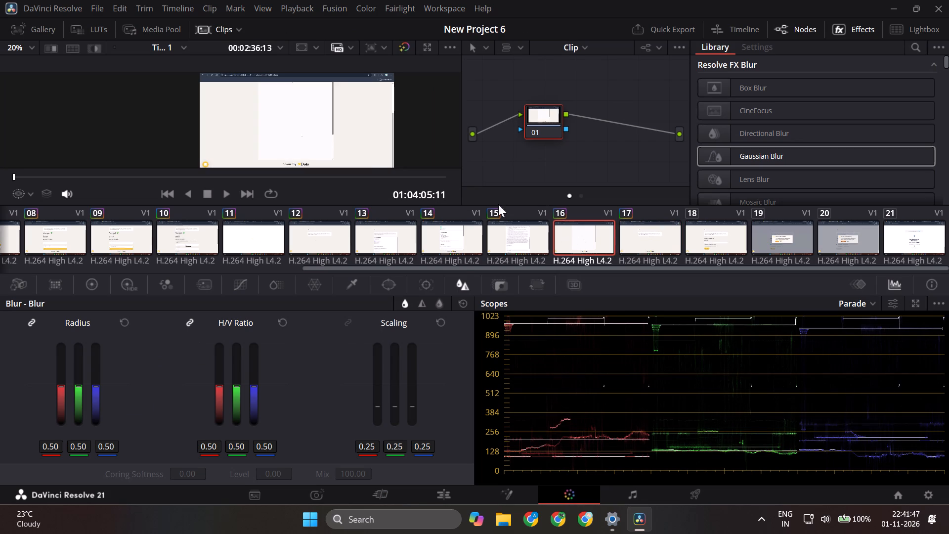
left_click(525, 245)
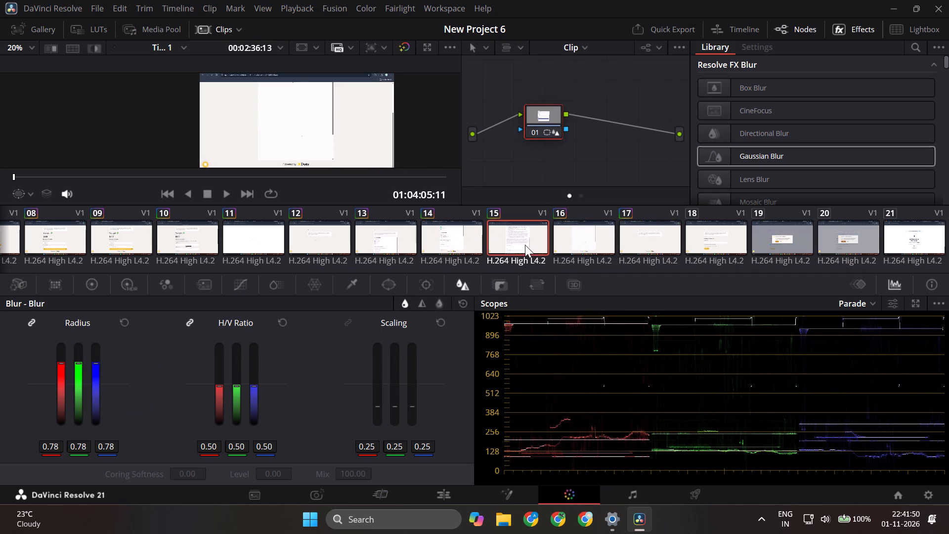
left_click(293, 127)
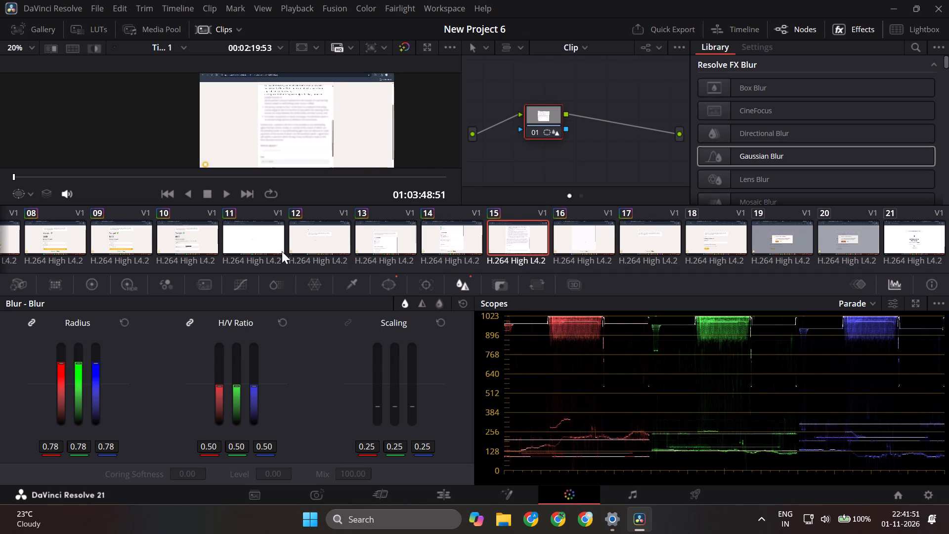
left_click(390, 288)
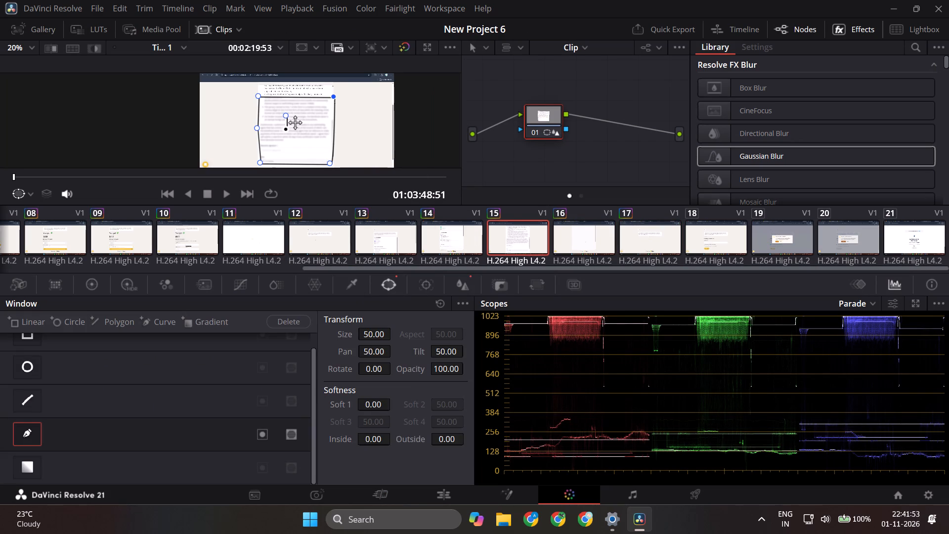
left_click(295, 122)
left_click(23, 429)
left_click(27, 366)
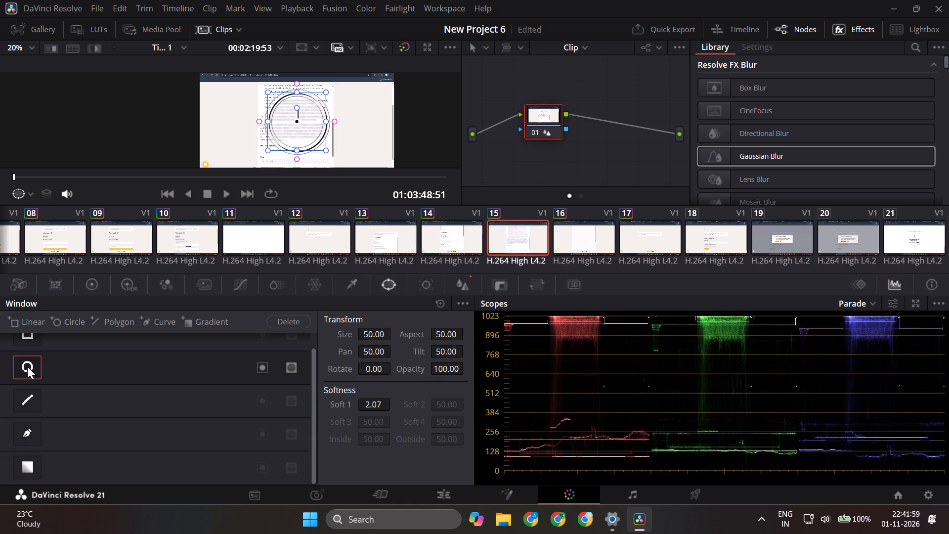
left_click(27, 366)
left_click(28, 400)
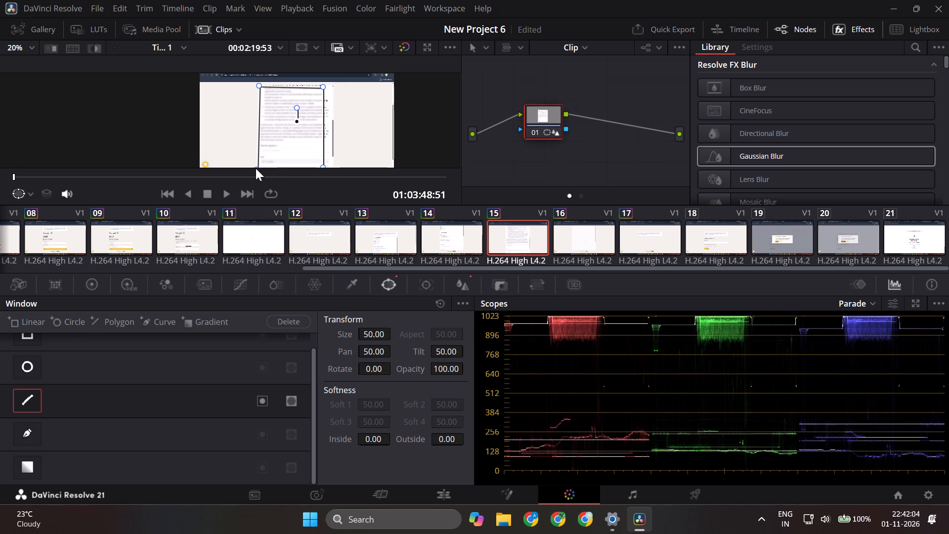
Shape the polygon's corners around the form's text, from the top of the page down to the recorded taskbar.
scroll(270, 157, "down", 5)
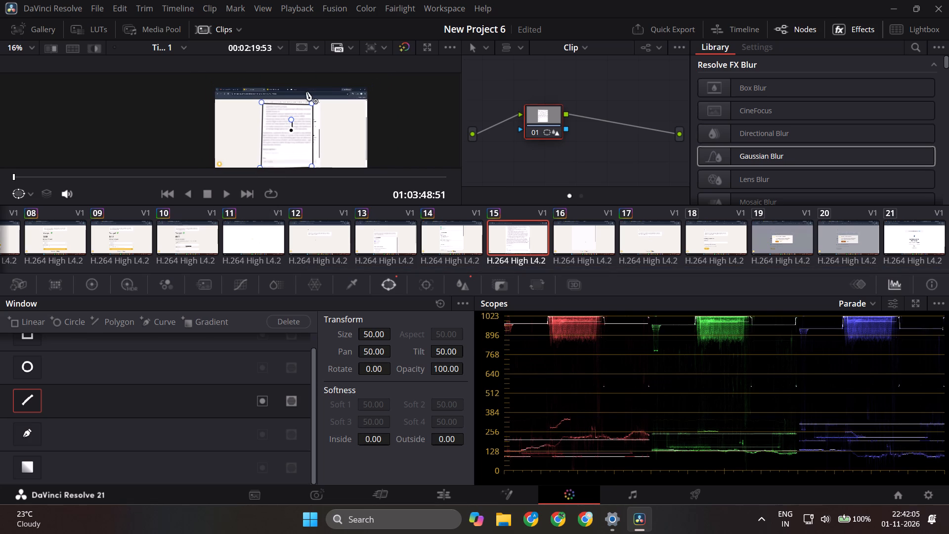
scroll(306, 91, "down", 3)
scroll(267, 163, "up", 4)
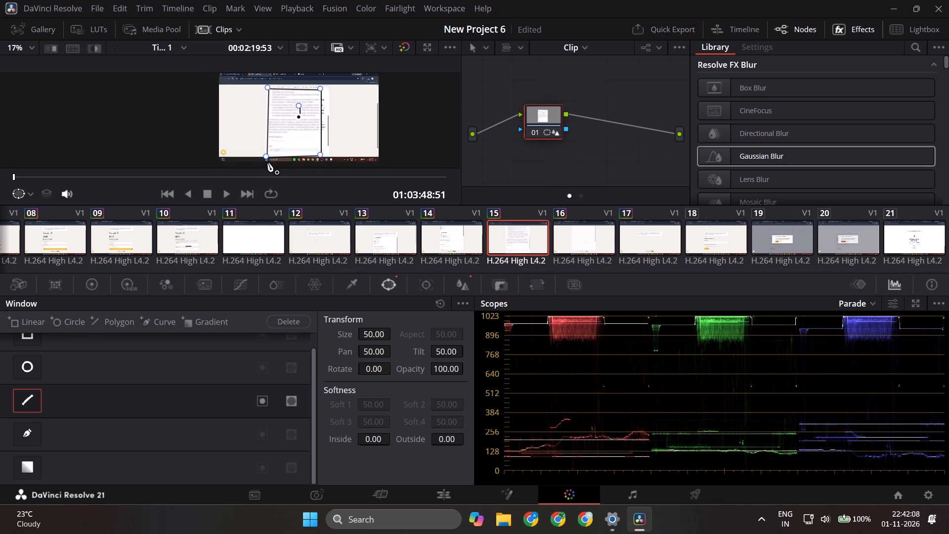
scroll(267, 163, "up", 2)
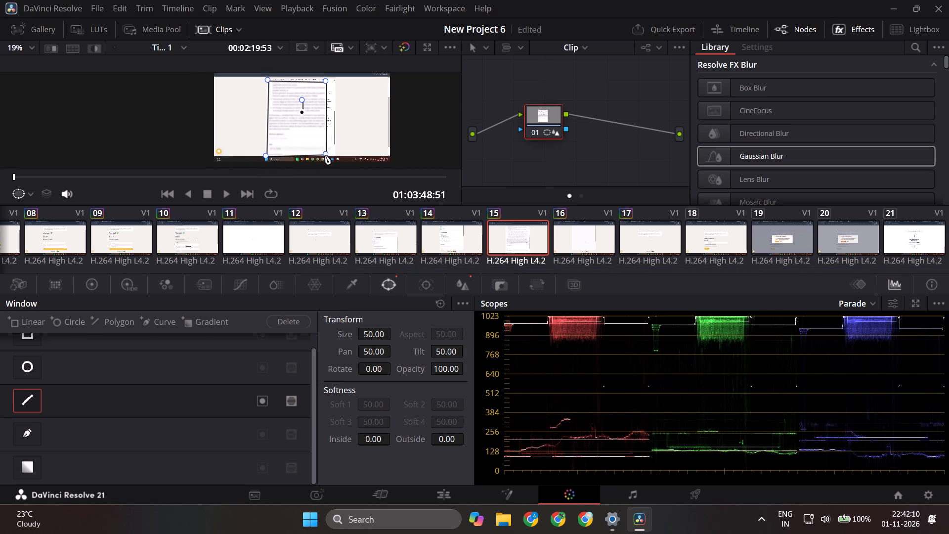
left_click(325, 155)
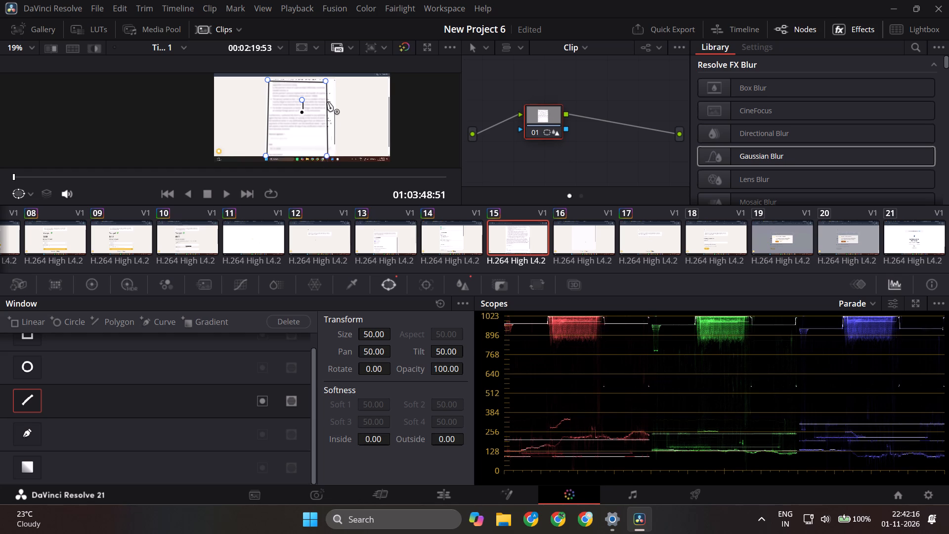
scroll(294, 130, "up", 2)
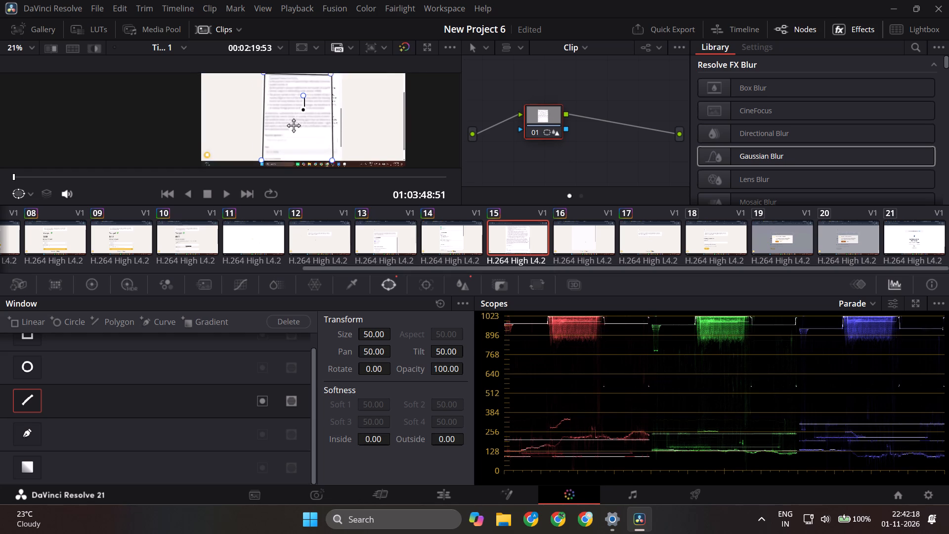
scroll(294, 125, "up", 10)
Set clip 15's blur radius to 0.75 in all three colour channels, judging it on the form's text.
left_click(474, 285)
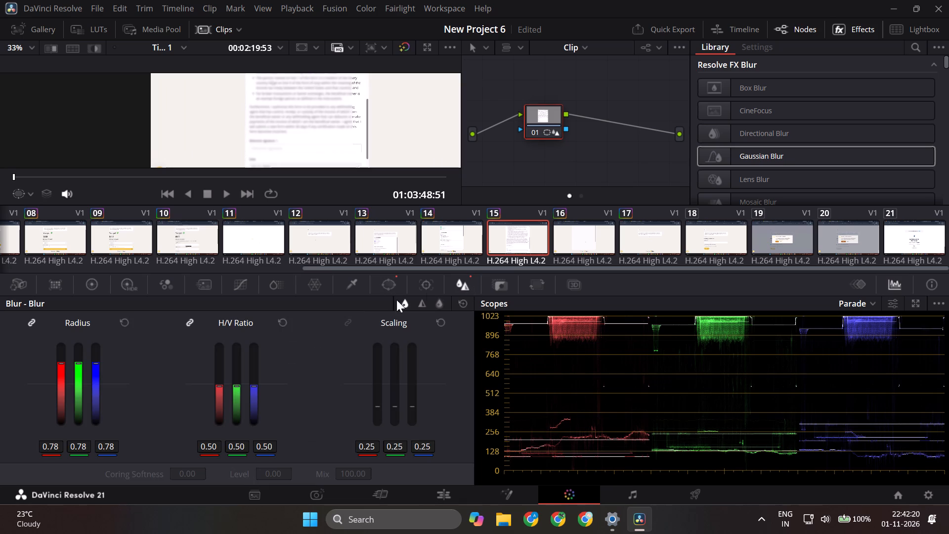
left_click_drag(60, 362, 60, 379)
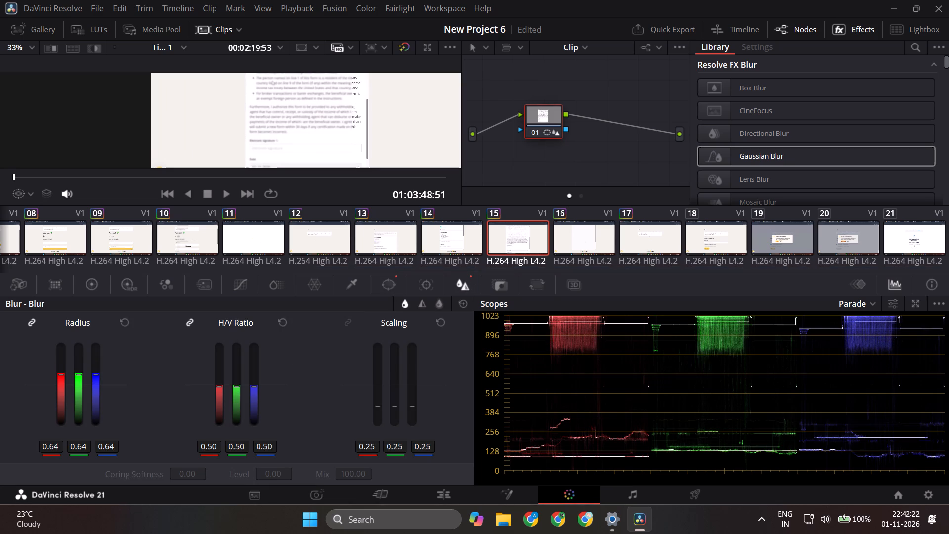
left_click_drag(60, 379, 60, 372)
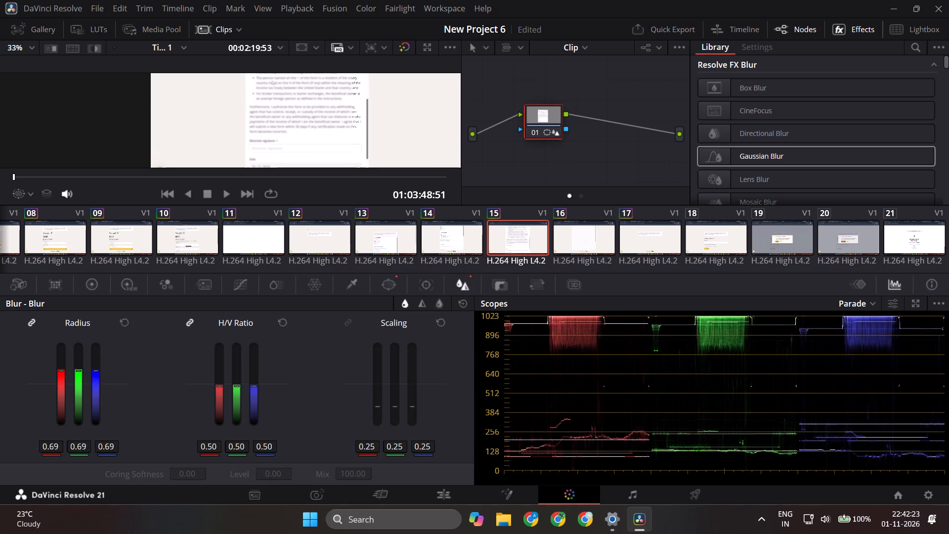
left_click_drag(60, 372, 64, 365)
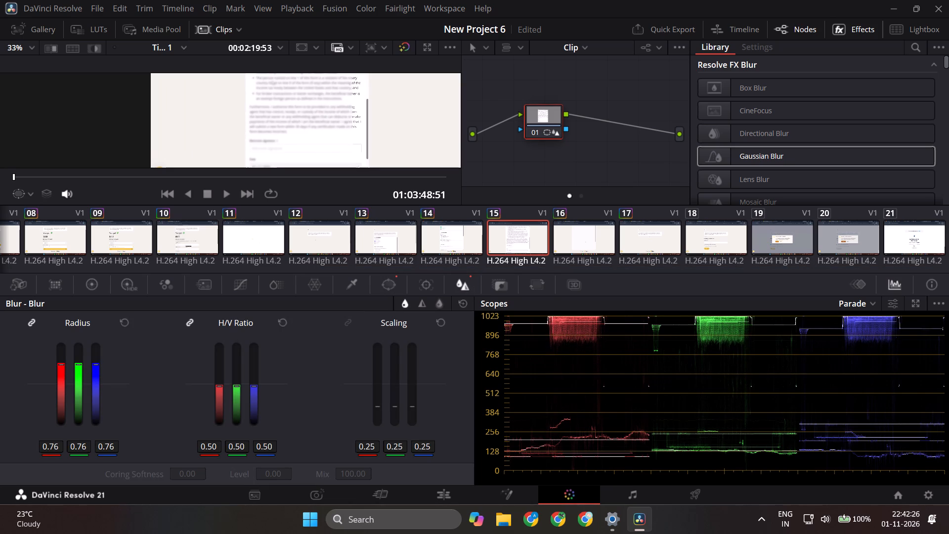
left_click_drag(64, 365, 70, 367)
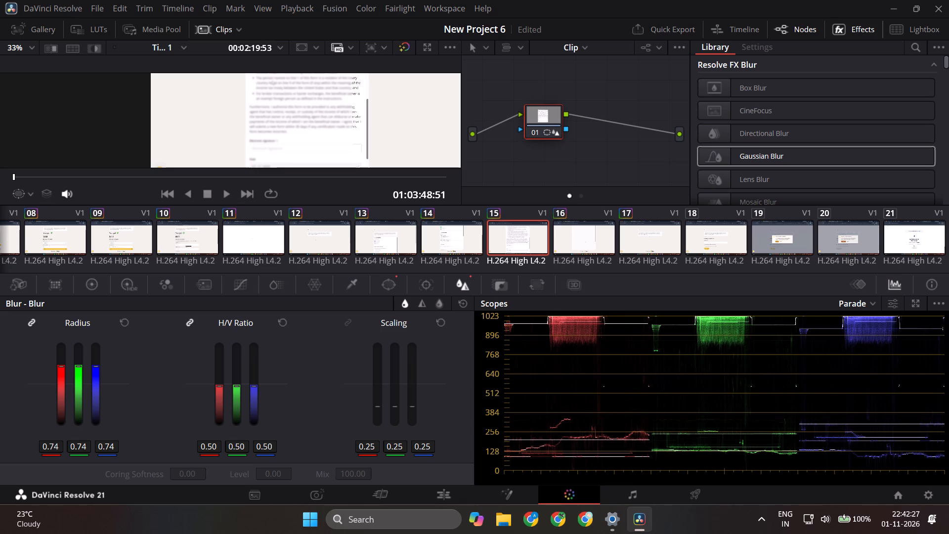
left_click_drag(70, 367, 75, 365)
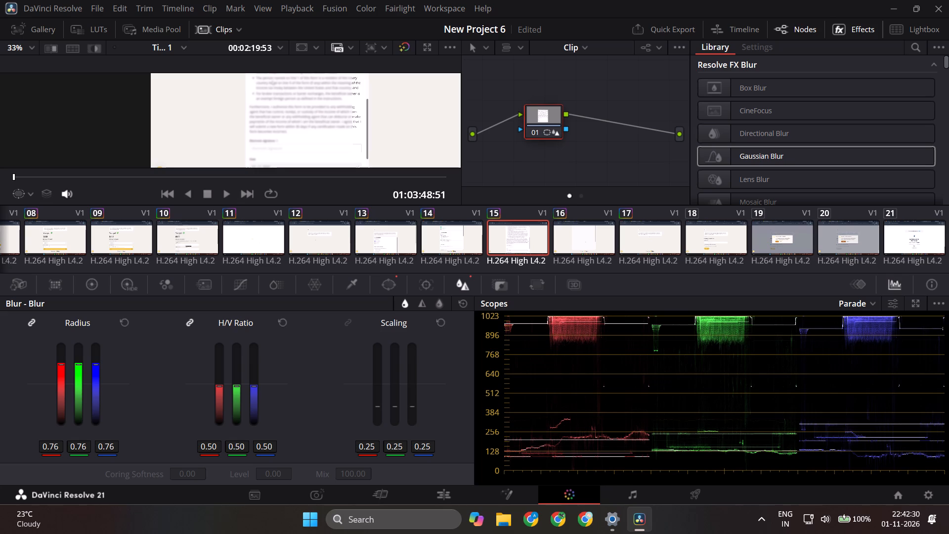
left_click_drag(75, 365, 75, 366)
scroll(272, 154, "down", 1)
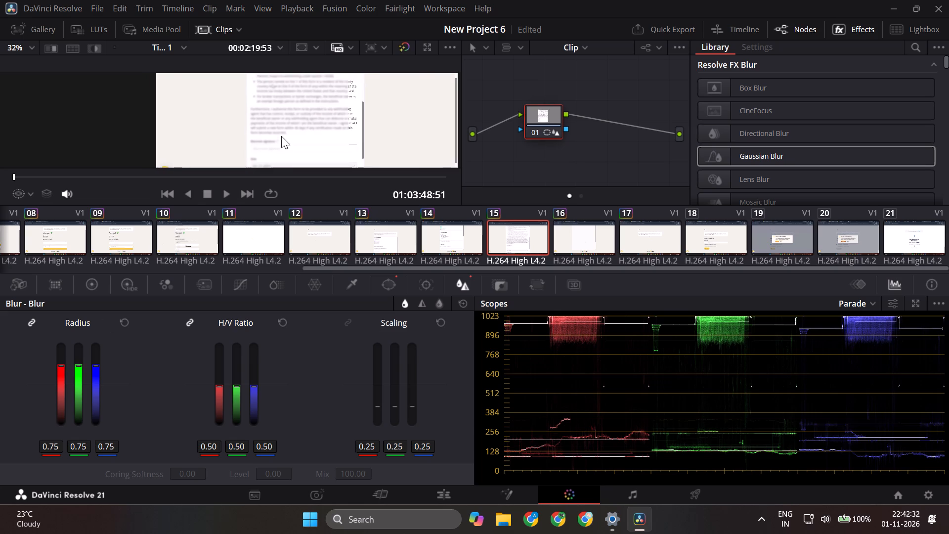
scroll(281, 136, "down", 10)
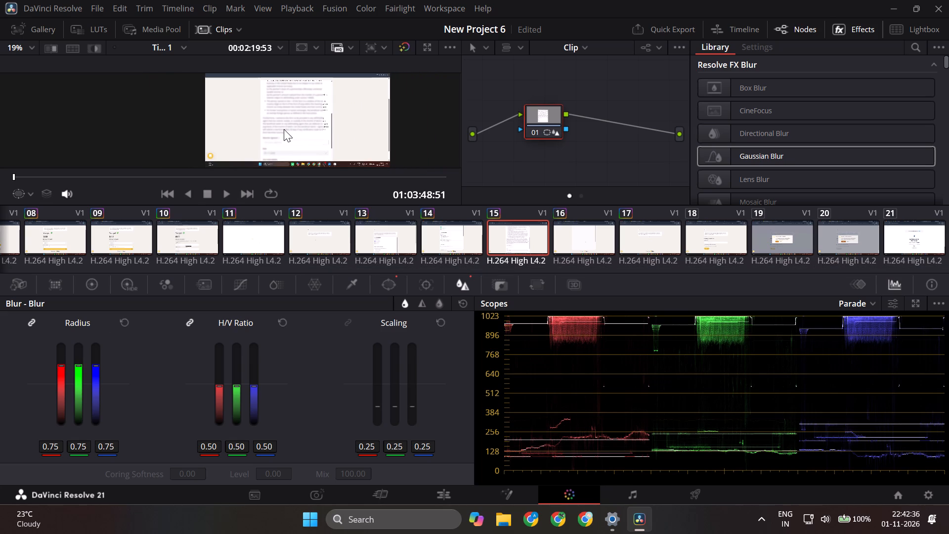
Copy clip 15's polygon window and blur onto clip 16, and check the coverage through to the clip's end at 01:04:08:15.
left_click(578, 227)
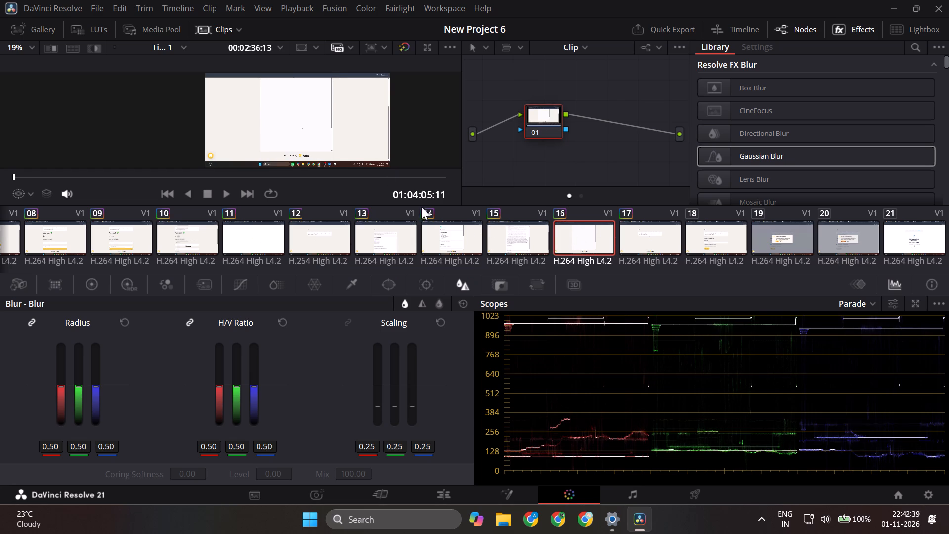
left_click(521, 226)
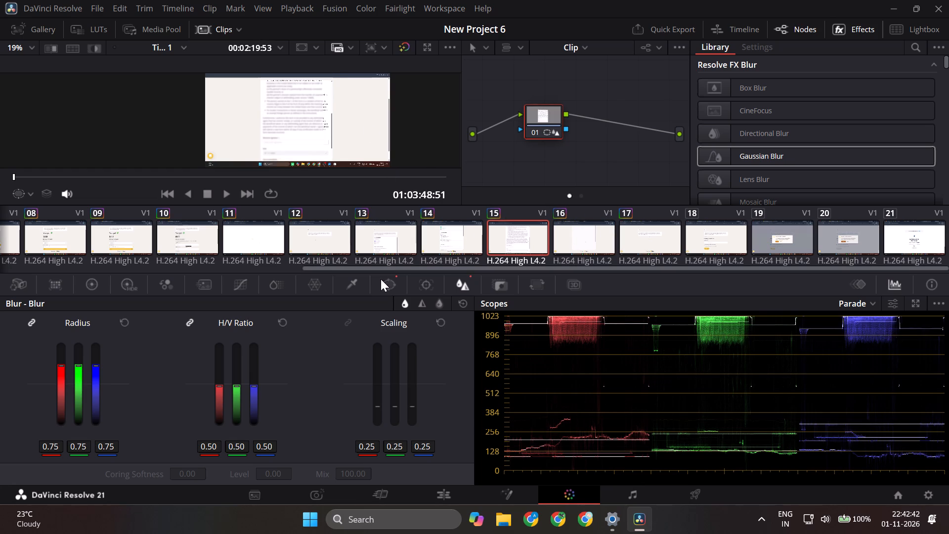
left_click(381, 280)
left_click(282, 115)
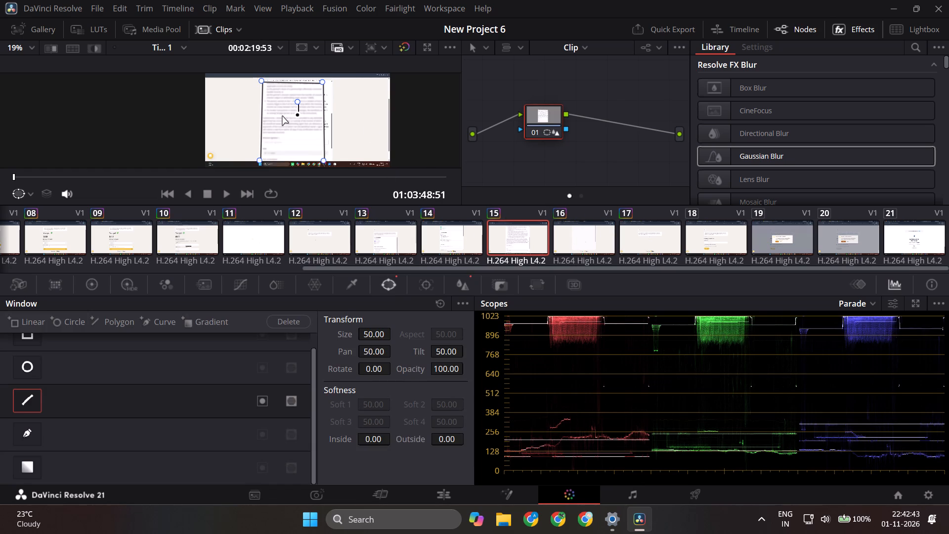
key("ctrl+c")
left_click(589, 236)
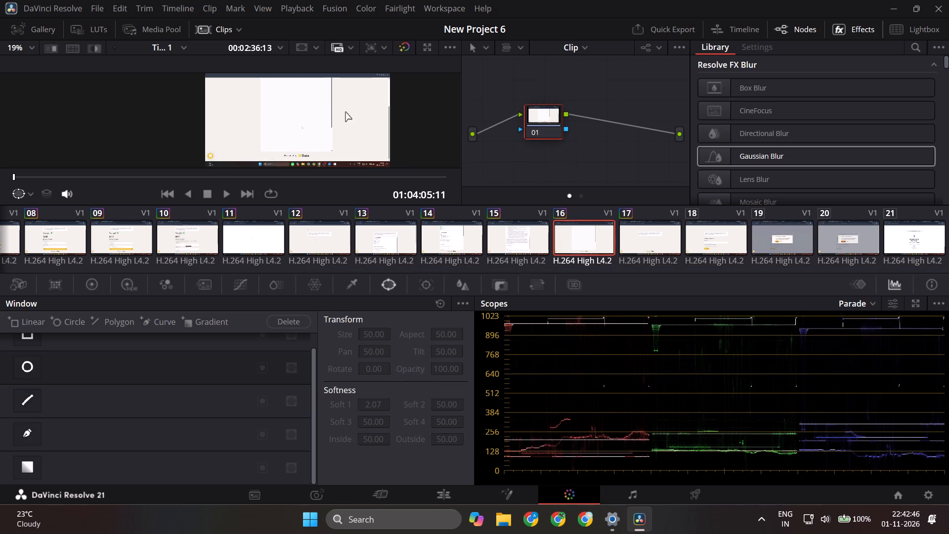
key("ctrl+v")
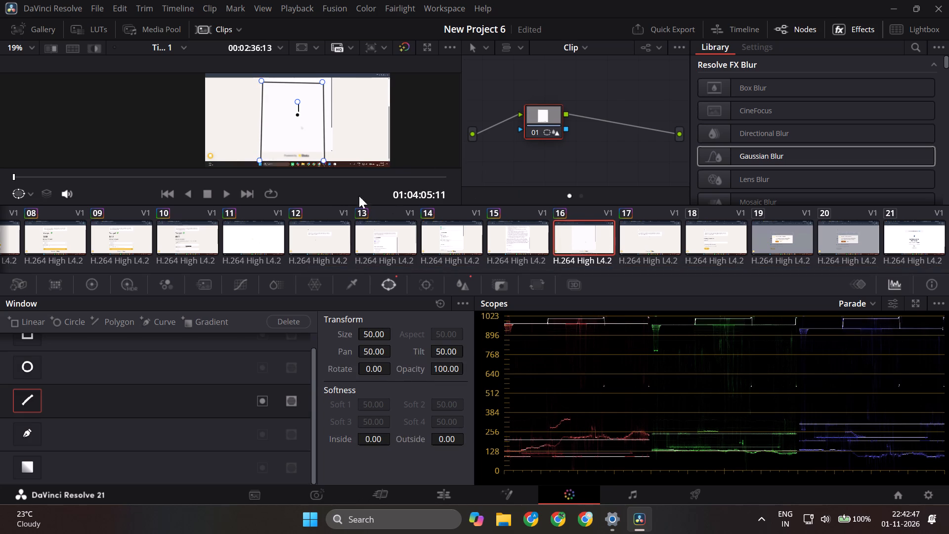
left_click_drag(15, 173, 138, 181)
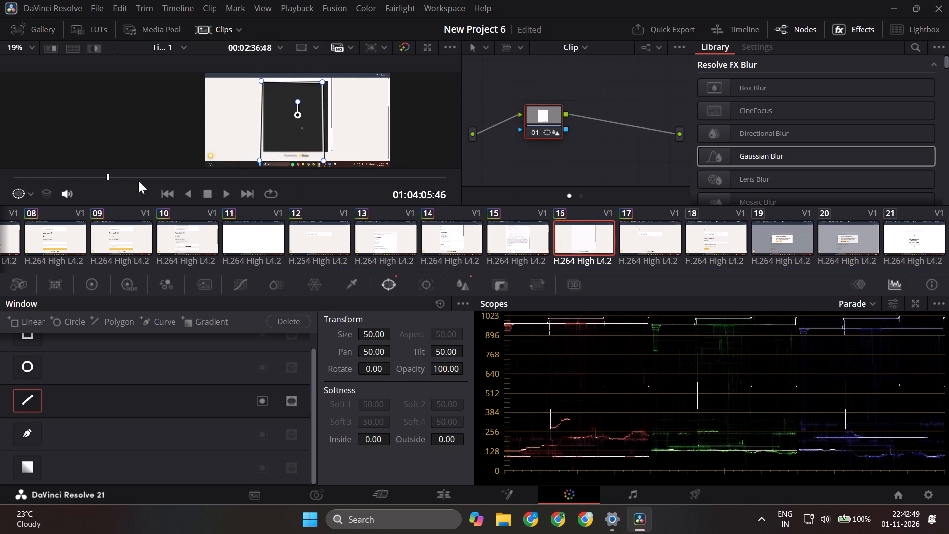
left_click_drag(138, 181, 394, 181)
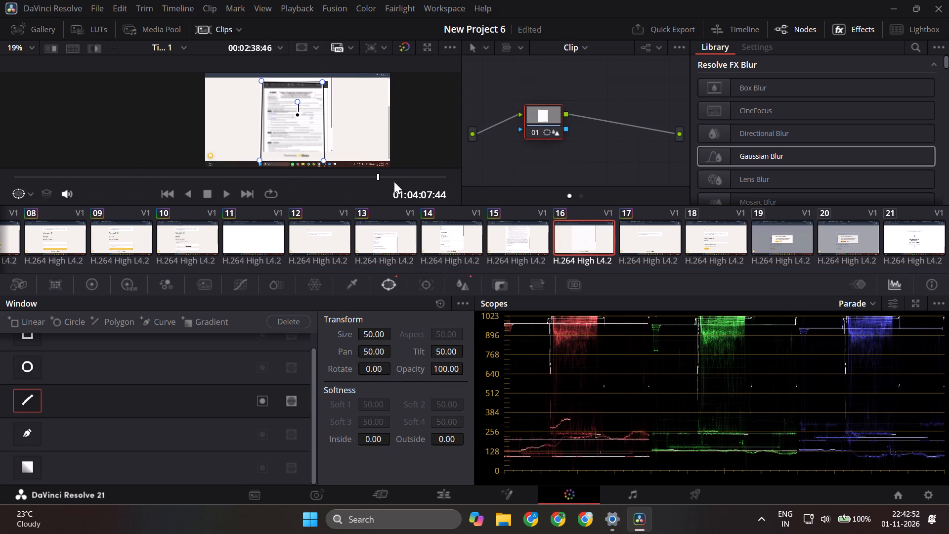
left_click_drag(394, 181, 447, 181)
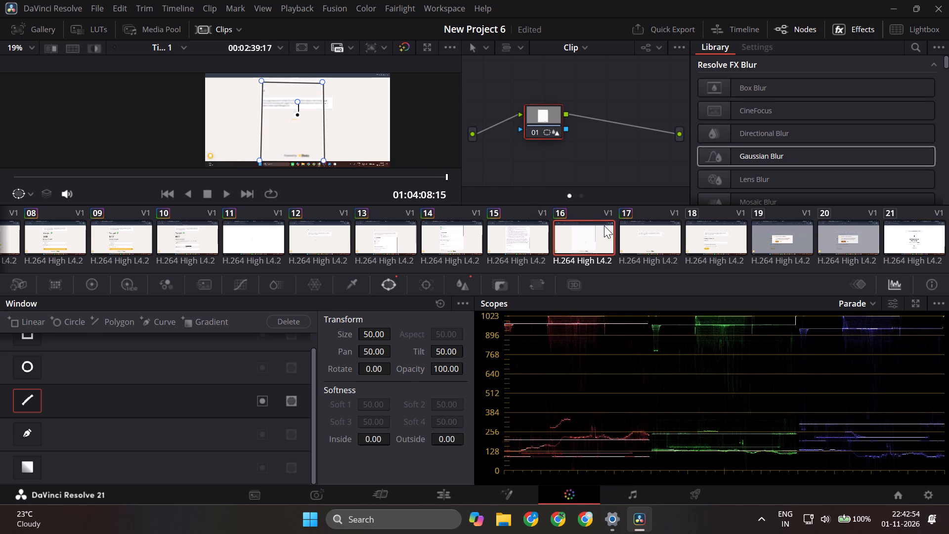
On the Cut page, review the footage from 01:04:08:16 through the PayPal email entry, stopping at 01:04:28:09, for personal details needing blur.
left_click(383, 494)
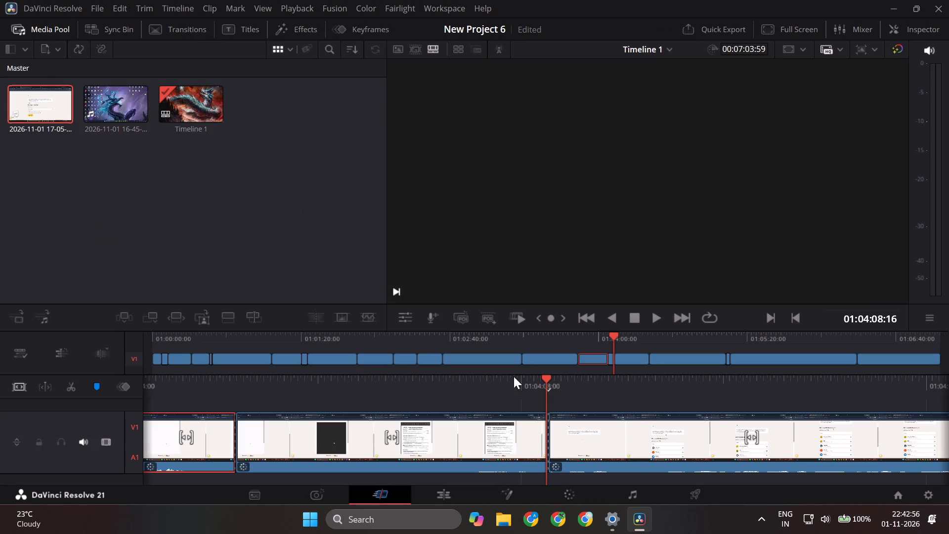
key("space")
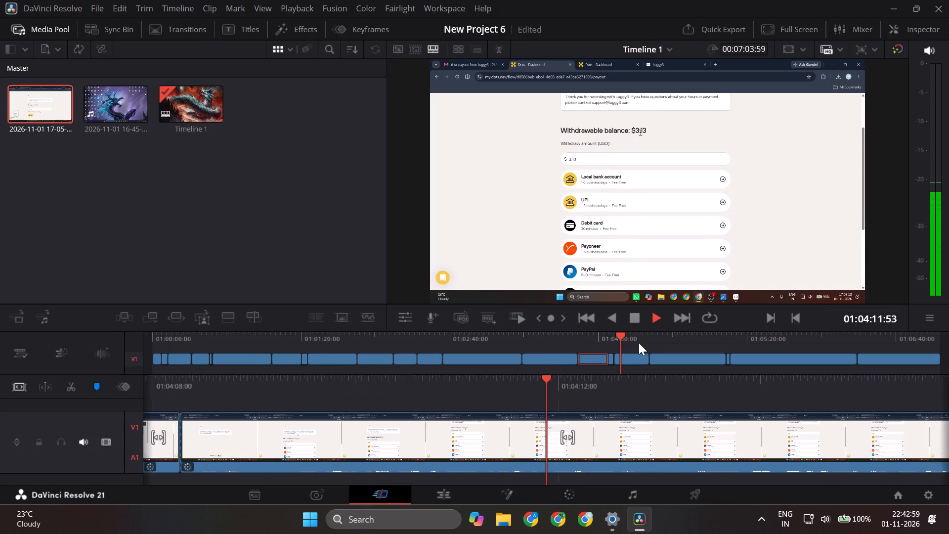
left_click_drag(621, 350, 631, 350)
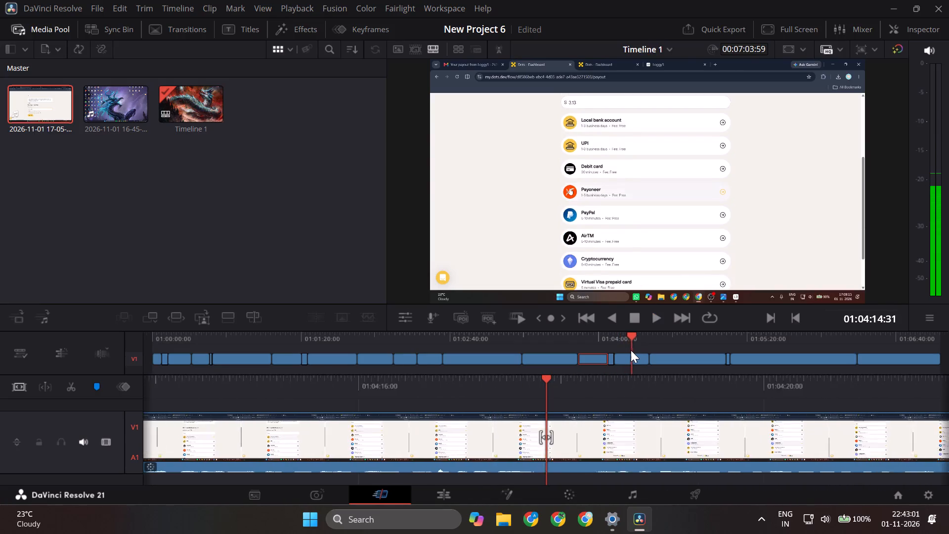
left_click_drag(631, 350, 652, 351)
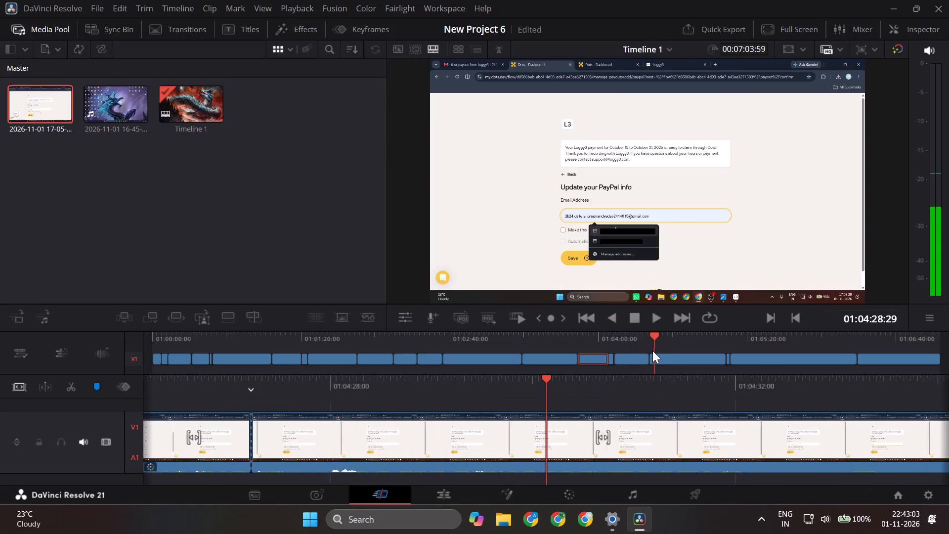
left_click_drag(652, 351, 679, 360)
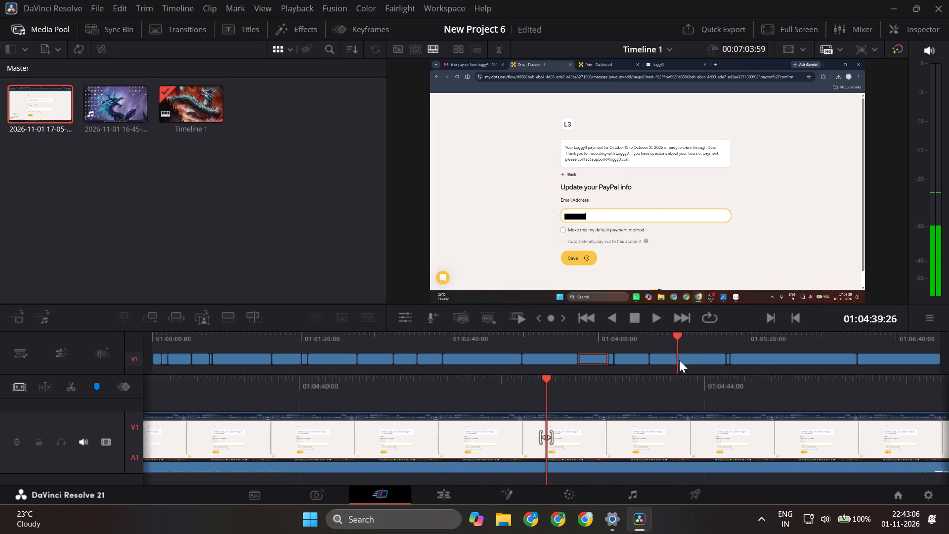
left_click_drag(679, 360, 684, 374)
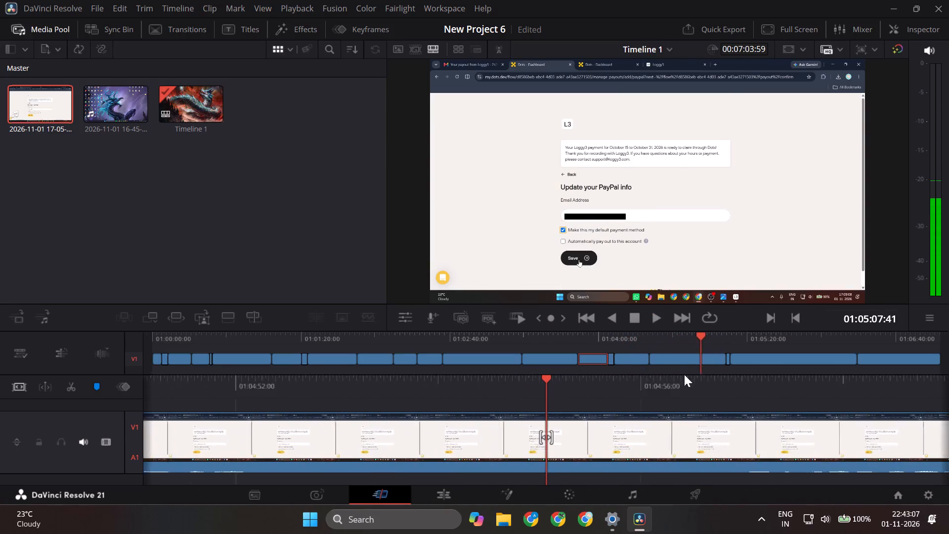
left_click_drag(684, 374, 649, 375)
key("space")
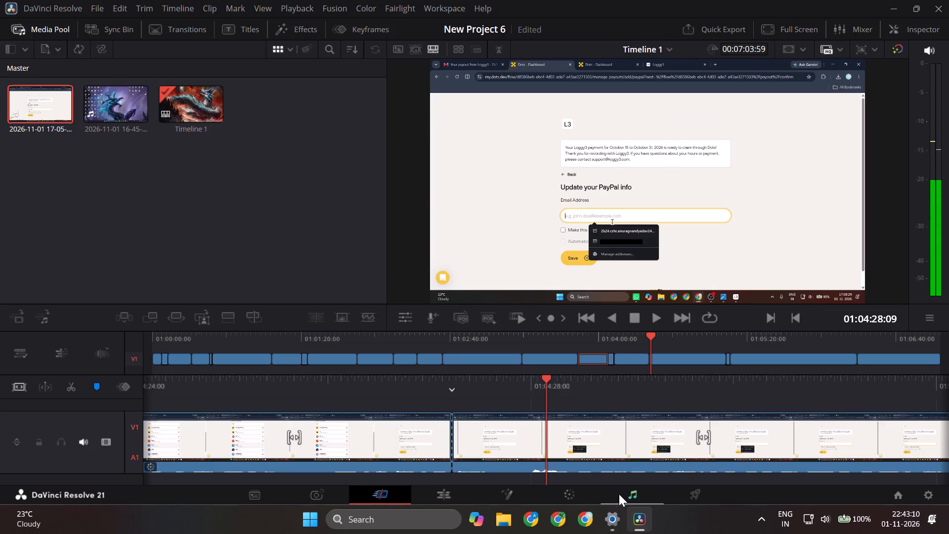
On the Color page, draw a closed six-point Curve window on clip 18 around the PayPal email field and the first autofill suggestion.
left_click(574, 492)
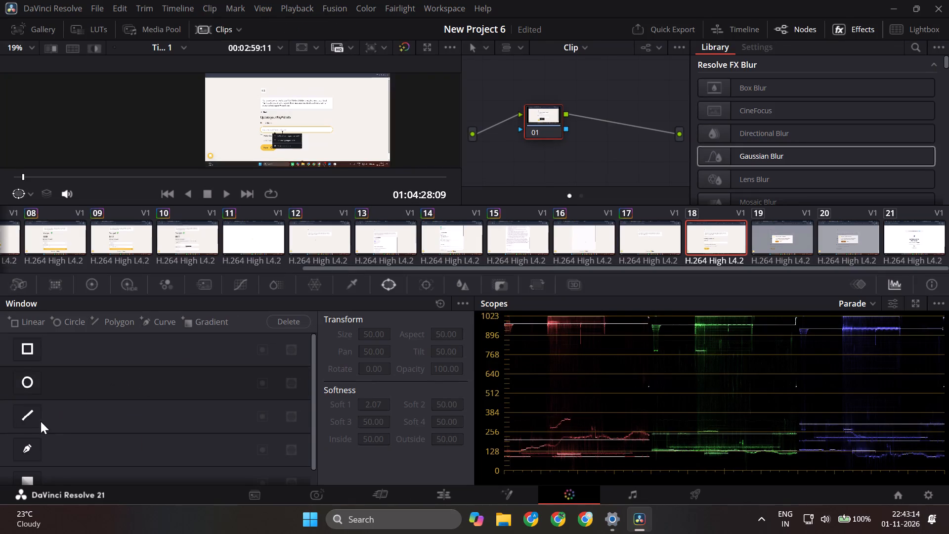
left_click(28, 446)
scroll(262, 138, "up", 2)
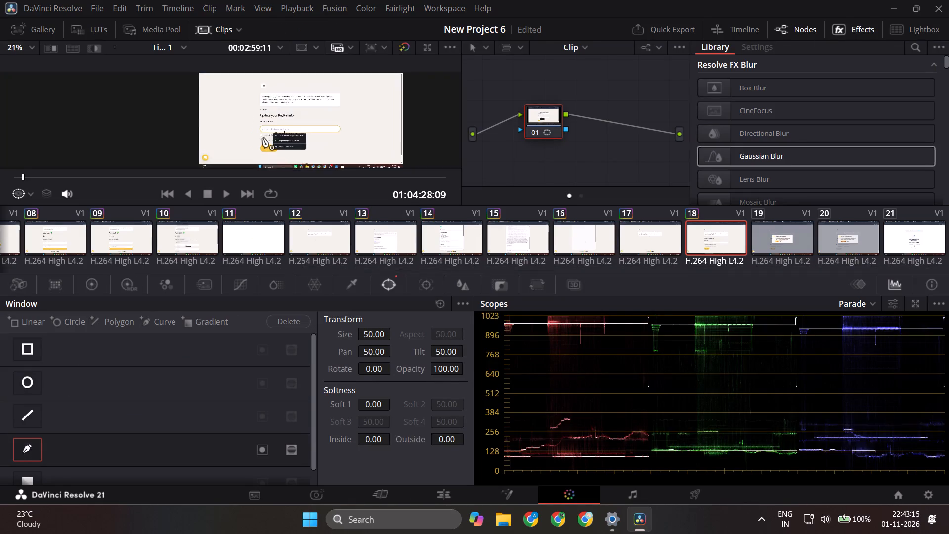
scroll(262, 138, "up", 11)
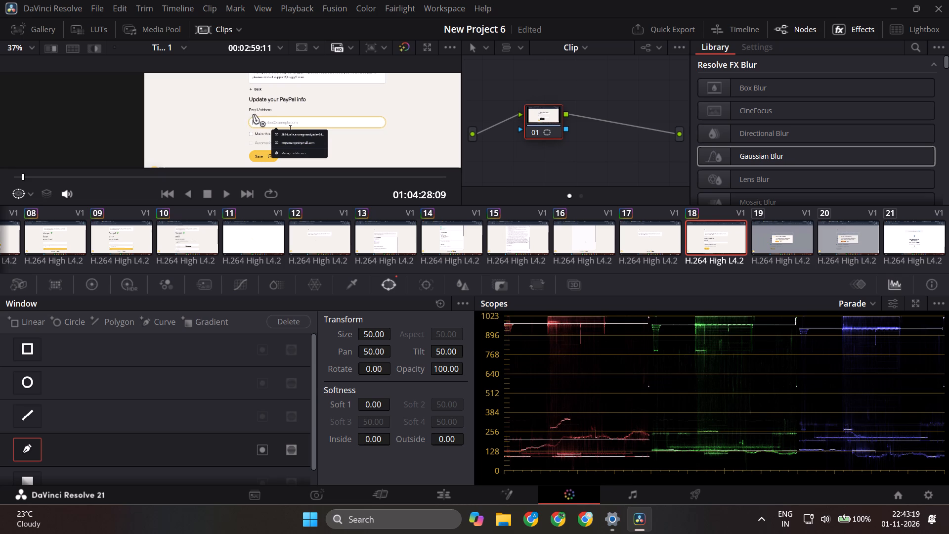
left_click(255, 114)
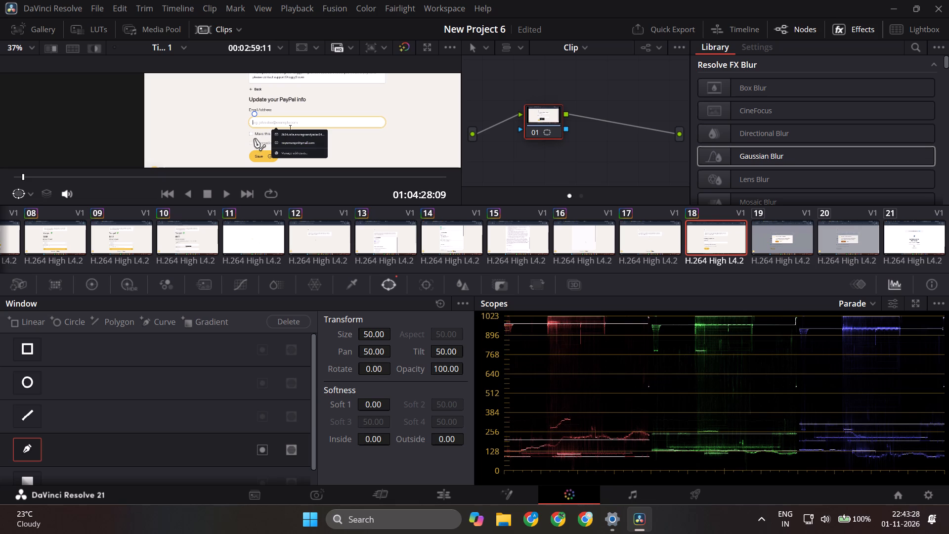
left_click(254, 138)
left_click(333, 139)
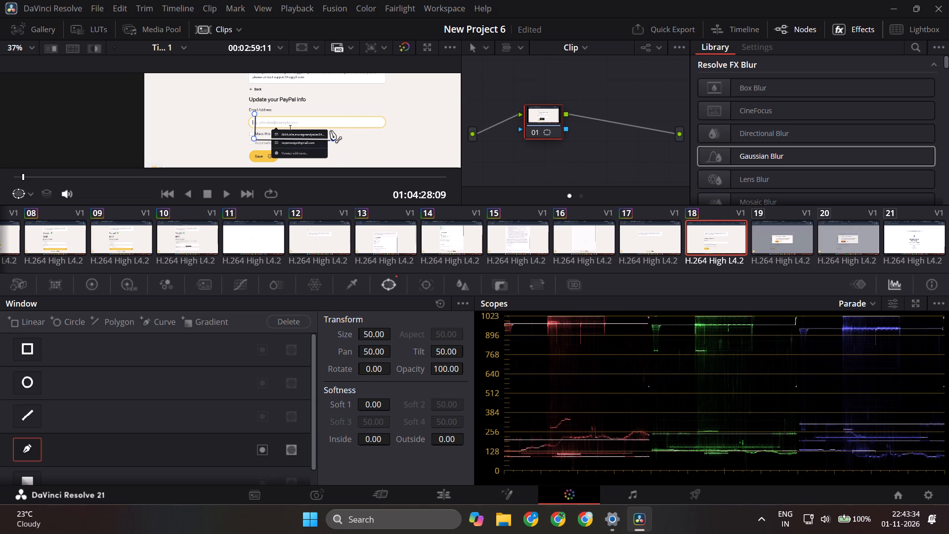
left_click(333, 129)
left_click(368, 129)
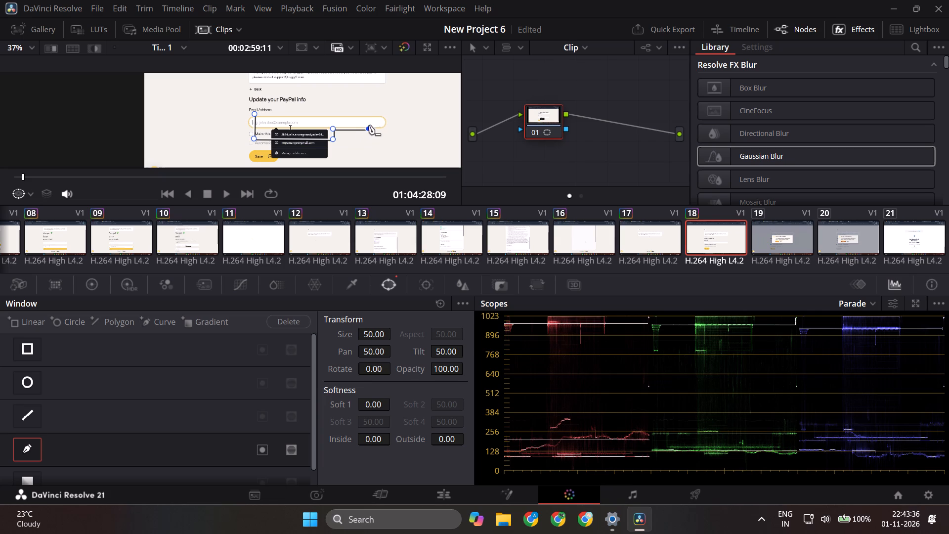
left_click(369, 116)
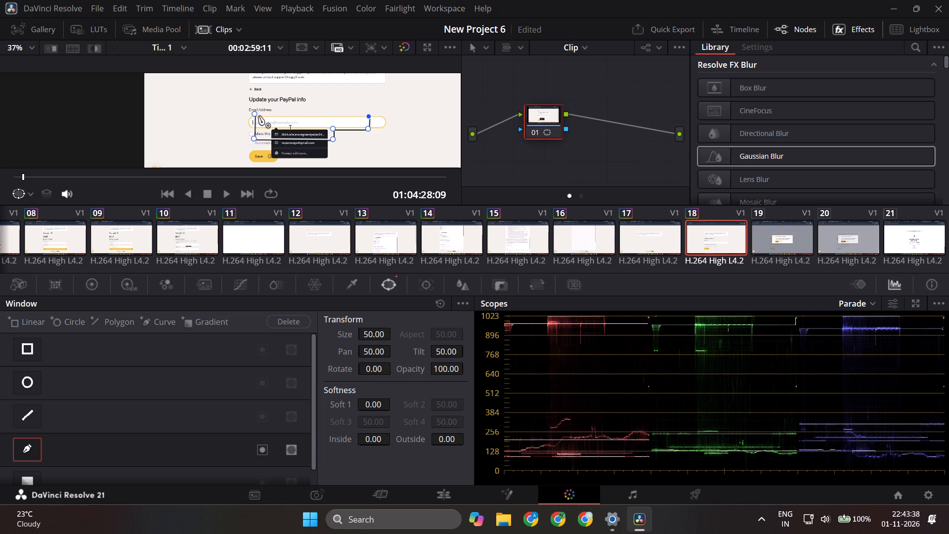
left_click(254, 114)
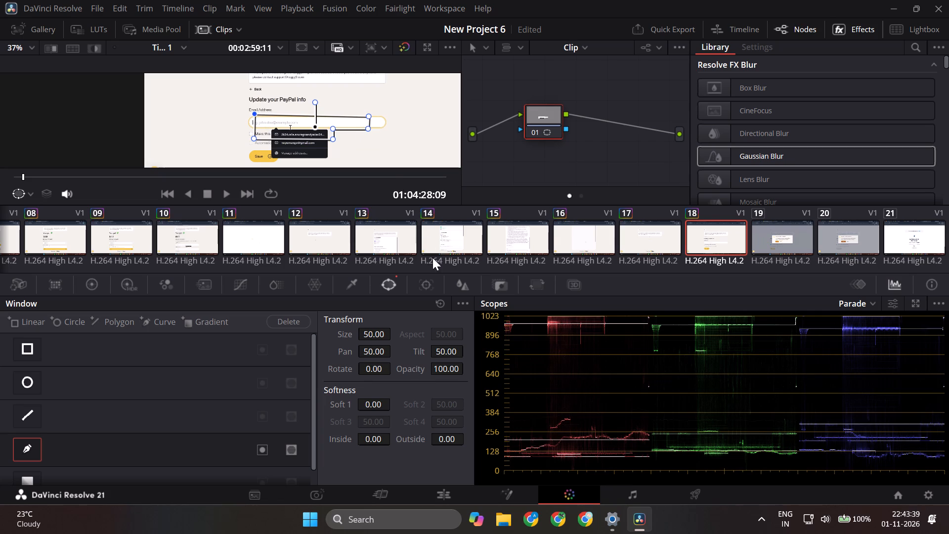
Set clip 18's blur radius to 0.75 in all three colour channels.
left_click(461, 279)
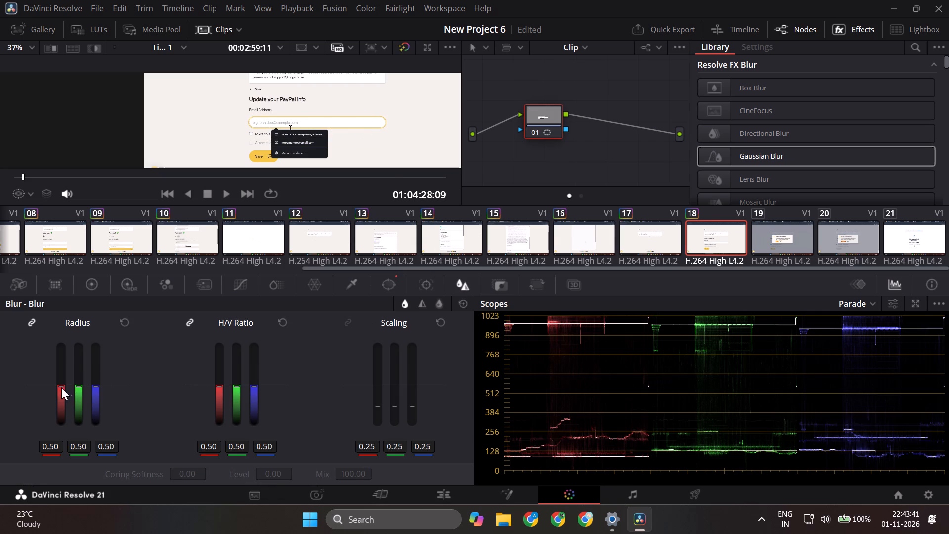
left_click_drag(60, 387, 64, 353)
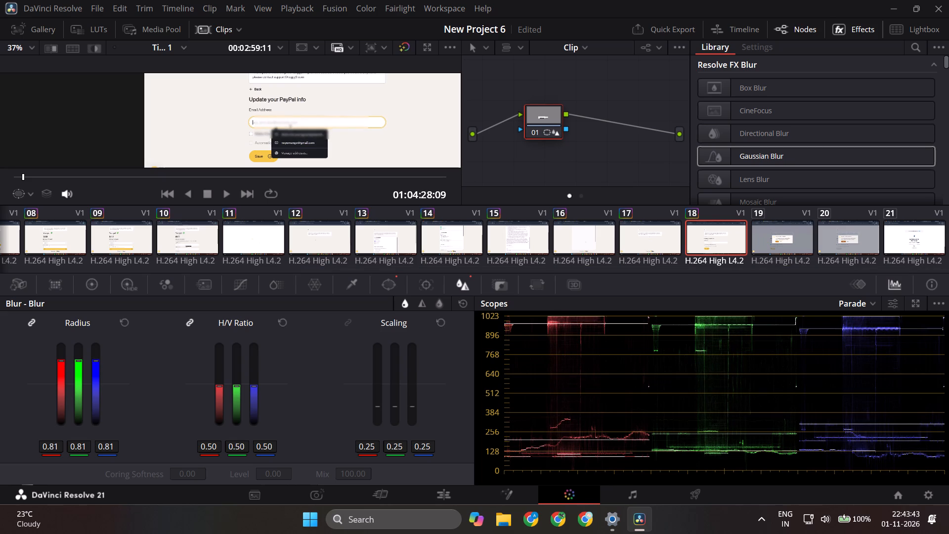
left_click_drag(64, 353, 77, 340)
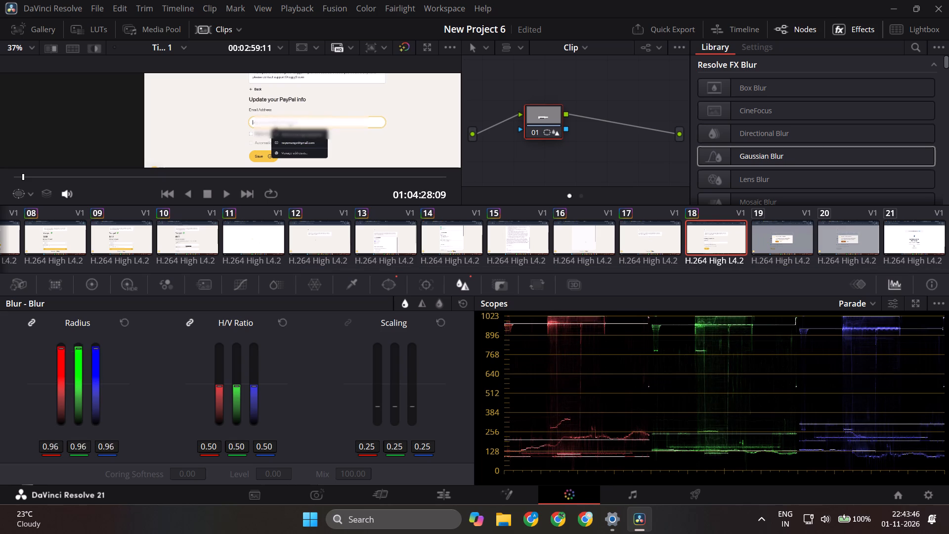
left_click_drag(77, 340, 79, 357)
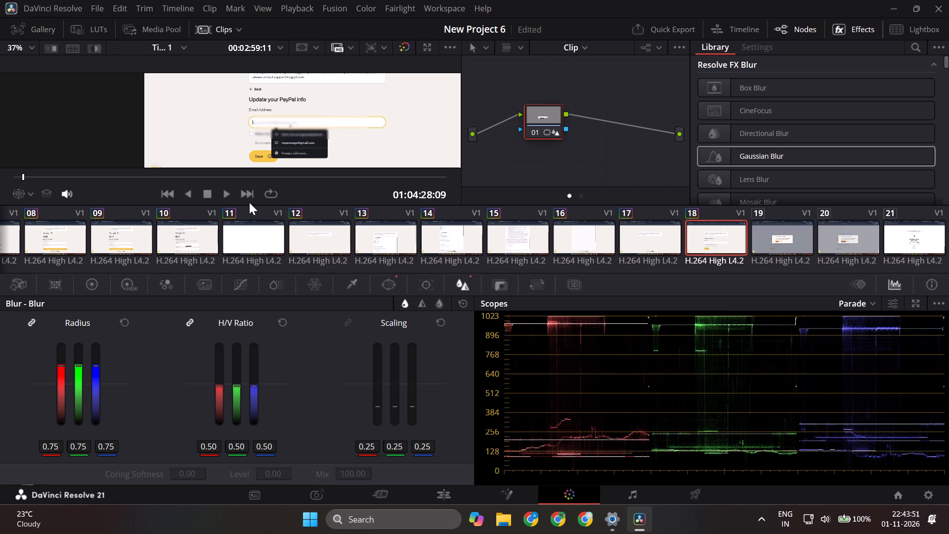
Extend the lower corners of clip 18's Curve window downward to cover the second autofill email suggestion as well.
left_click(389, 281)
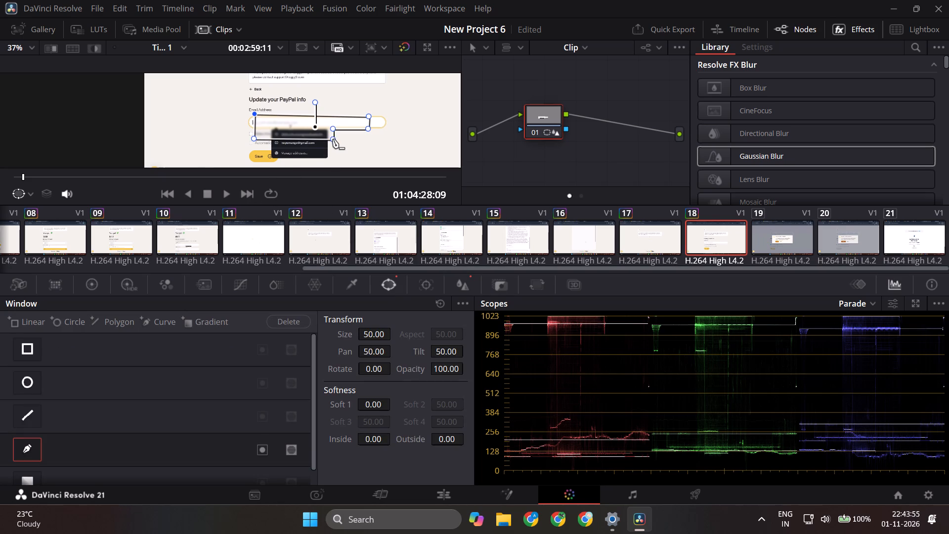
left_click_drag(333, 139, 333, 160)
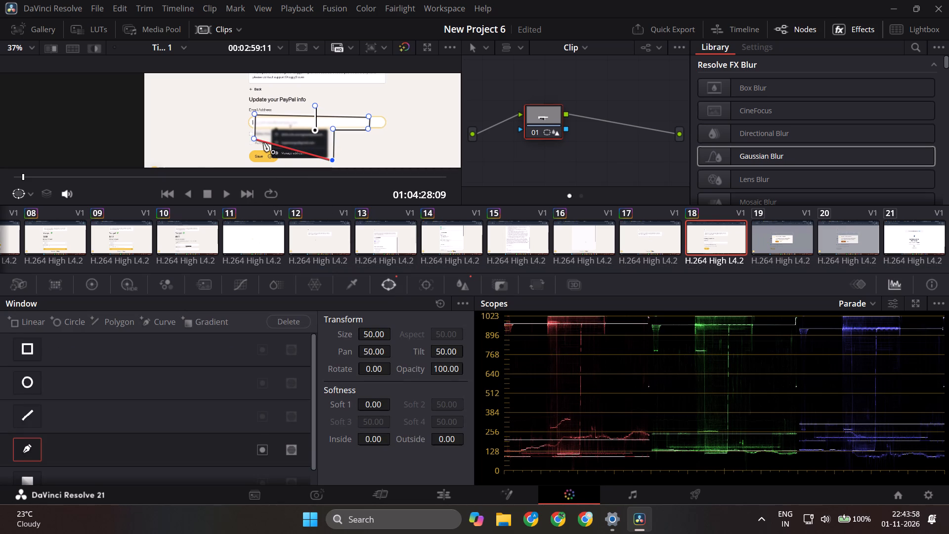
left_click_drag(254, 138, 257, 151)
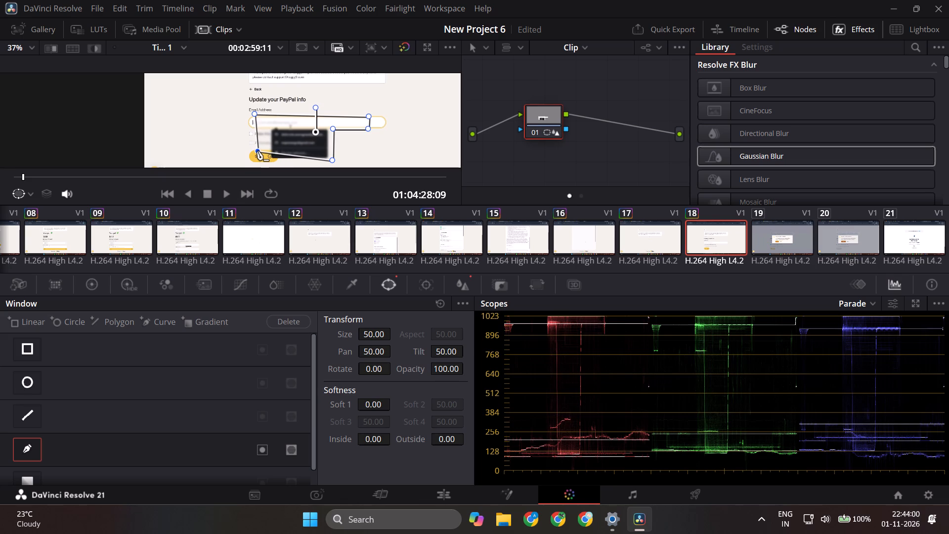
left_click_drag(257, 151, 256, 151)
left_click_drag(331, 162, 334, 147)
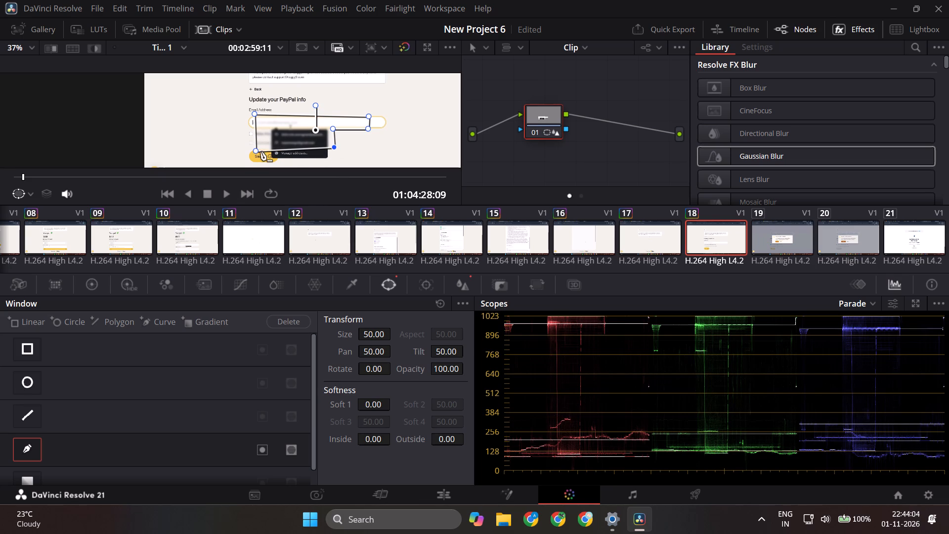
left_click_drag(255, 152, 256, 145)
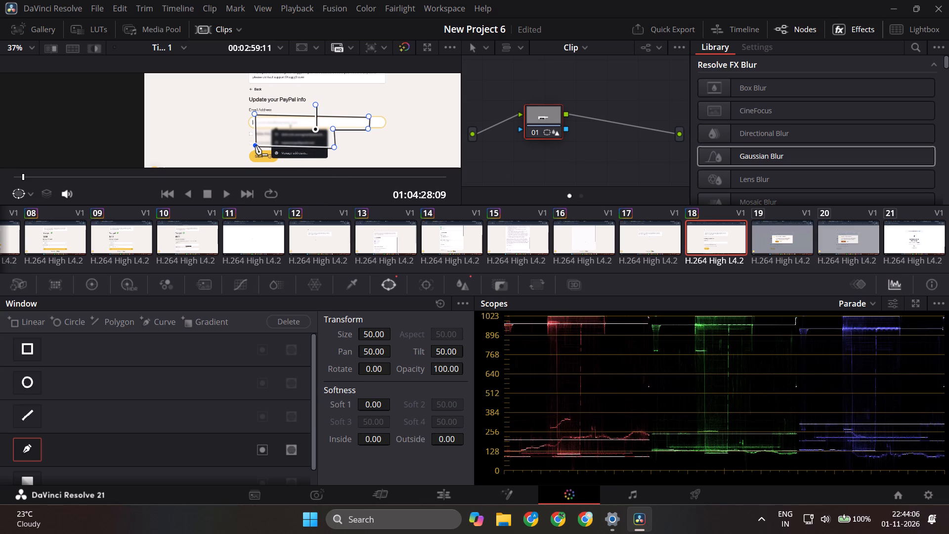
left_click_drag(256, 145, 256, 147)
Check the blur's coverage through the end of clip 18, and examine clips 19 and 20 up to 01:05:11:40 for an exposed email.
key("space")
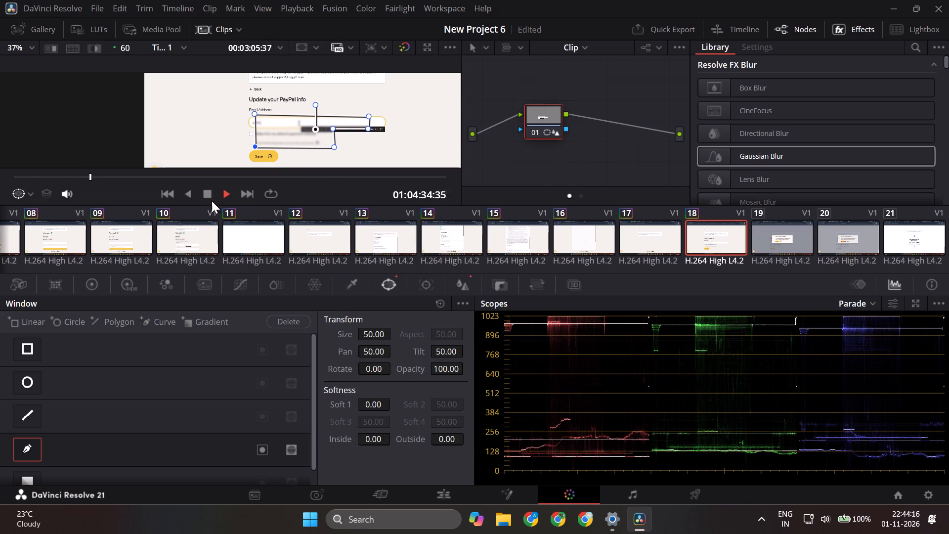
left_click_drag(102, 178, 384, 182)
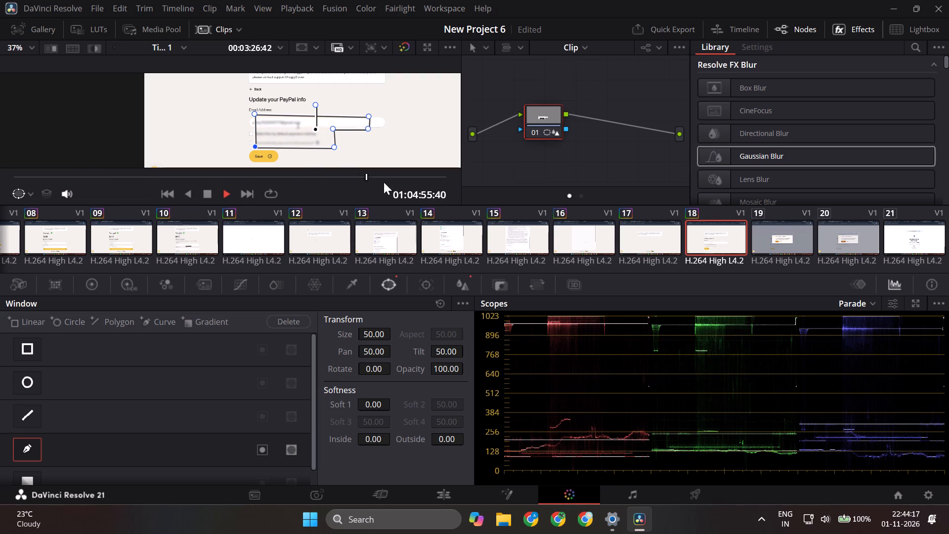
left_click_drag(384, 182, 448, 190)
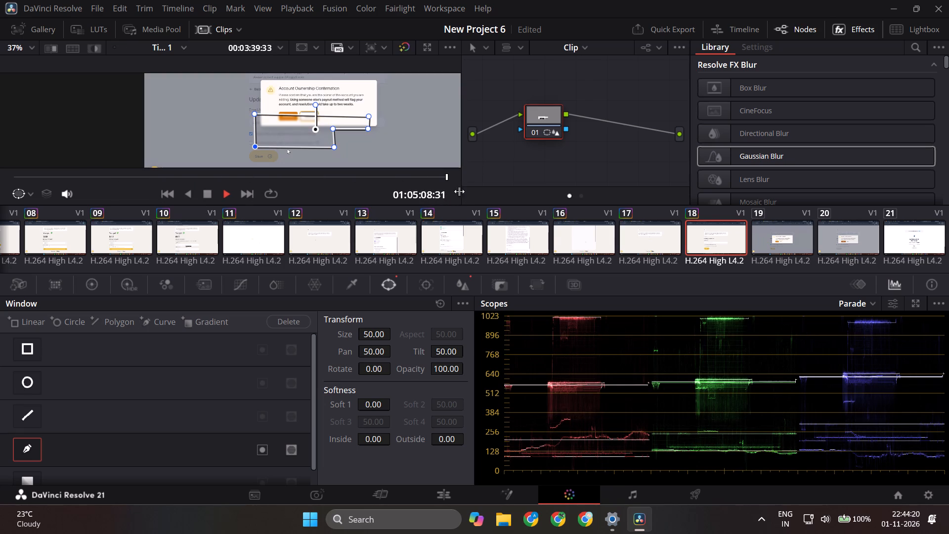
key("space")
key("space")
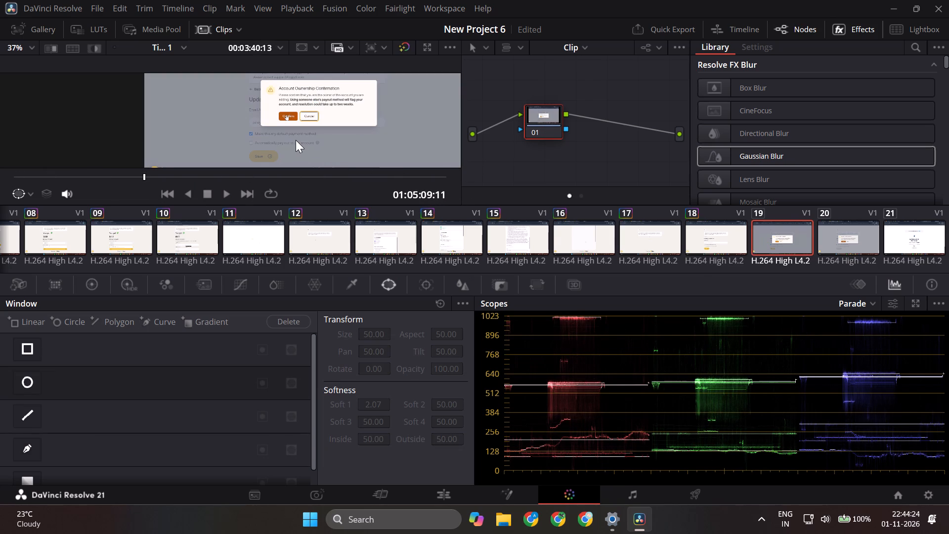
key("space")
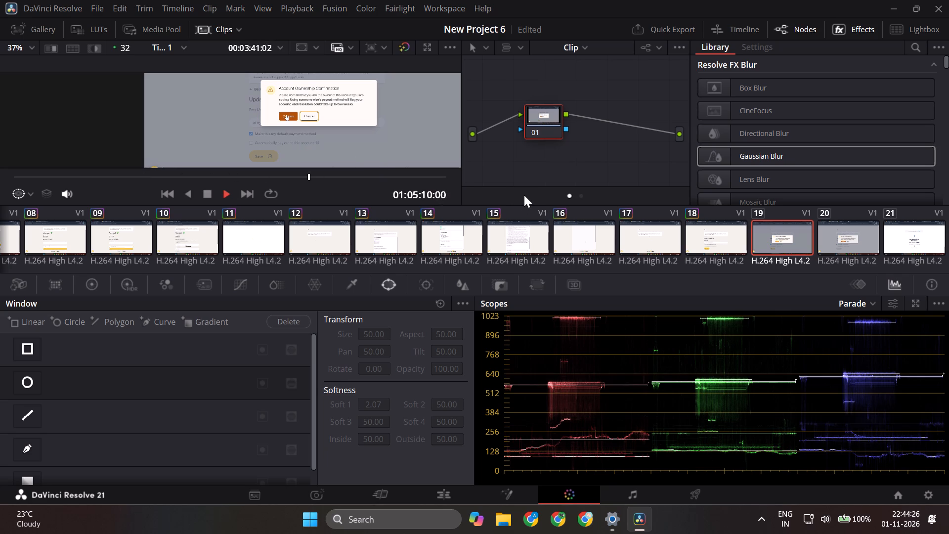
key("space")
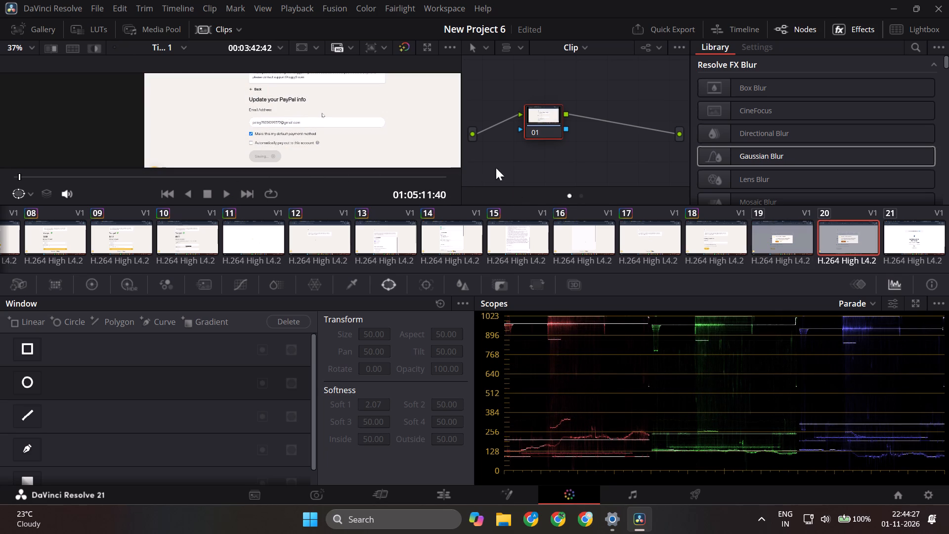
Copy clip 18's Curve window and blur onto clip 20, and check the coverage from its start to 01:05:13:39.
left_click(710, 239)
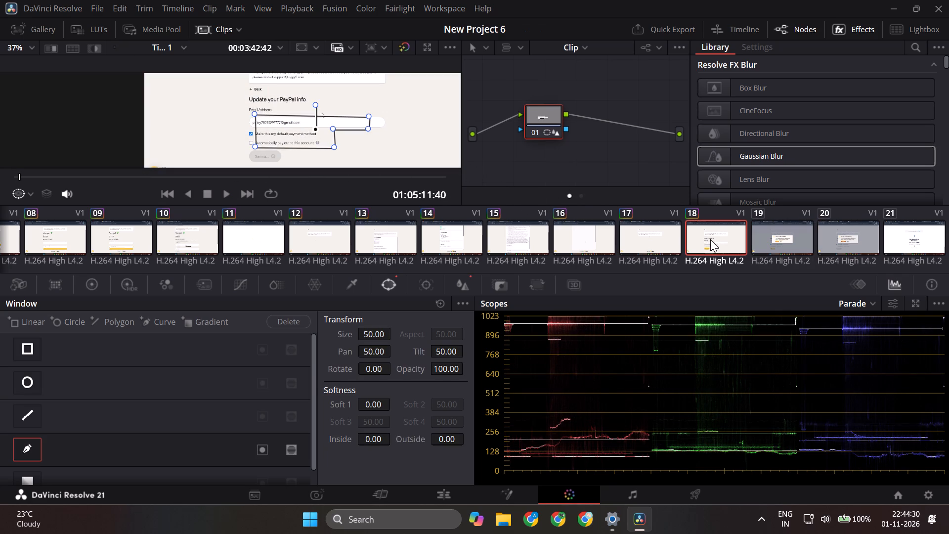
left_click(303, 121)
key("ctrl+c")
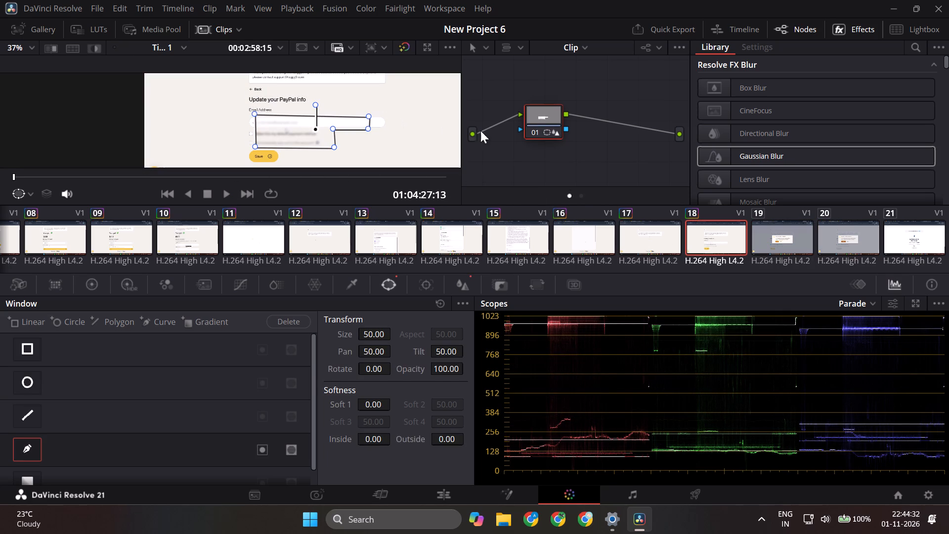
left_click(866, 227)
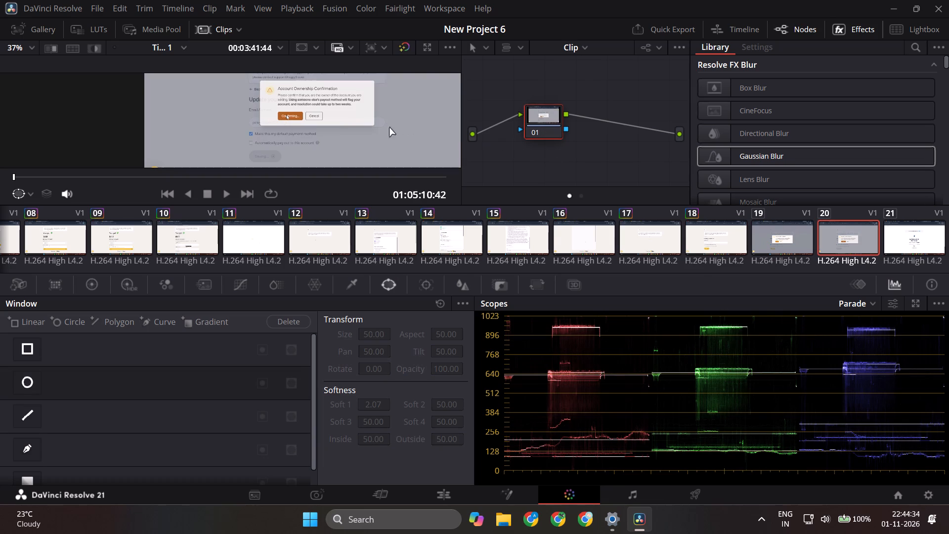
key("ctrl+v")
key("space")
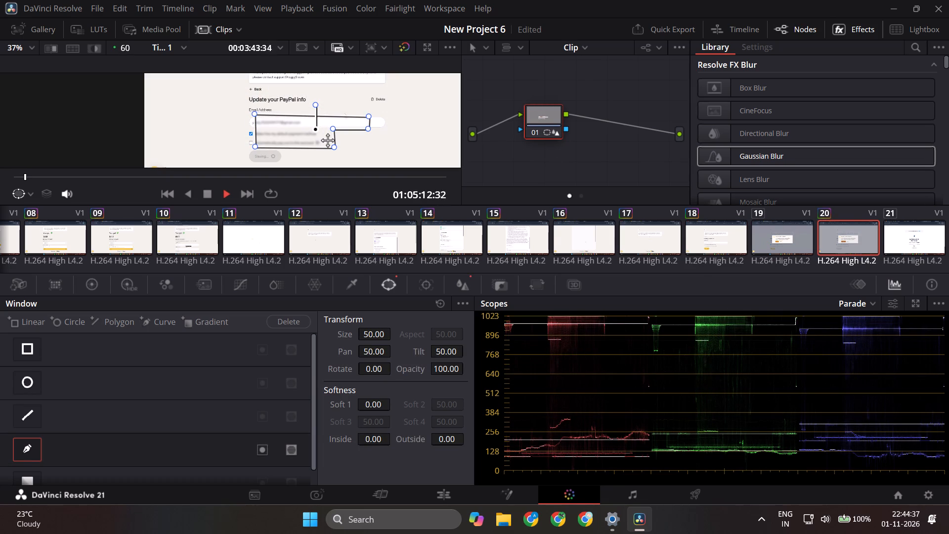
key("space")
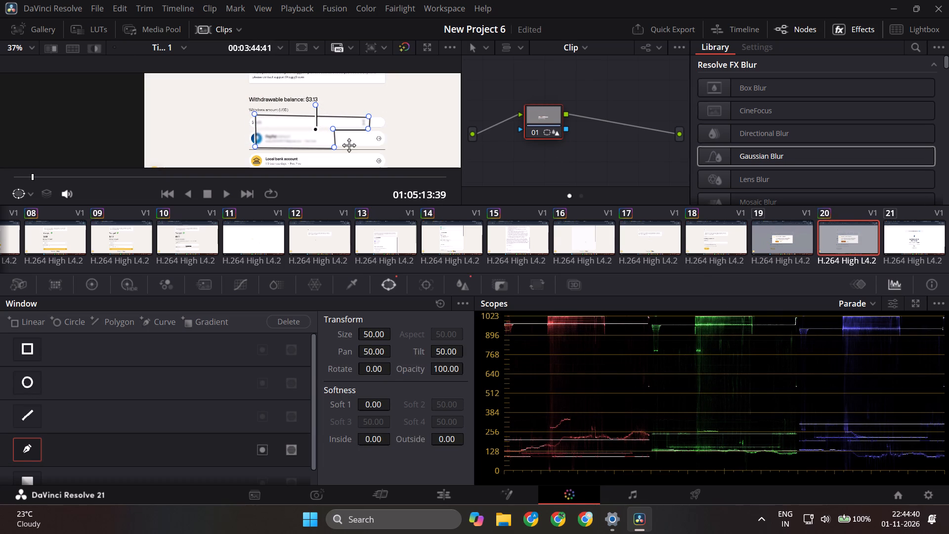
Check clip 20's blur coverage of the PayPal details from its start through the Confirm payout page at 01:05:20:03.
key("space")
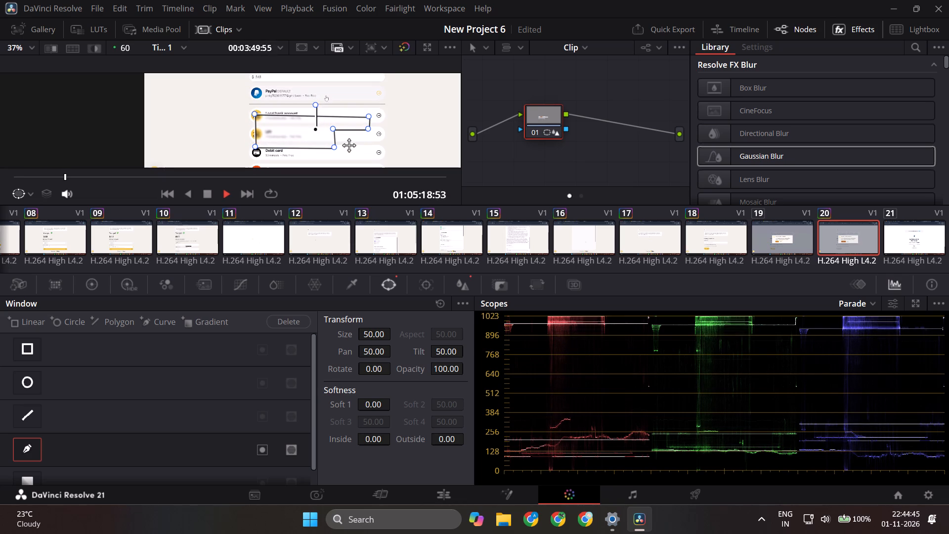
key("space")
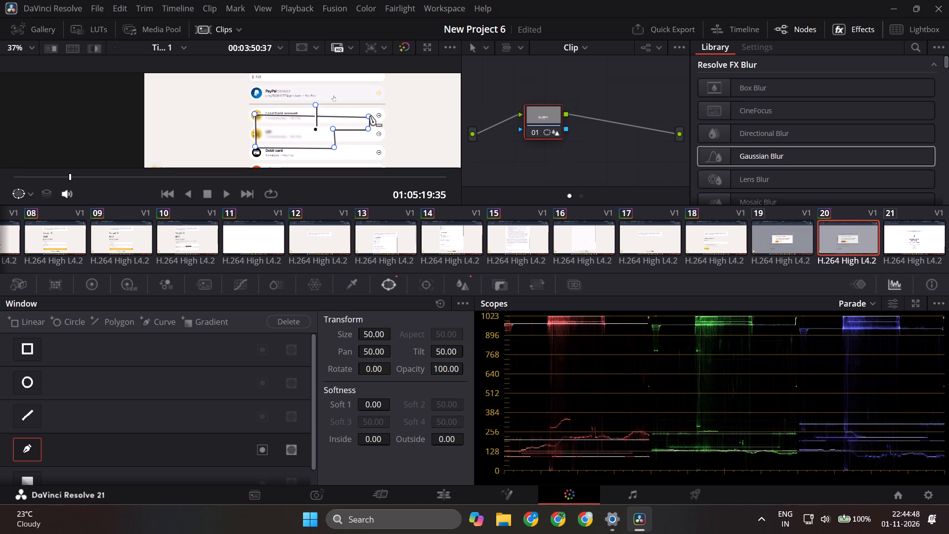
left_click(370, 116)
left_click_drag(71, 178, 52, 177)
left_click_drag(52, 177, 0, 176)
key("space")
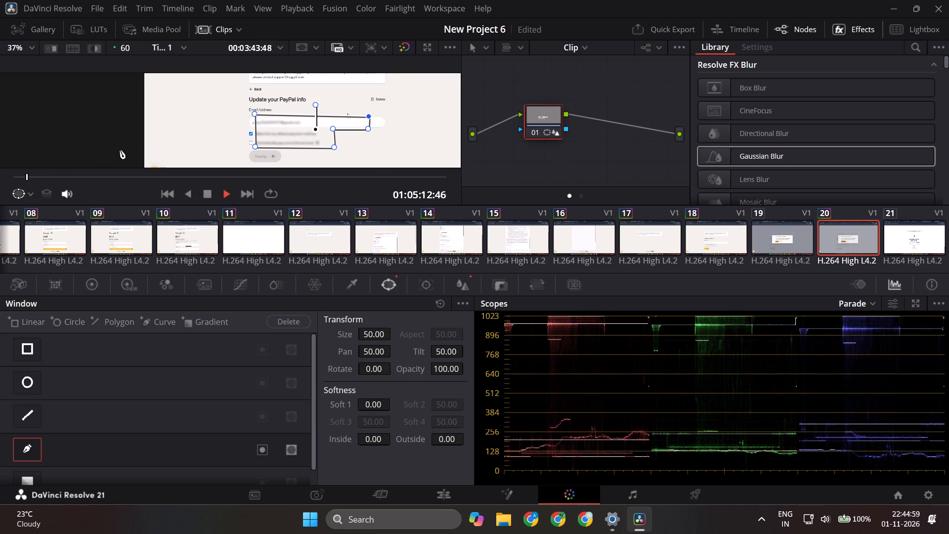
key("space")
key("space")
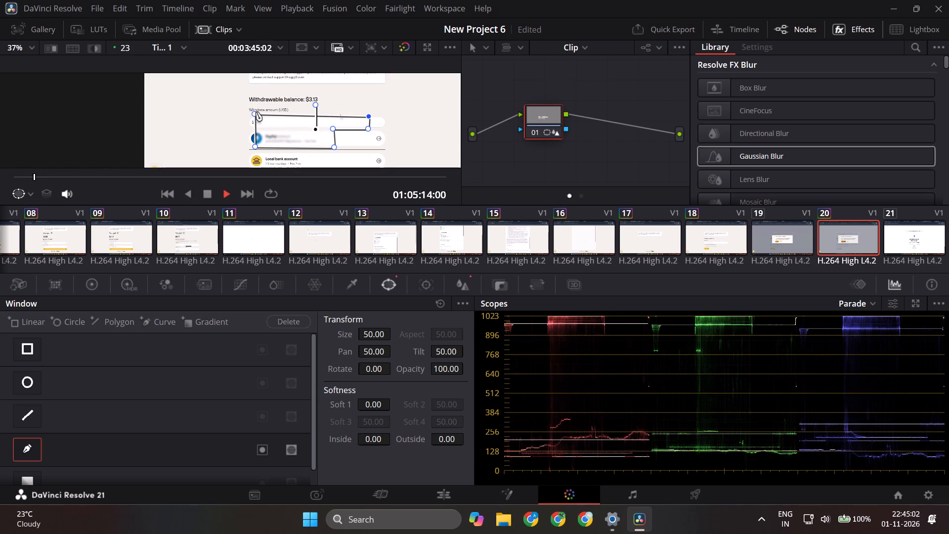
left_click_drag(254, 111, 256, 94)
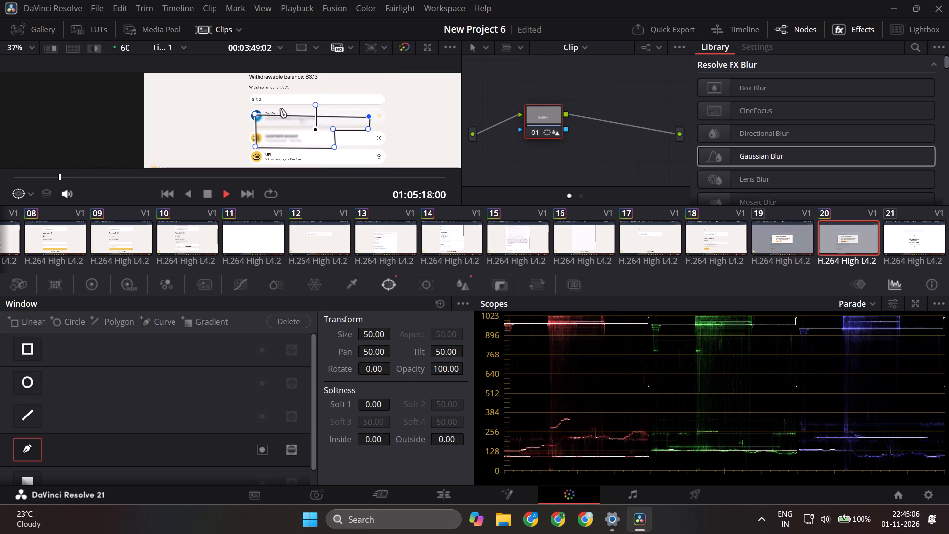
key("space")
key("space")
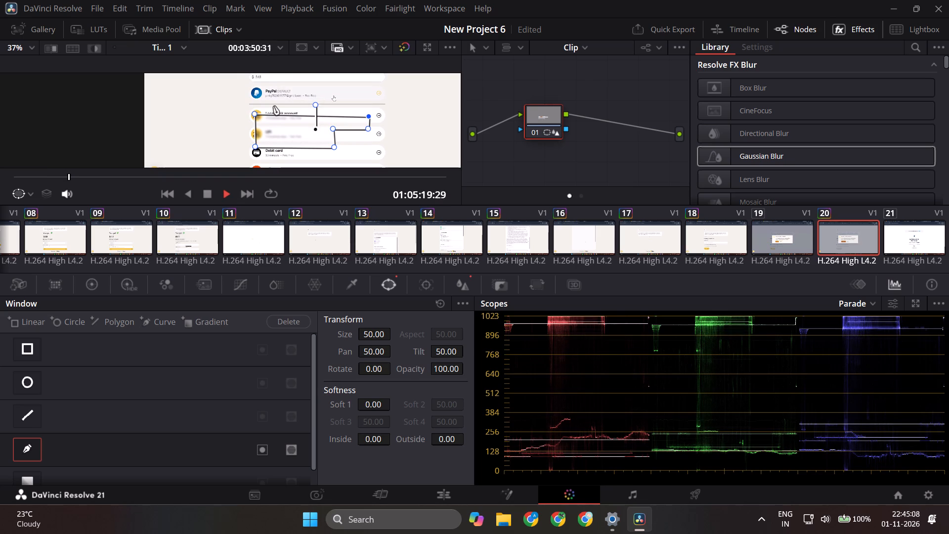
key("space")
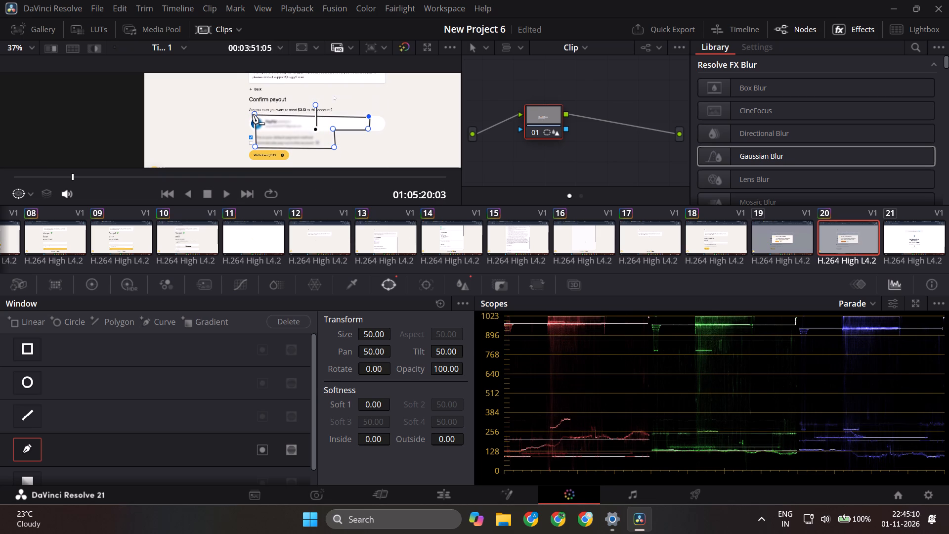
Raise both upper corners of clip 20's Curve window above the Confirm payout heading, and check the coverage up to 01:05:30:01.
left_click_drag(253, 114, 255, 82)
left_click_drag(368, 115, 369, 84)
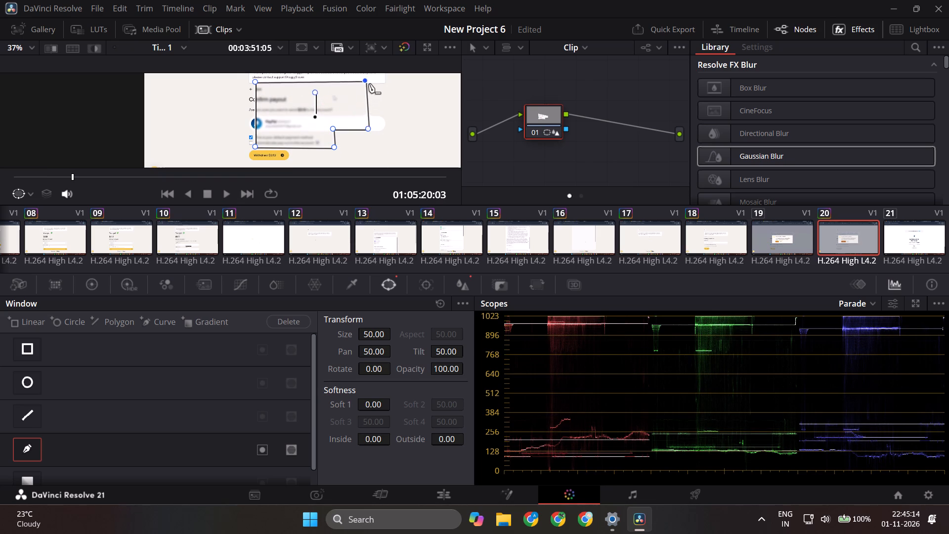
left_click_drag(369, 84, 370, 82)
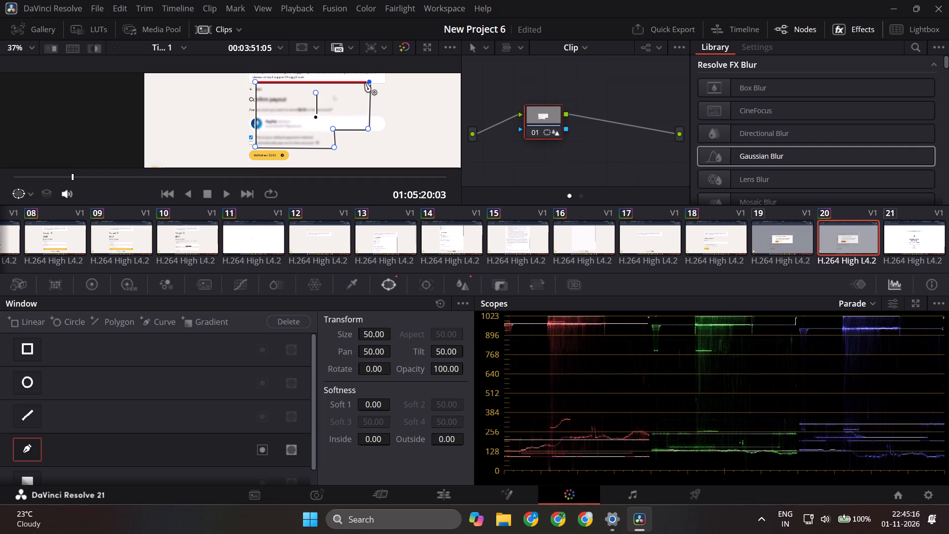
key("space")
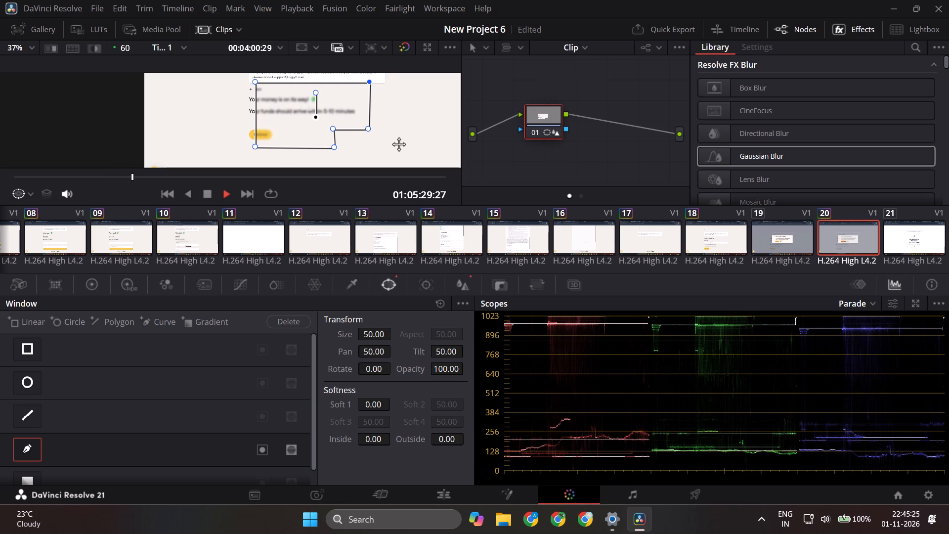
key("space")
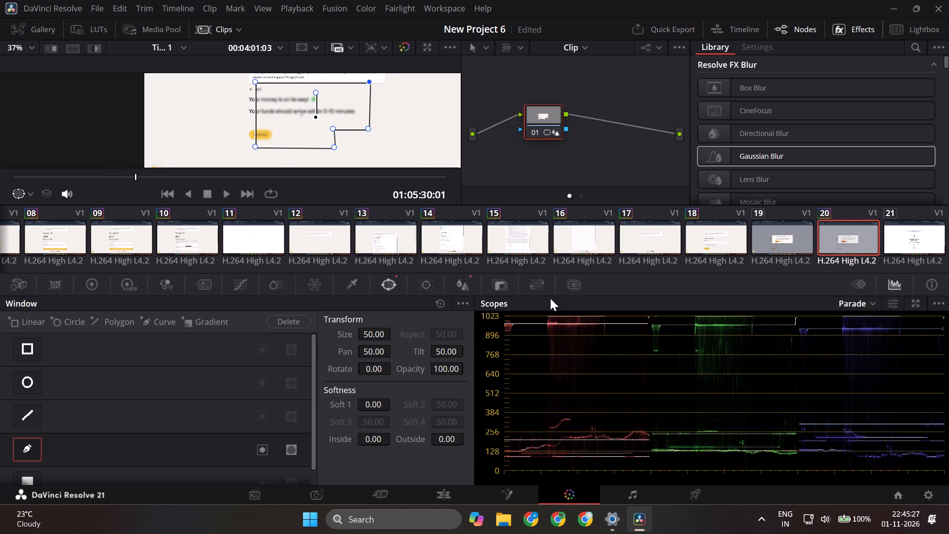
On the Cut page, split the clip at 01:05:25:19, where the payout success page begins.
left_click(375, 489)
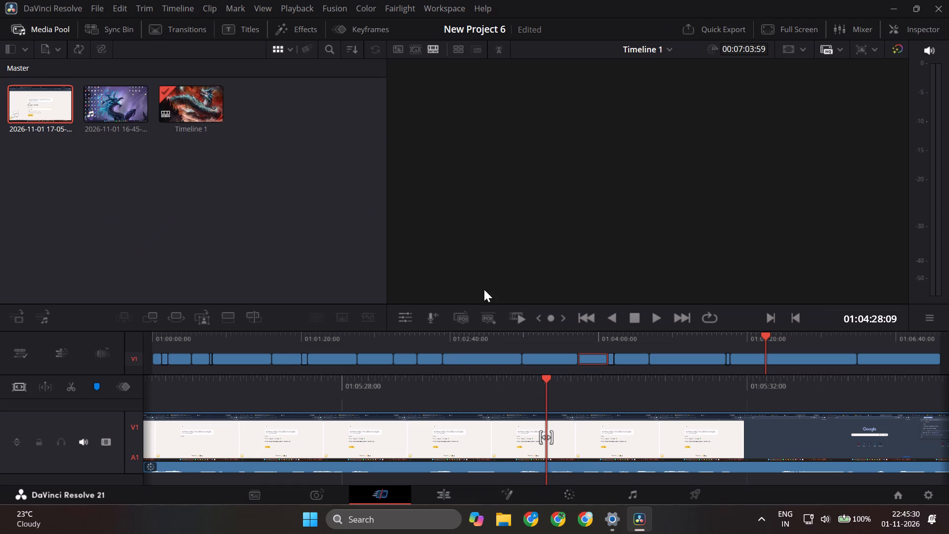
scroll(626, 357, "right", 1)
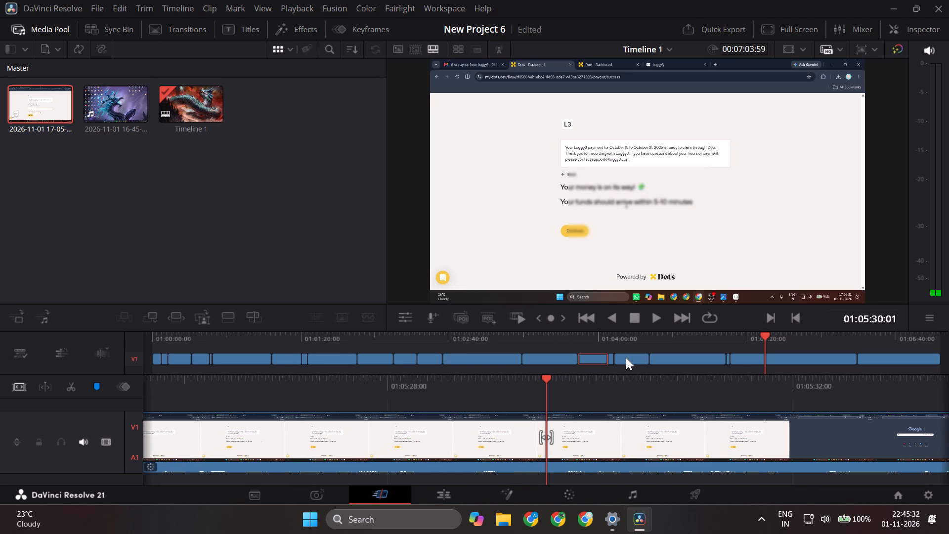
scroll(626, 357, "right", 3)
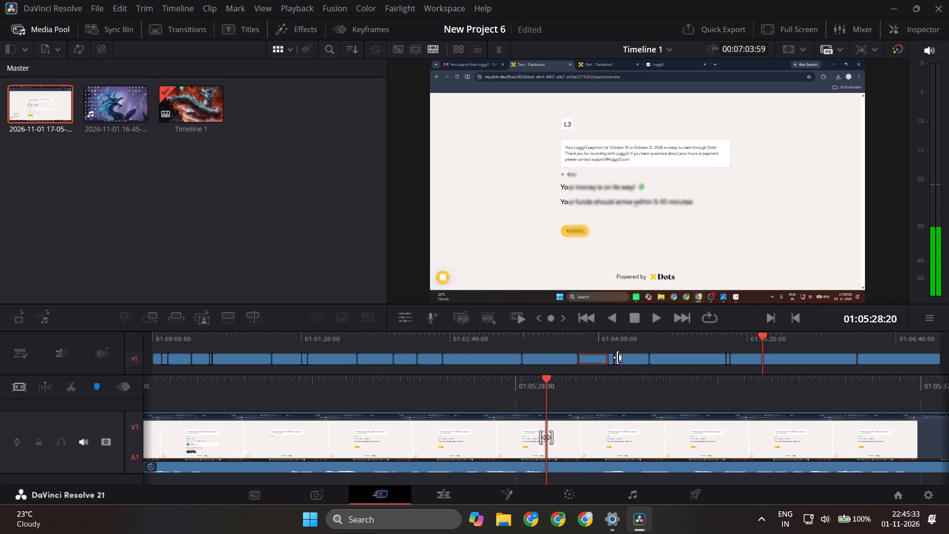
scroll(617, 357, "right", 2)
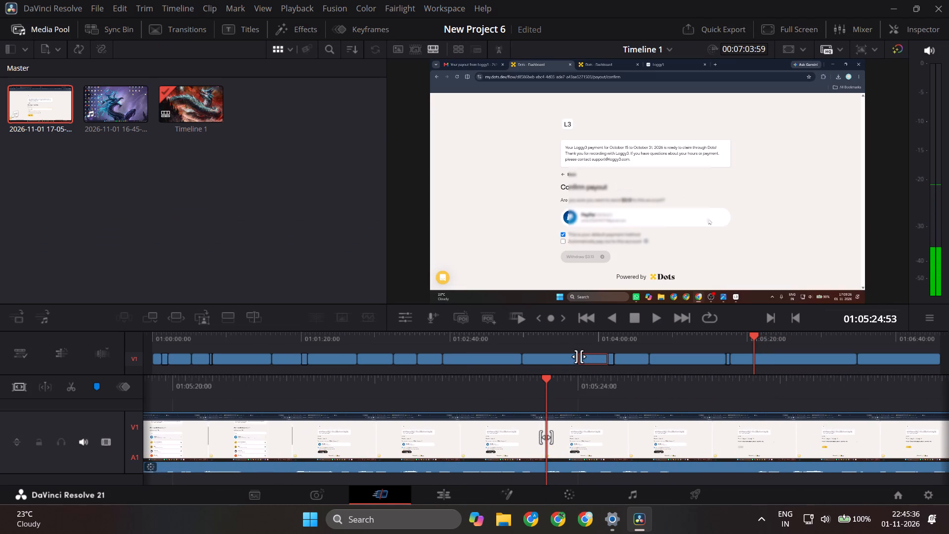
scroll(579, 356, "left", 1)
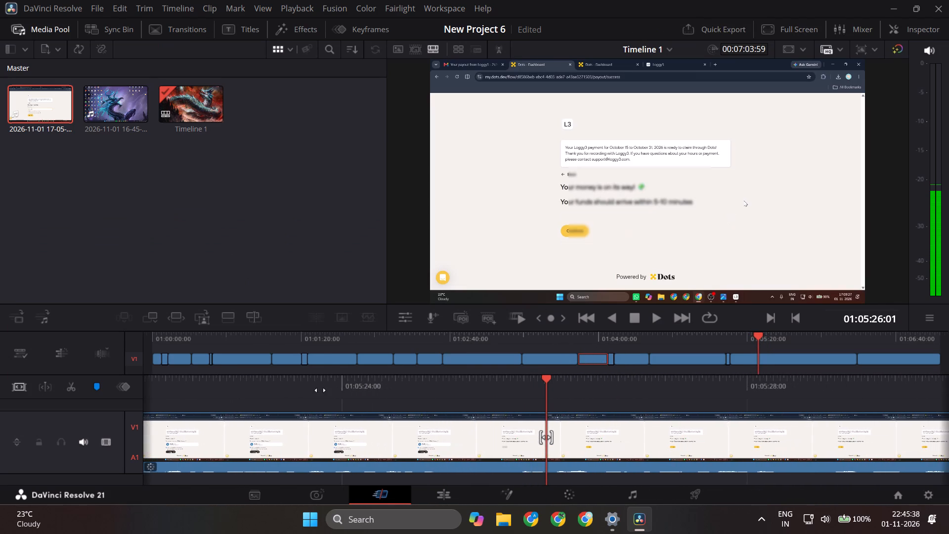
scroll(320, 390, "left", 1)
scroll(66, 387, "right", 1)
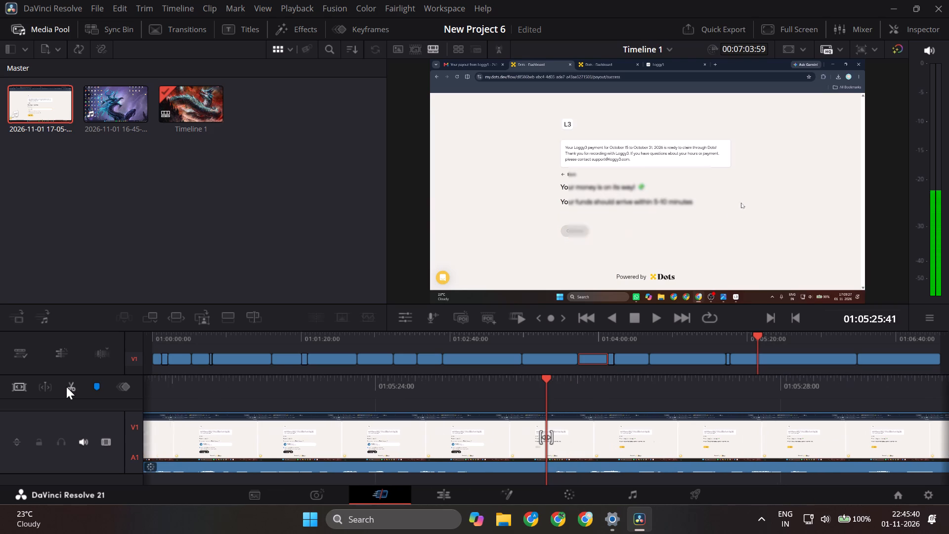
scroll(66, 387, "right", 1)
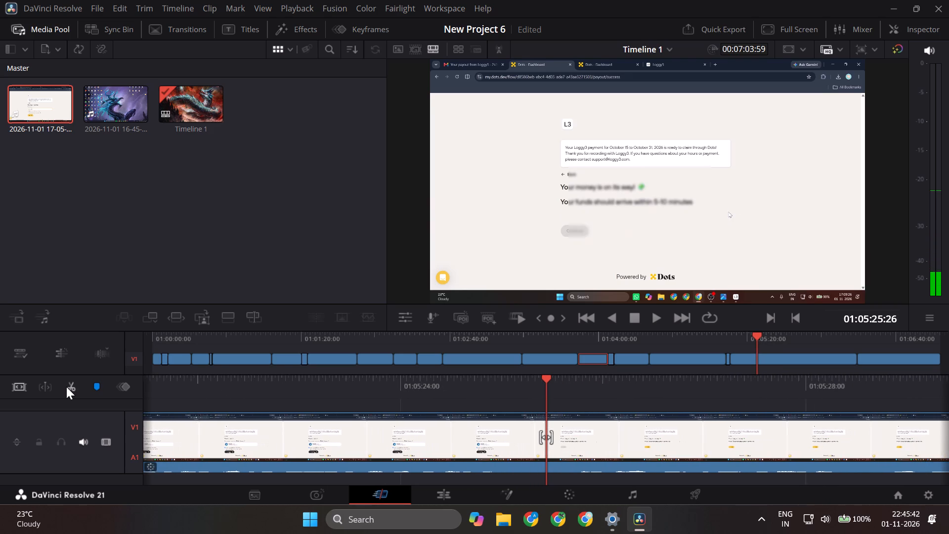
scroll(66, 387, "right", 1)
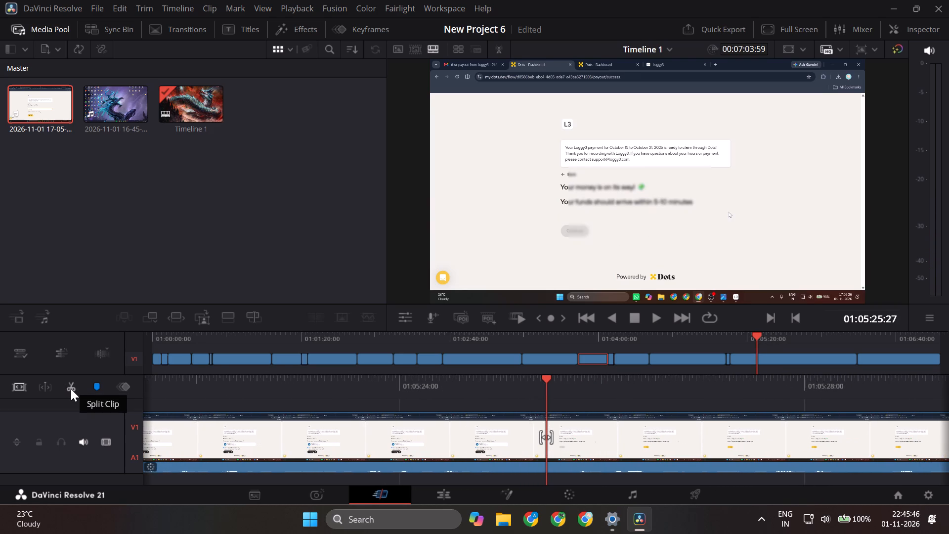
scroll(72, 389, "right", 1)
scroll(72, 389, "left", 1)
left_click(72, 389)
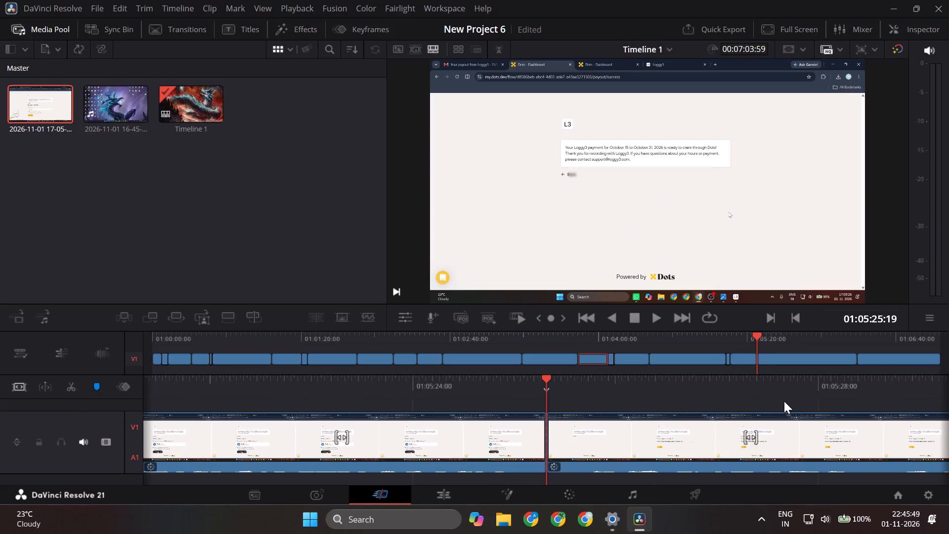
Split the following clip at 01:05:37:11, on the PayPal loading screen before the app approval page.
left_click_drag(758, 334, 779, 335)
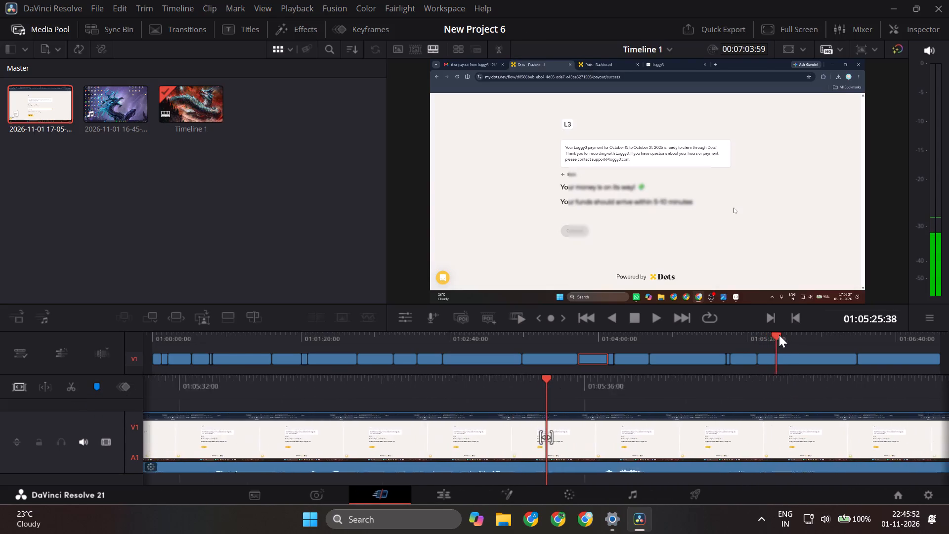
left_click_drag(779, 335, 800, 335)
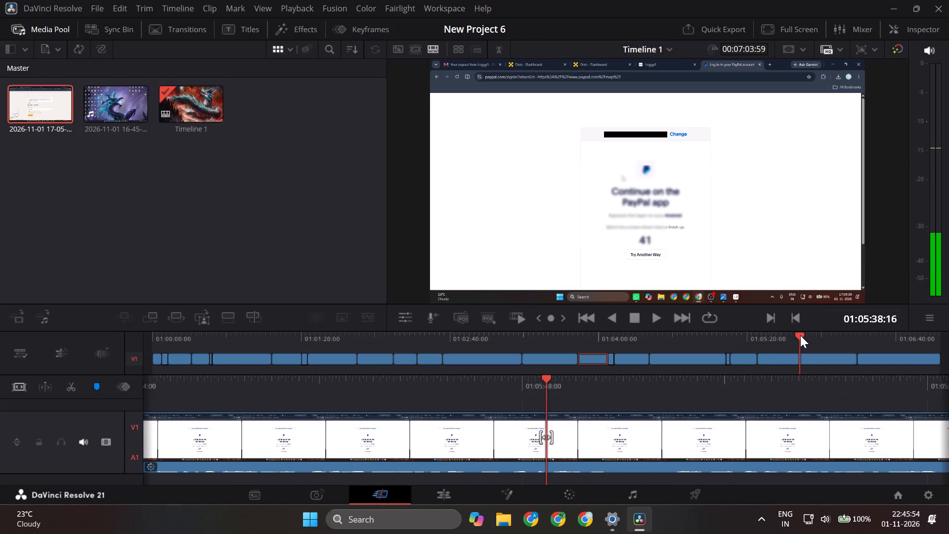
left_click_drag(800, 335, 796, 338)
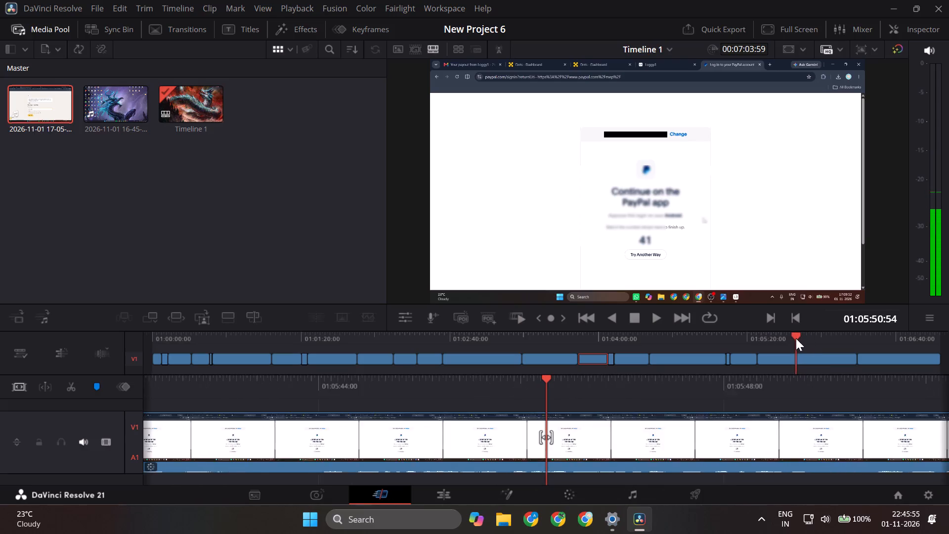
left_click_drag(796, 338, 783, 340)
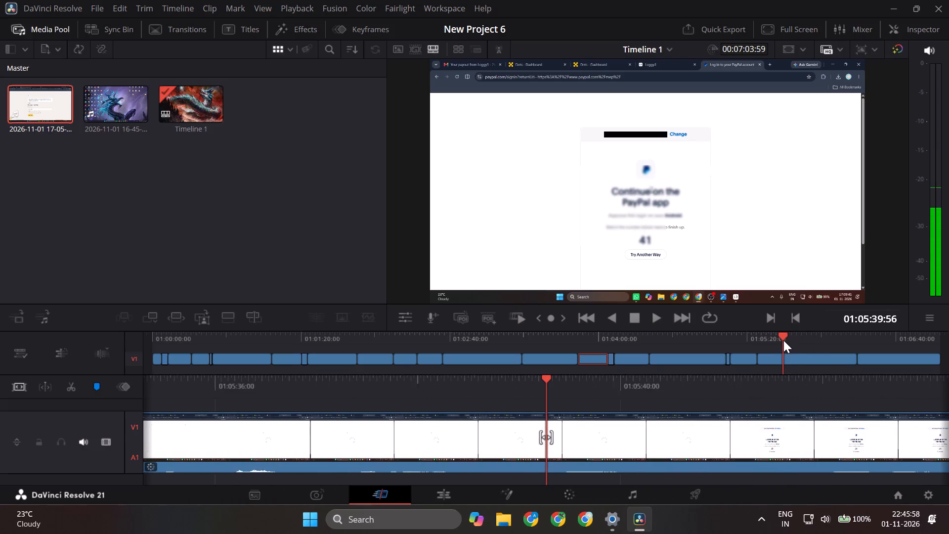
left_click_drag(783, 340, 778, 341)
key("space")
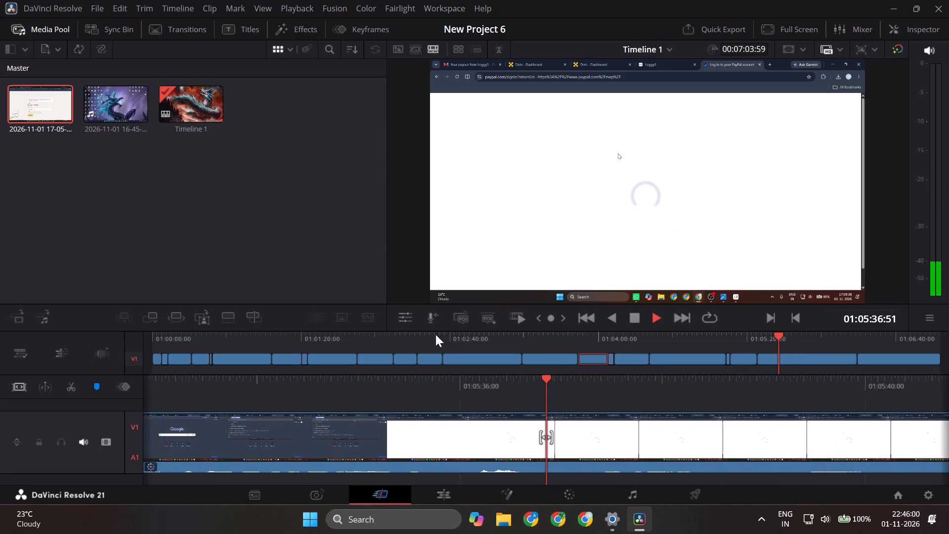
key("space")
left_click(67, 393)
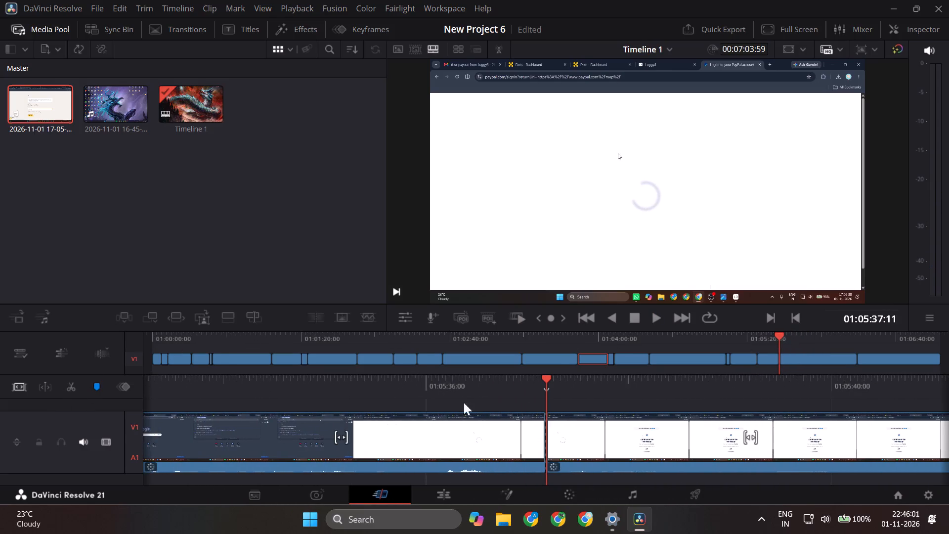
Examine the PayPal approval, PayPal dashboard, payout completed and Loggy3 app footage up to 01:06:37:06 for exposed personal details.
left_click_drag(549, 384, 336, 398)
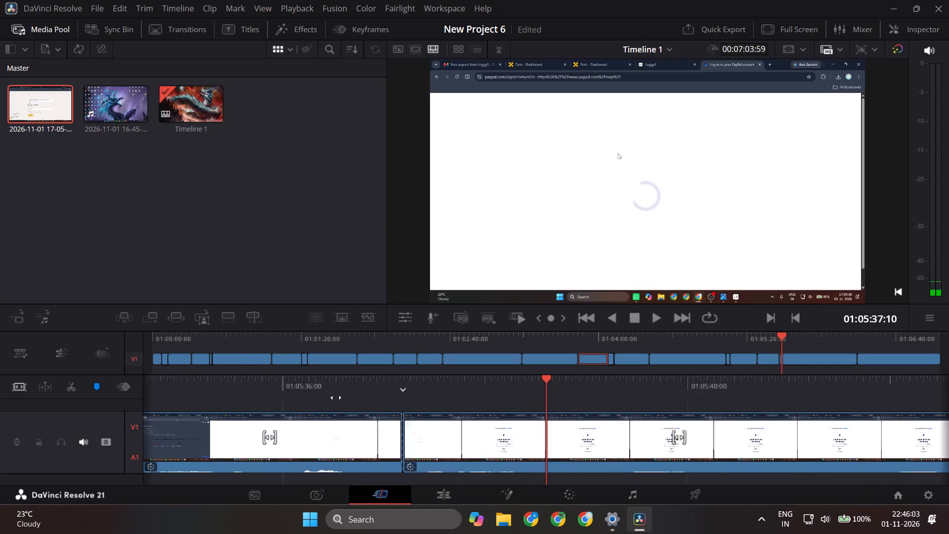
left_click_drag(336, 398, 64, 410)
scroll(617, 430, "left", 11)
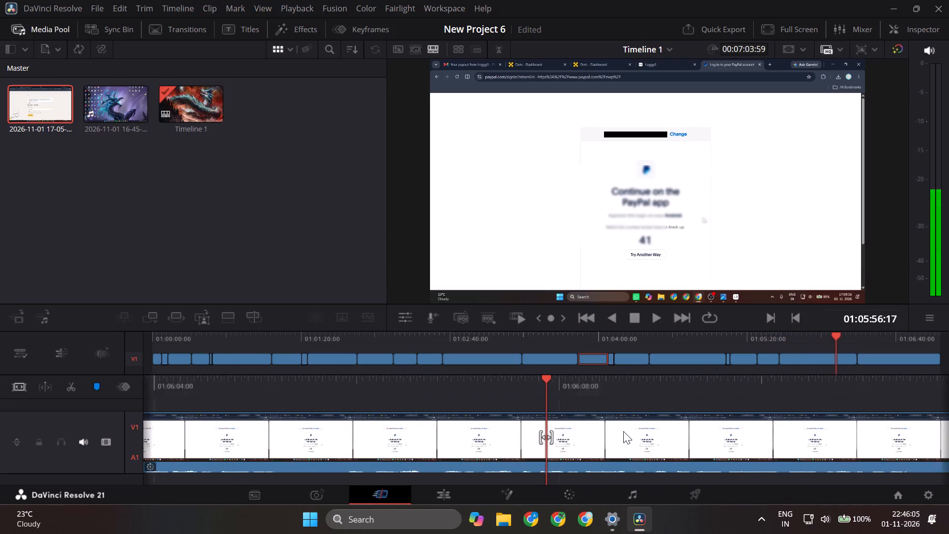
scroll(623, 431, "left", 5)
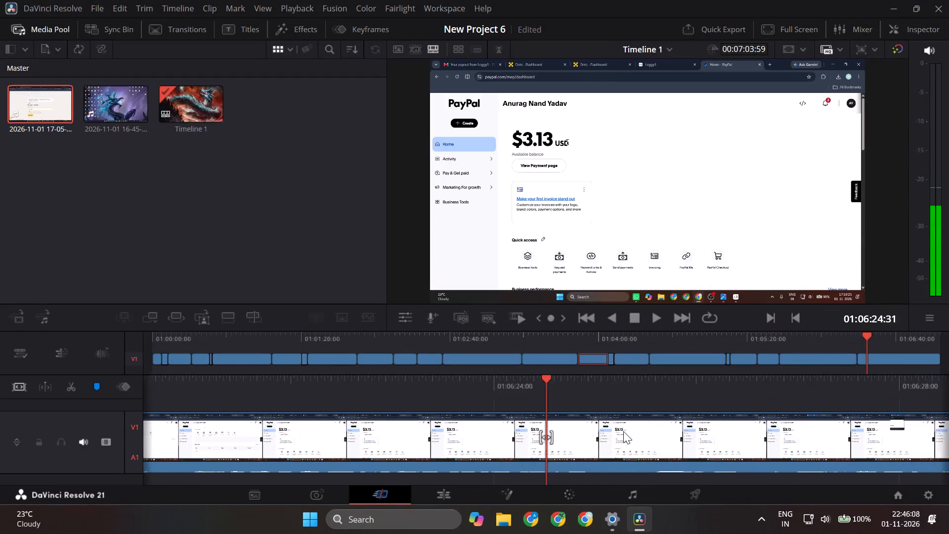
scroll(623, 431, "left", 2)
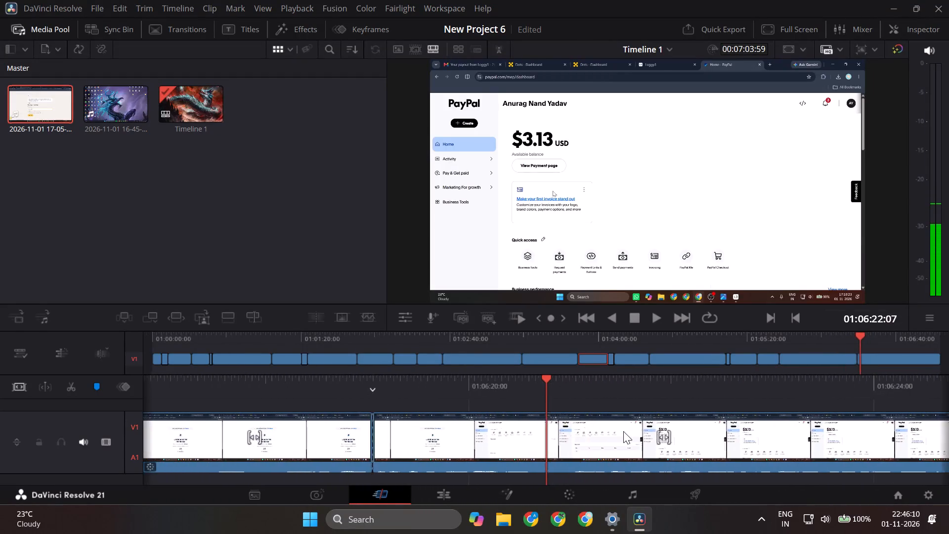
scroll(623, 431, "left", 2)
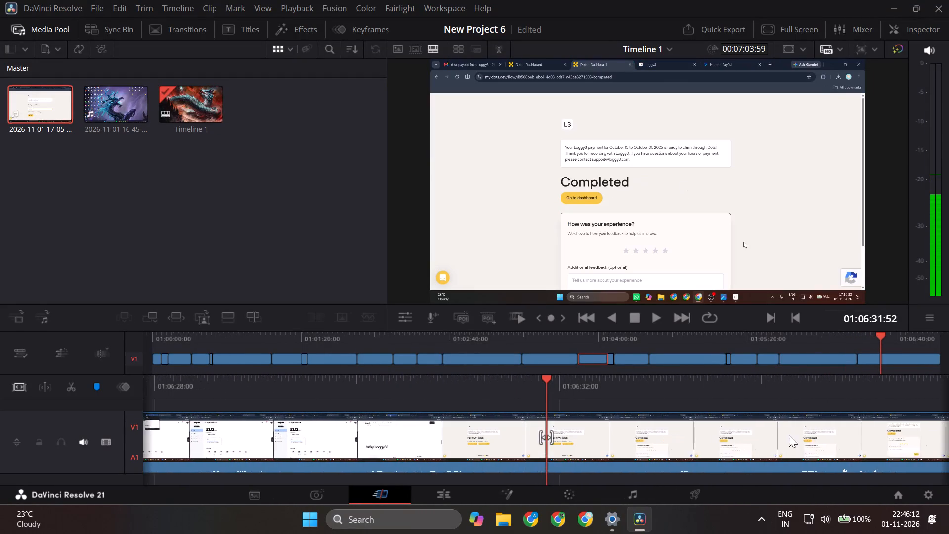
scroll(792, 426, "left", 2)
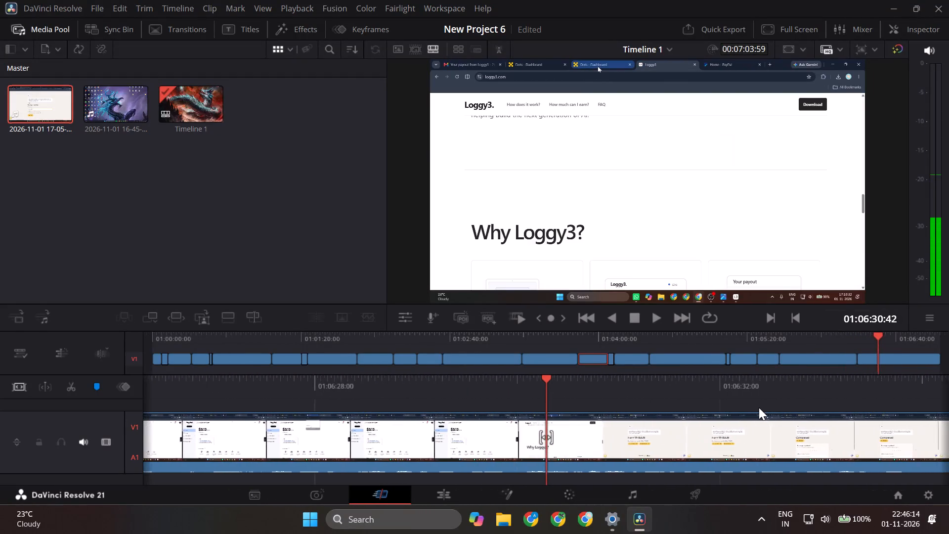
scroll(759, 407, "left", 1)
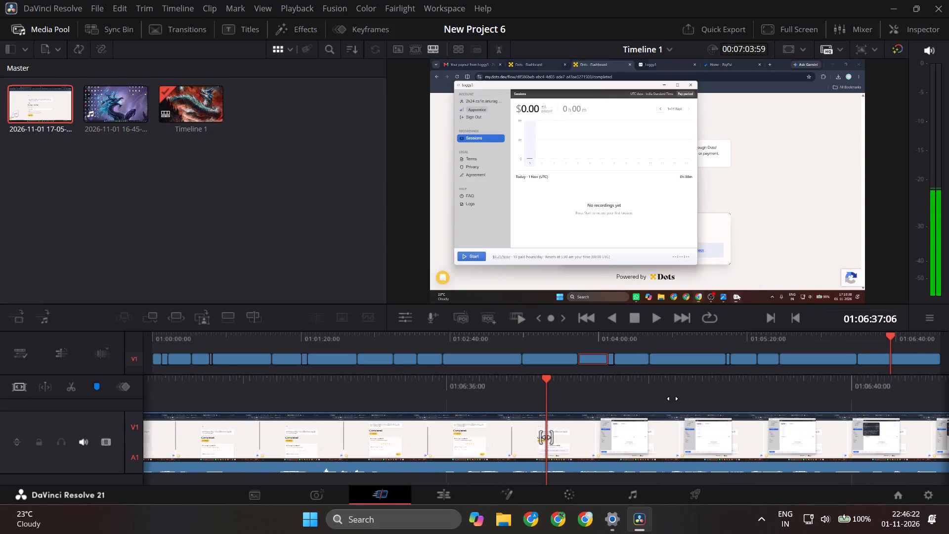
Split the clip at 01:06:36:56, where the Loggy3 preview appears over the Completed page.
key("space")
left_click(64, 386)
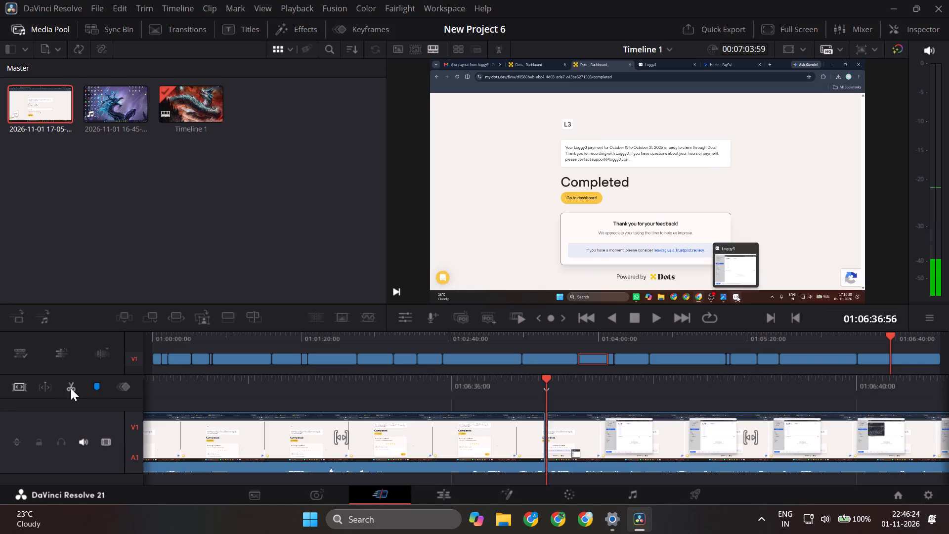
Examine the timeline's end at 01:07:03:59, and check clip 20's blur coverage from start to end on the Color page.
scroll(618, 400, "left", 10)
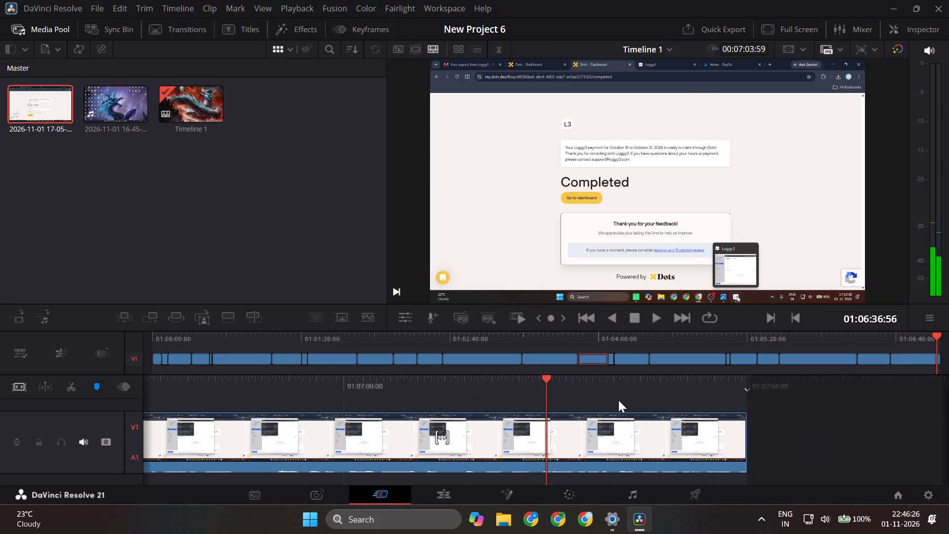
scroll(618, 400, "left", 2)
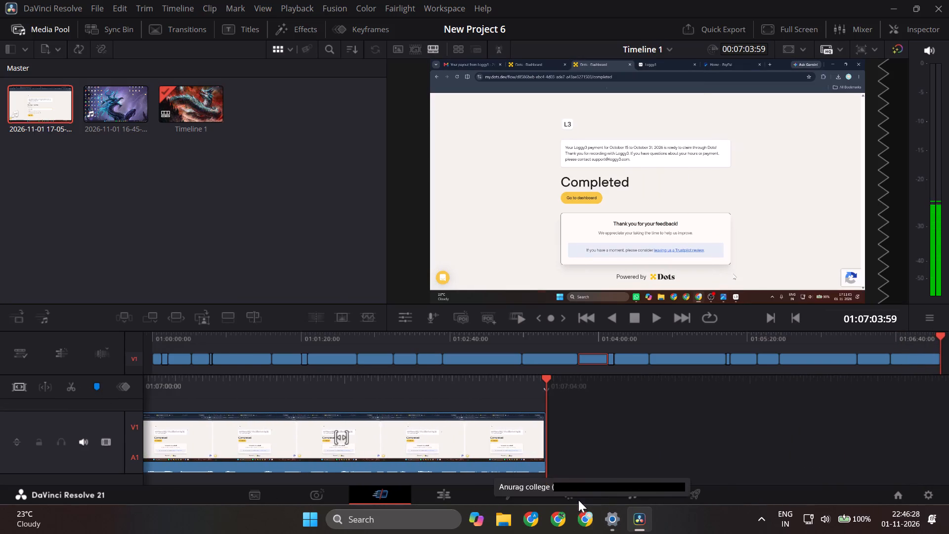
left_click(576, 499)
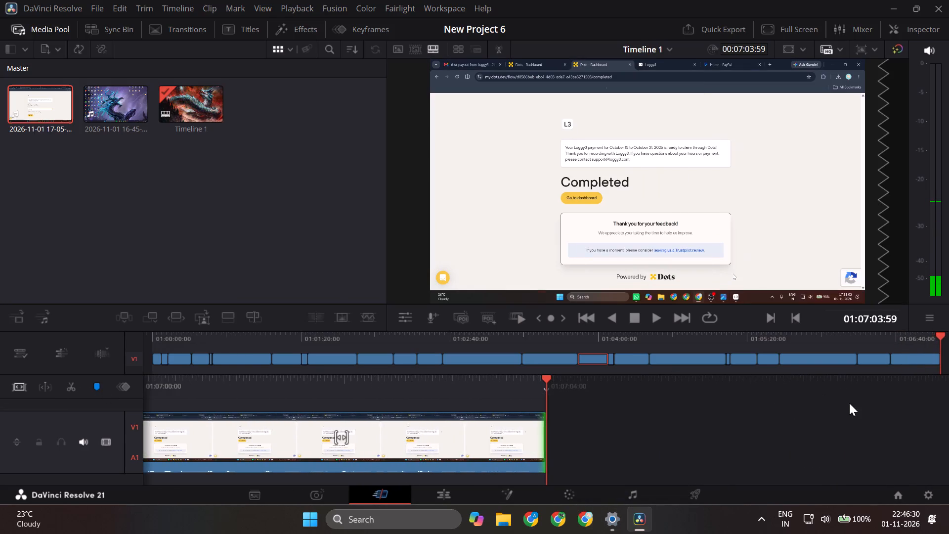
left_click(568, 496)
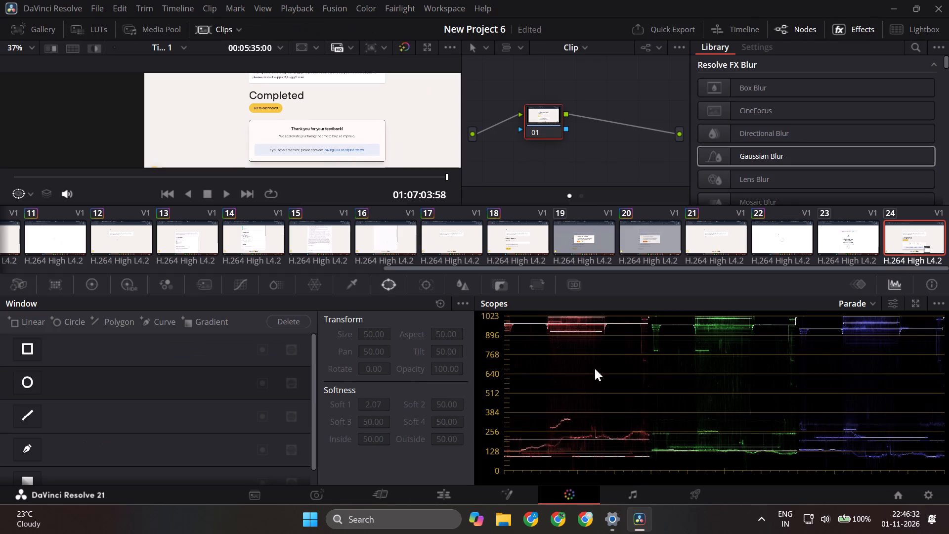
left_click(650, 242)
left_click_drag(13, 178, 20, 178)
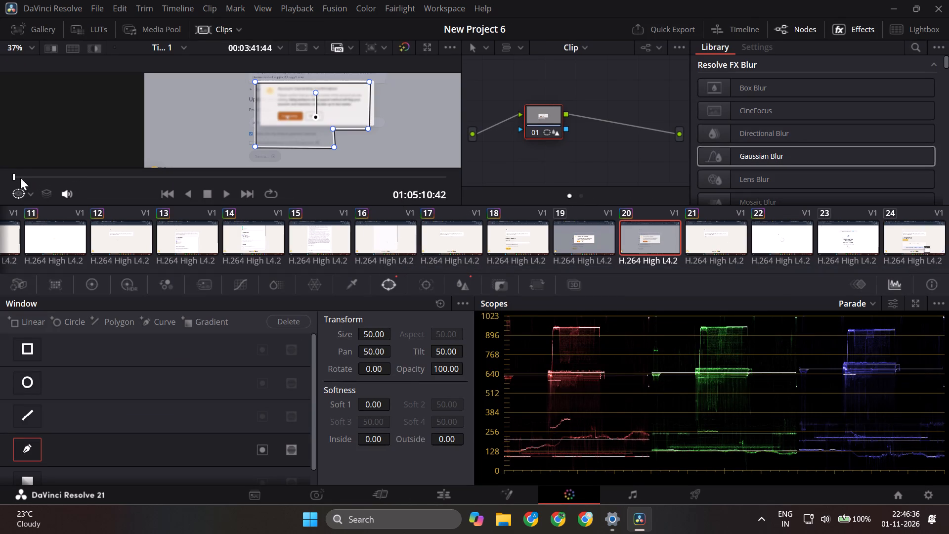
left_click_drag(20, 178, 442, 181)
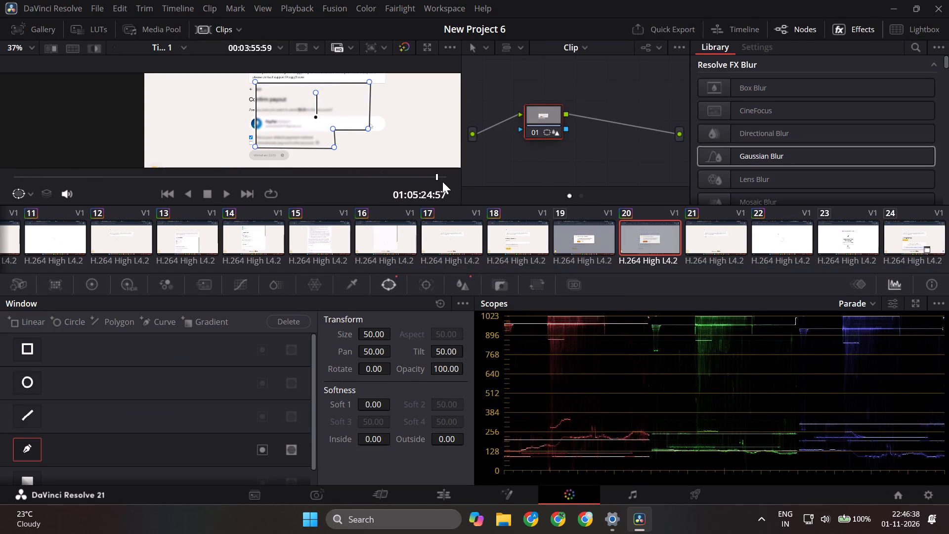
left_click_drag(442, 181, 461, 182)
Reset clip 21's blur radius to 0.50 and switch off its Curve window.
left_click(714, 236)
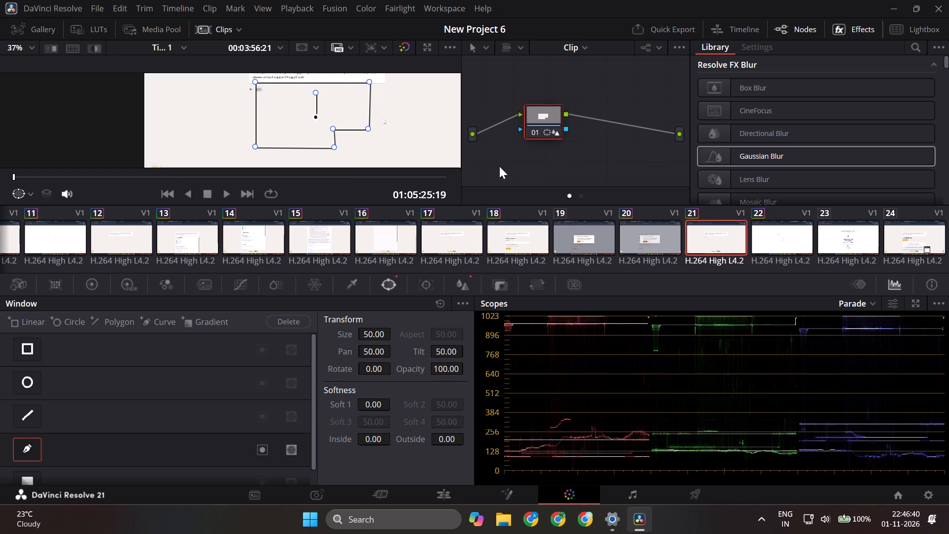
left_click(327, 112)
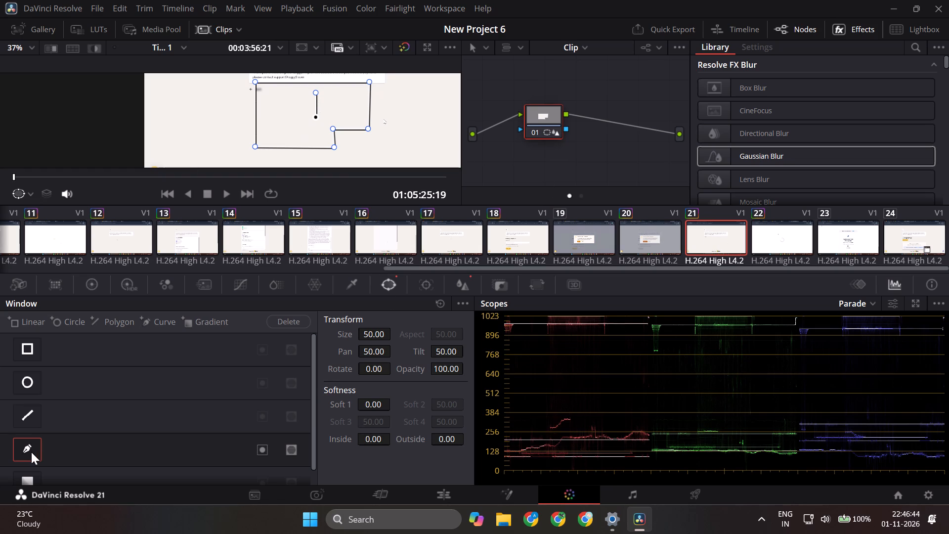
left_click(460, 286)
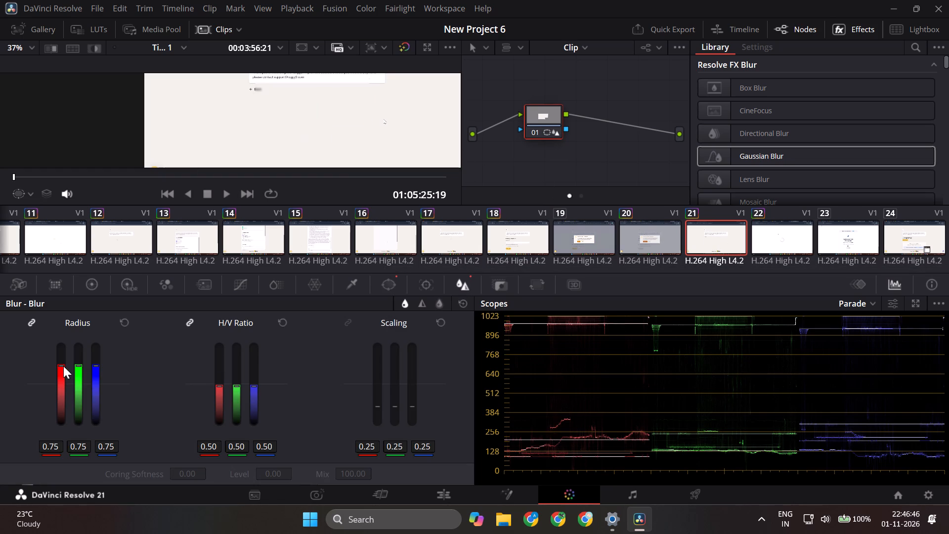
left_click_drag(63, 366, 74, 386)
left_click(120, 321)
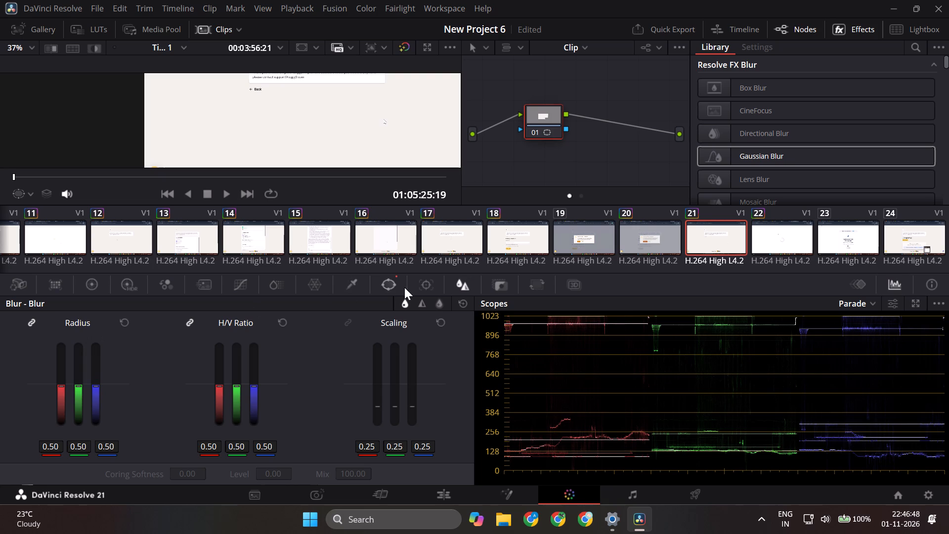
left_click(397, 285)
left_click(26, 454)
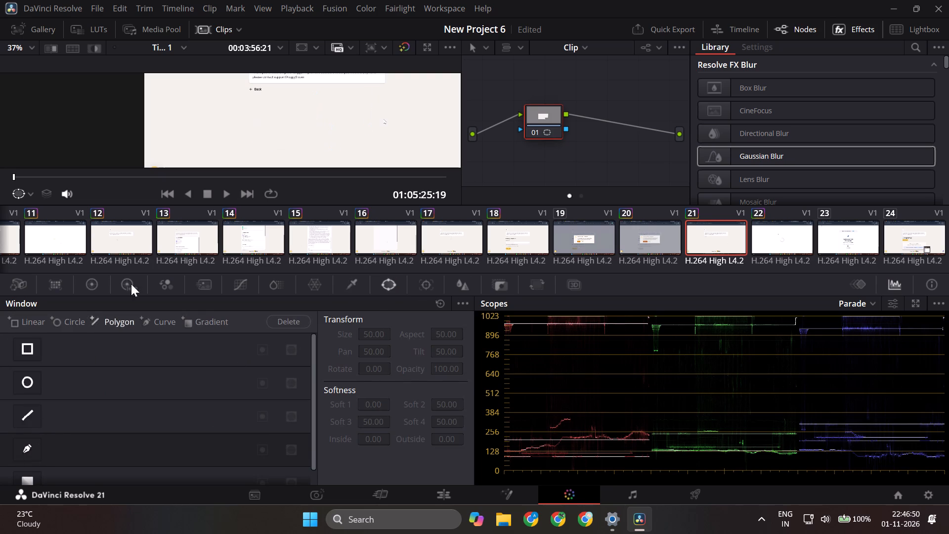
Play through clip 21 to 01:05:38:02 in clip 22, and move that clip's Curve window up over the account email, about Pan 50.12, Tilt 52.28.
scroll(318, 83, "up", 2)
scroll(318, 82, "down", 2)
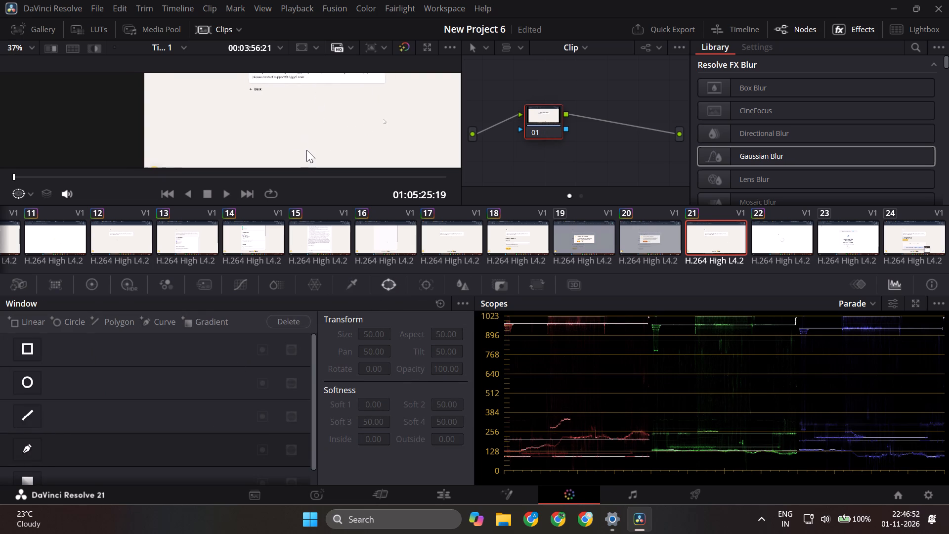
scroll(306, 155, "down", 8)
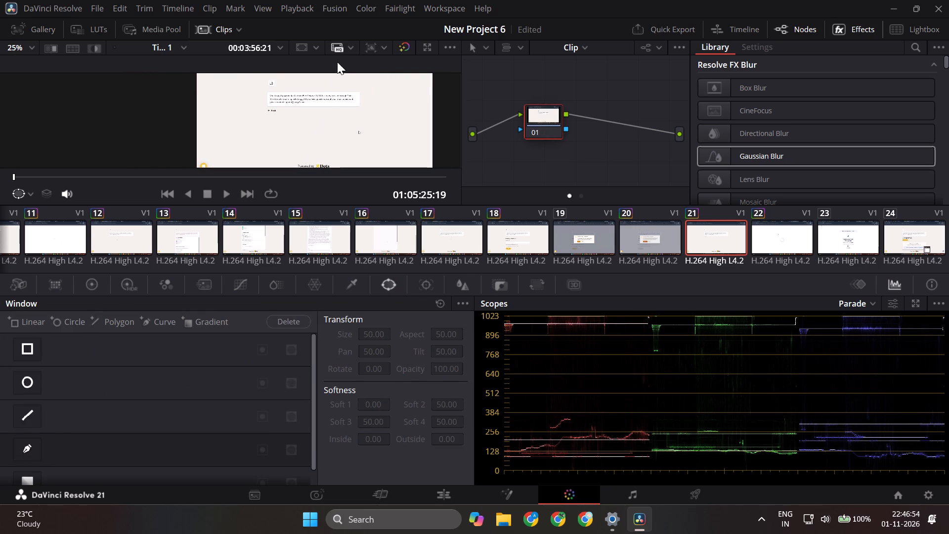
key("space")
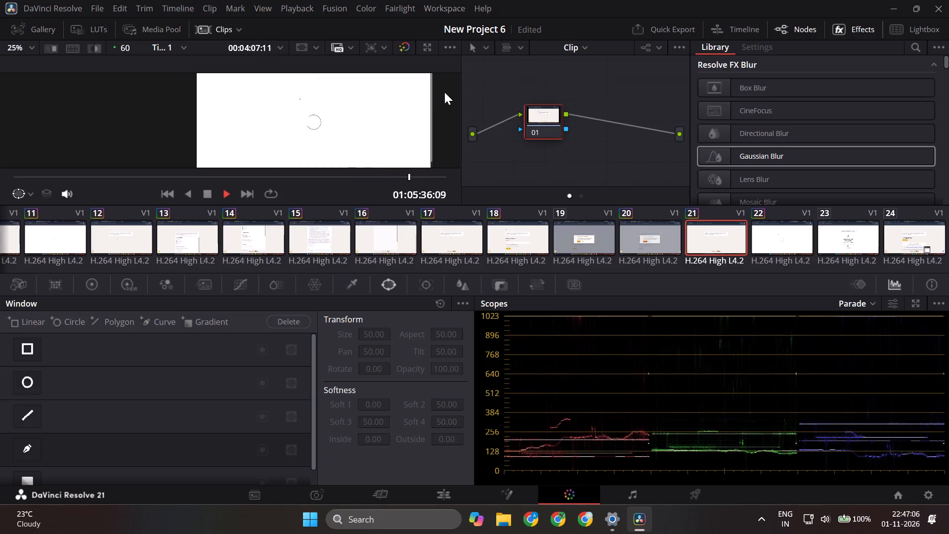
key("space")
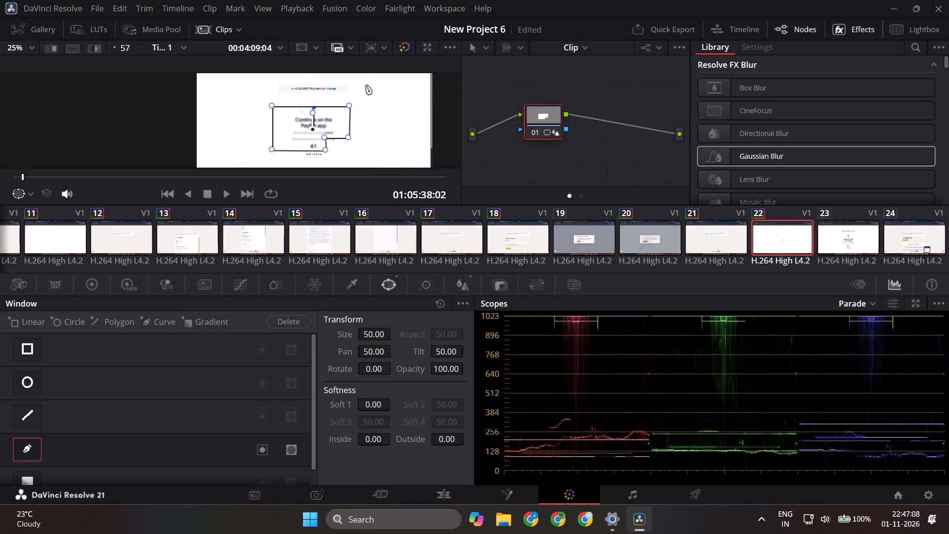
scroll(338, 78, "up", 4)
scroll(328, 78, "down", 5)
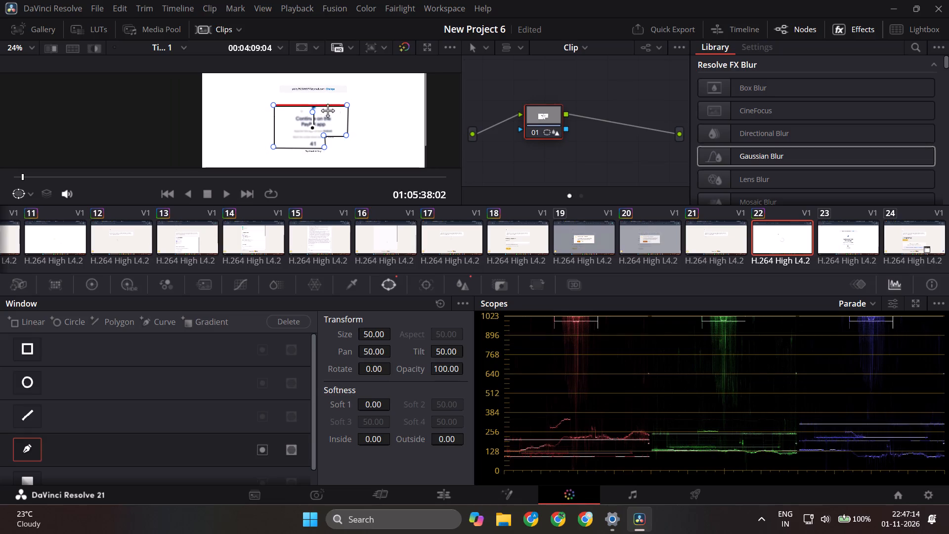
scroll(310, 89, "up", 11)
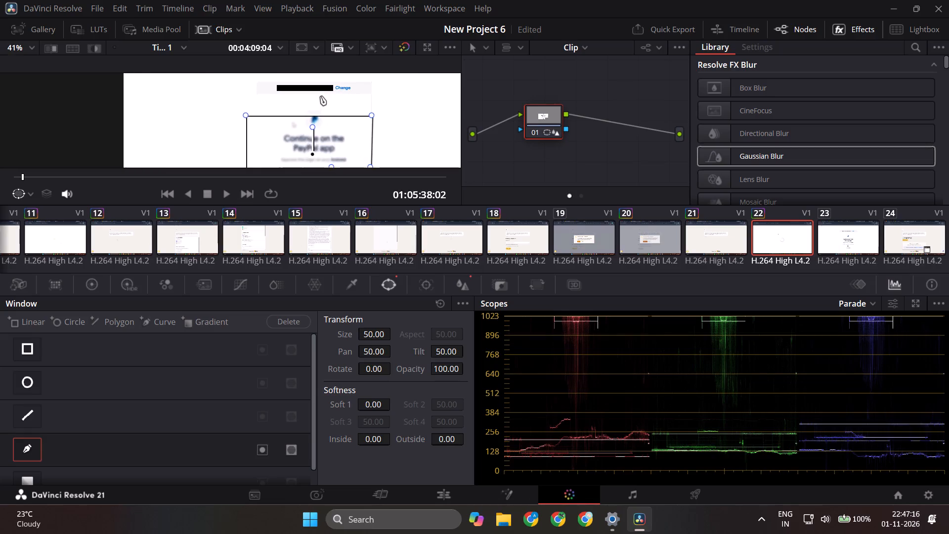
scroll(320, 96, "down", 2)
left_click_drag(338, 123, 340, 89)
Raise the lower points of clip 22's Curve window to just beneath the account email line.
left_click_drag(367, 127, 364, 92)
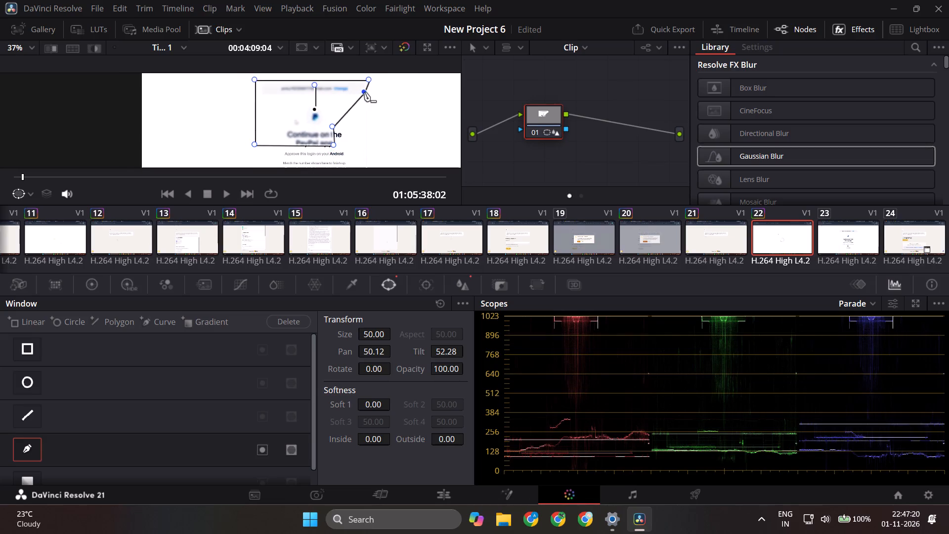
left_click_drag(364, 92, 350, 93)
left_click_drag(254, 144, 255, 124)
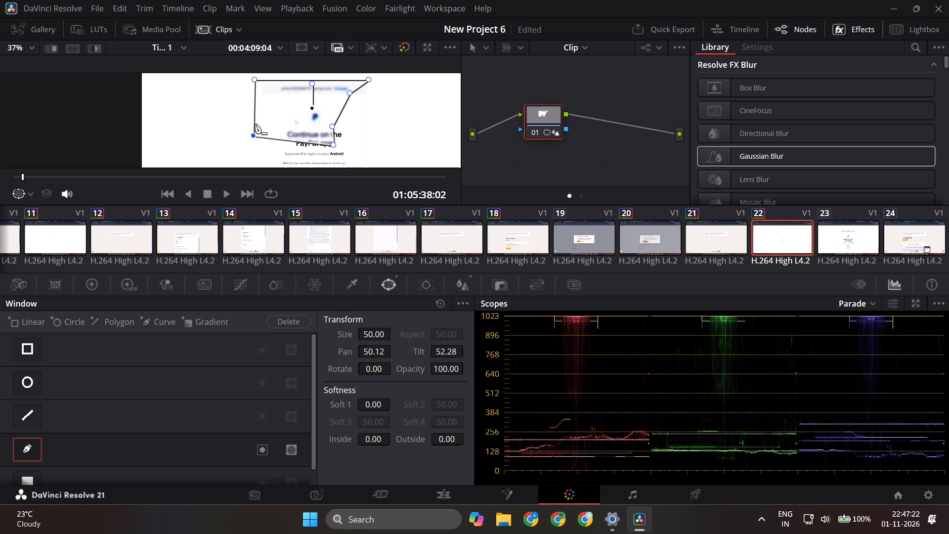
left_click_drag(255, 124, 259, 91)
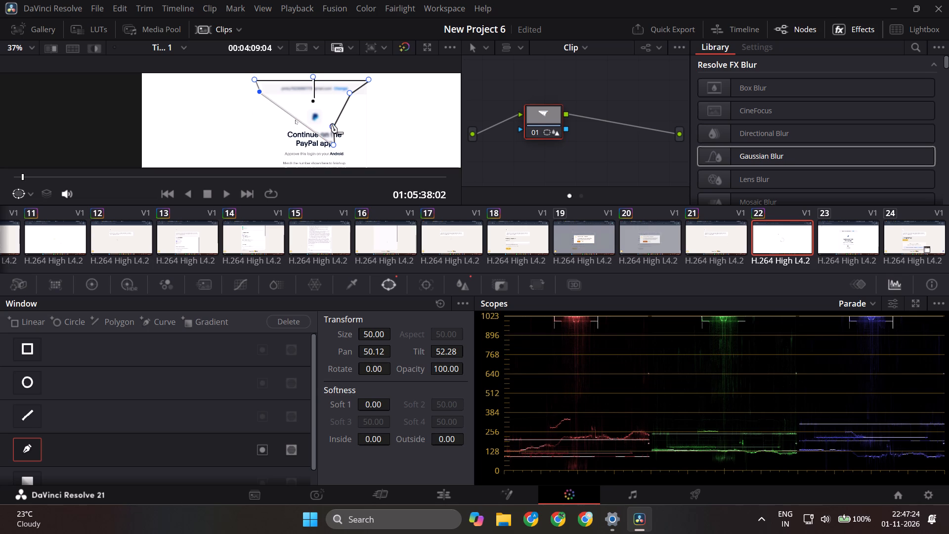
left_click_drag(331, 124, 348, 93)
left_click_drag(348, 93, 349, 93)
left_click_drag(333, 145, 337, 92)
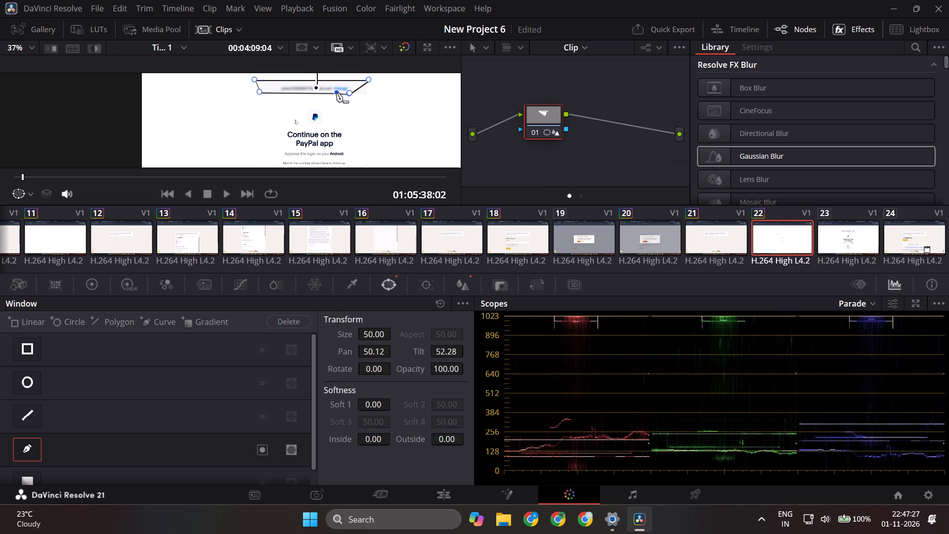
left_click_drag(337, 92, 337, 95)
Pull in the upper corners of clip 22's Curve window to fit closely around the account email and Change link.
left_click_drag(254, 79, 283, 86)
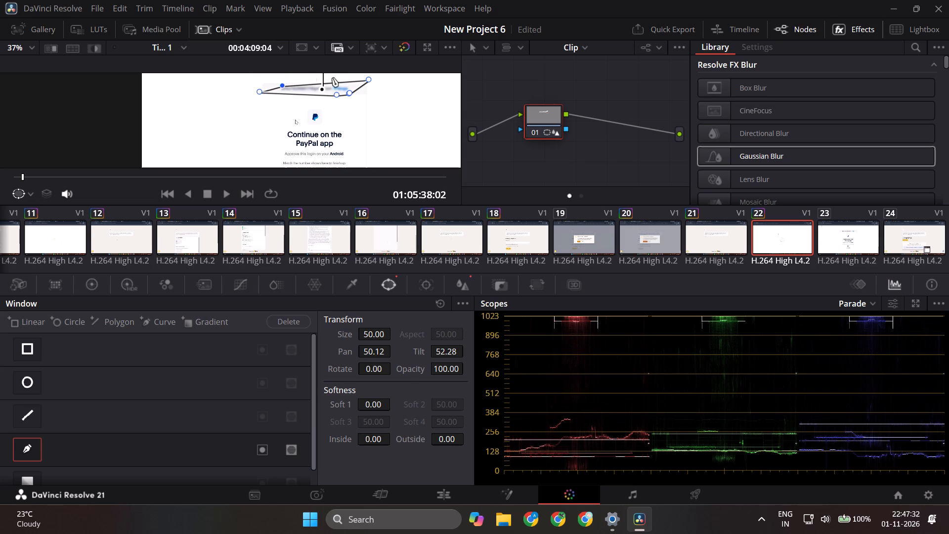
left_click_drag(367, 80, 348, 86)
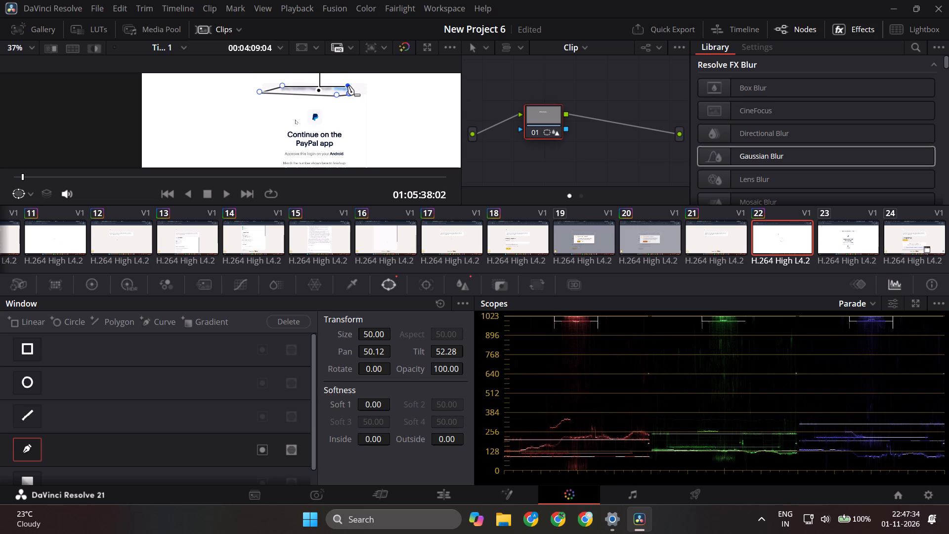
left_click_drag(348, 86, 350, 86)
left_click_drag(284, 85, 282, 85)
left_click_drag(282, 85, 277, 82)
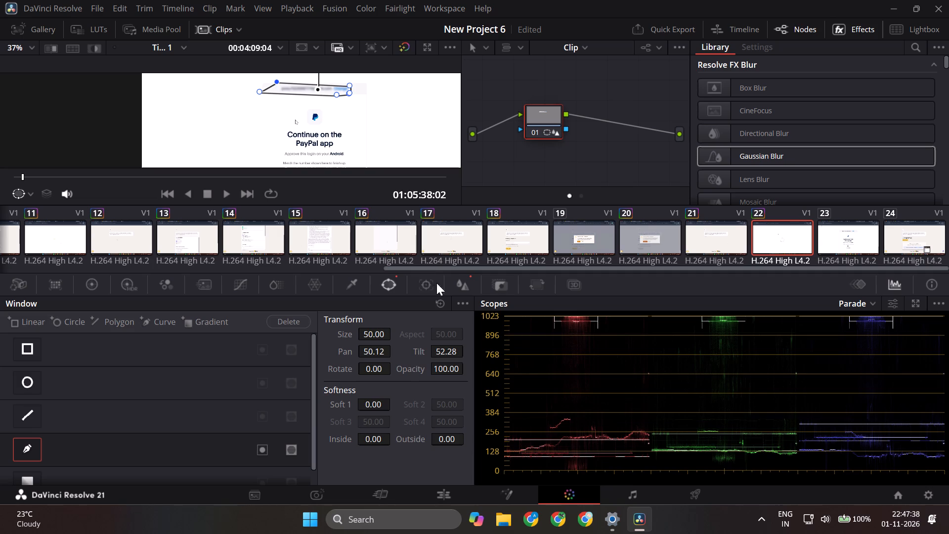
Set clip 22's blur radius to 0.71.
left_click(460, 283)
left_click(61, 364)
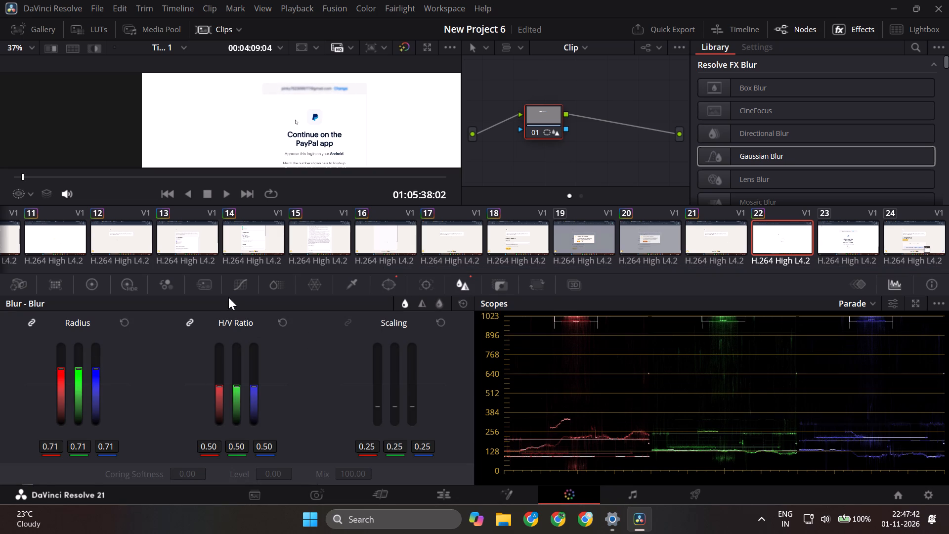
Check the account email's blur coverage in clip 22 up to 01:06:19:02, and inspect the PayPal approval page at 01:06:16:36.
key("space")
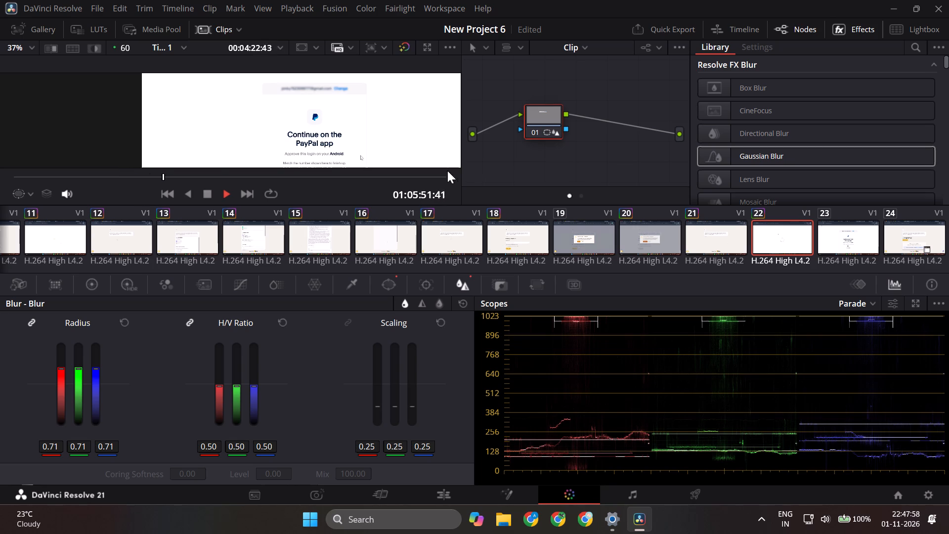
left_click_drag(171, 174, 315, 178)
left_click_drag(315, 178, 448, 178)
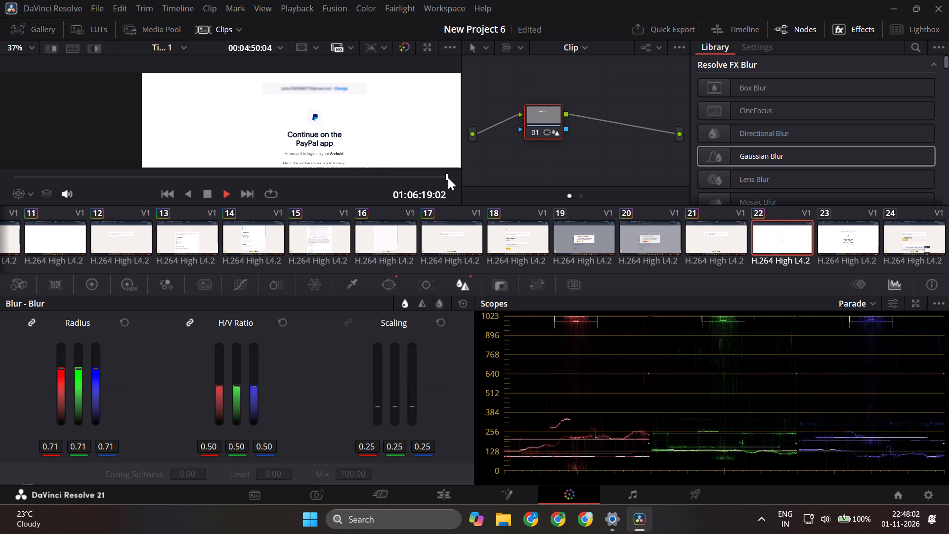
left_click_drag(448, 178, 422, 178)
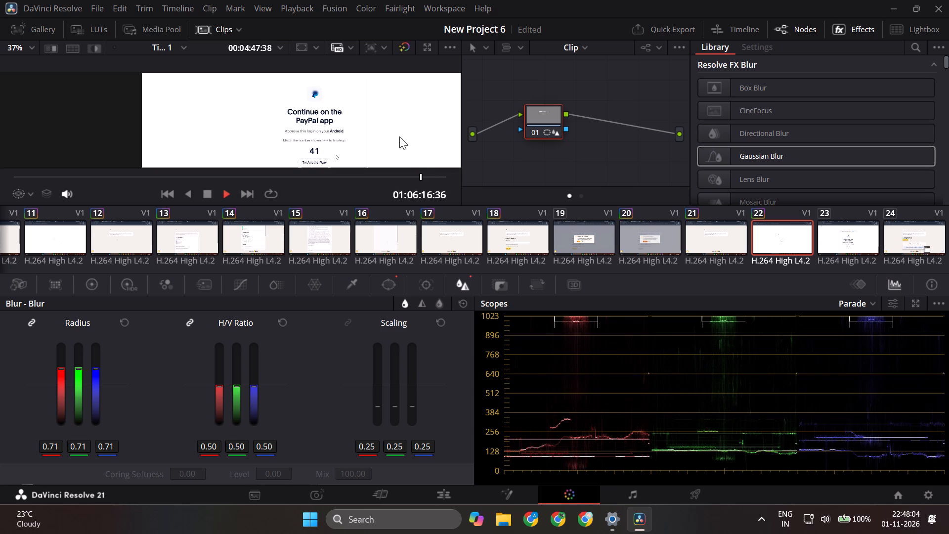
scroll(344, 71, "up", 4)
scroll(317, 162, "up", 2)
scroll(317, 162, "down", 3)
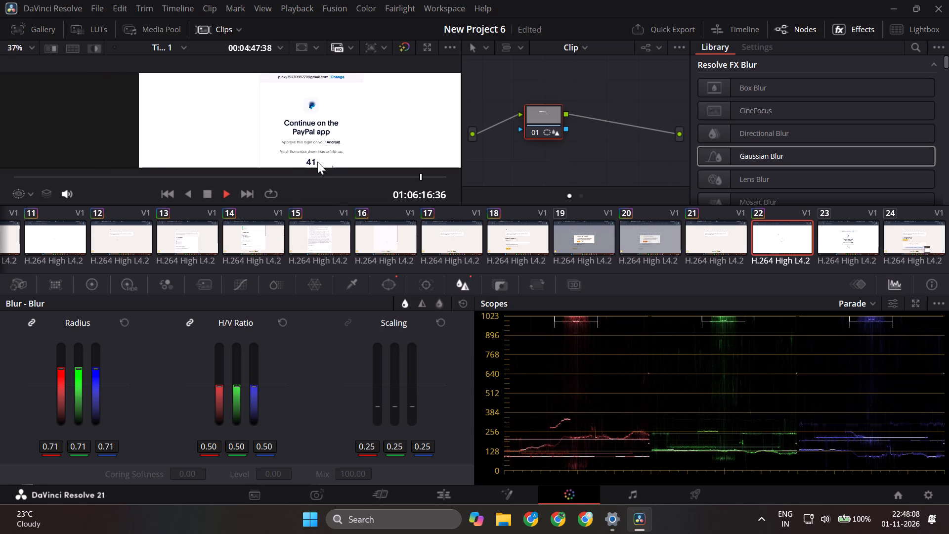
scroll(317, 162, "down", 6)
scroll(307, 94, "up", 1)
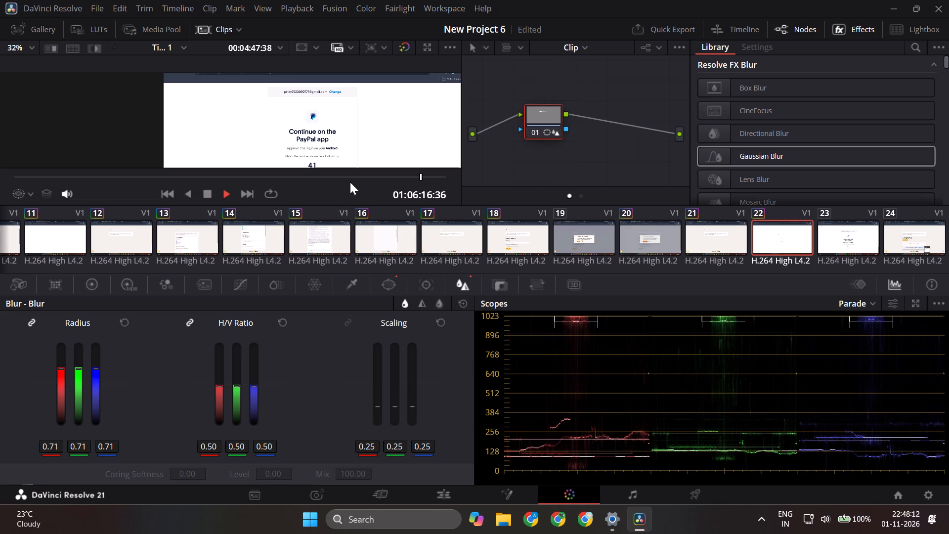
Raise the upper corners of clip 22's Curve window above the account email at 01:06:16:24, and check coverage through the clip's end.
left_click(419, 177)
left_click(395, 283)
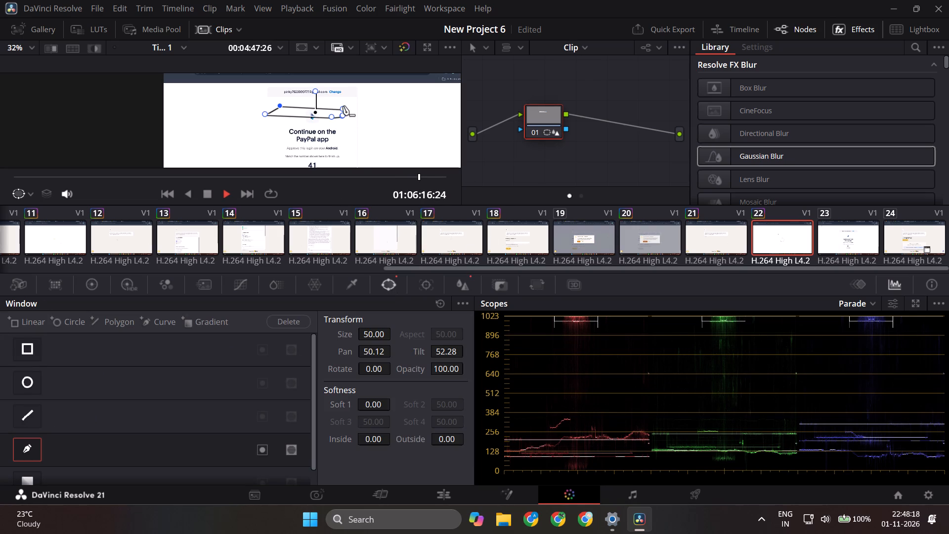
left_click_drag(343, 106, 343, 85)
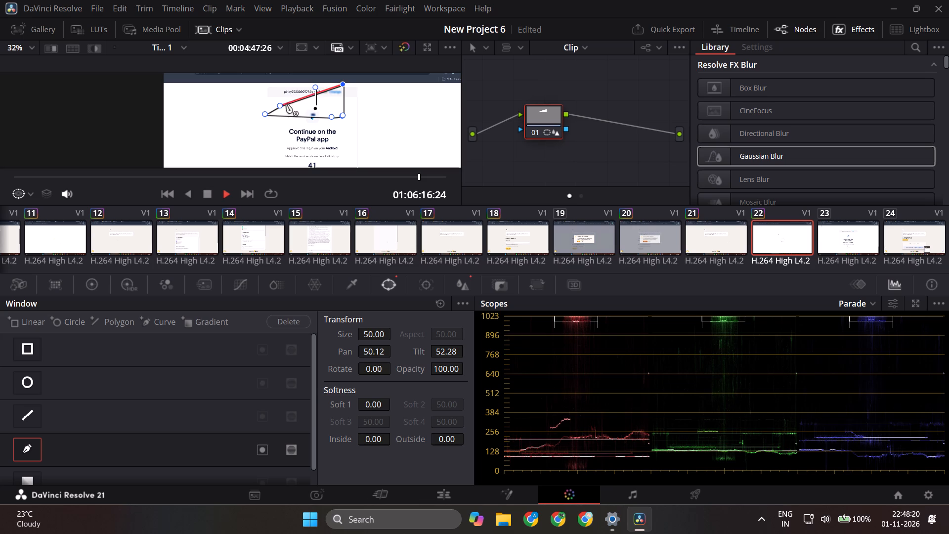
left_click_drag(277, 105, 278, 88)
left_click(274, 85)
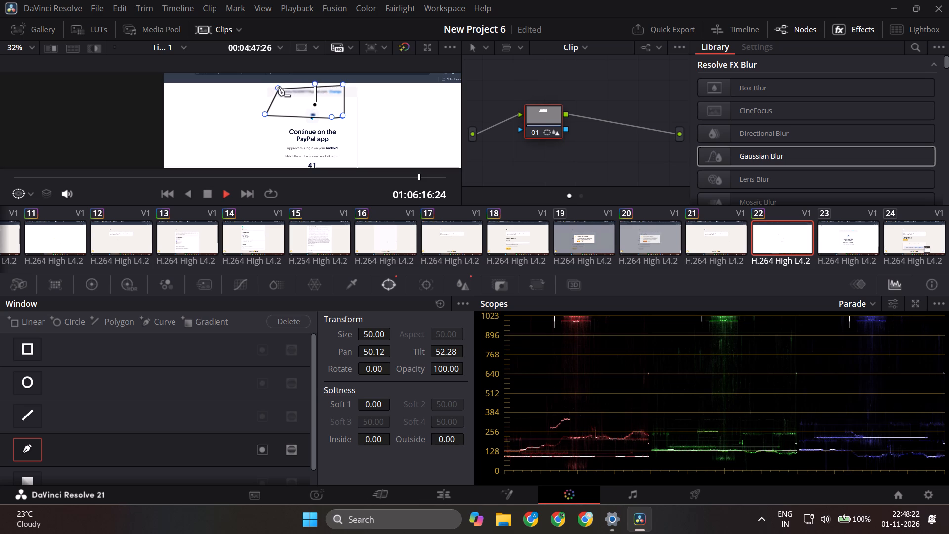
left_click_drag(278, 87, 269, 83)
key("space")
left_click_drag(422, 179, 438, 180)
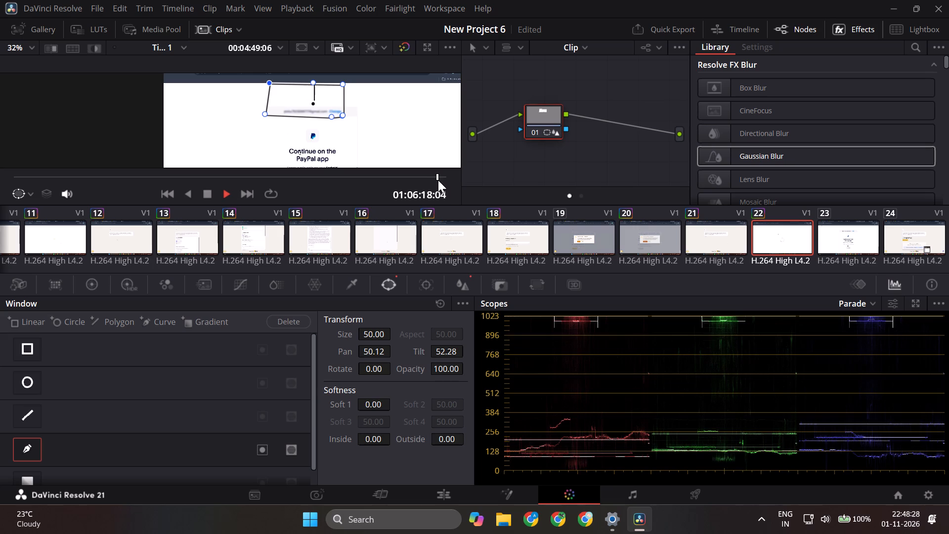
left_click_drag(438, 180, 434, 181)
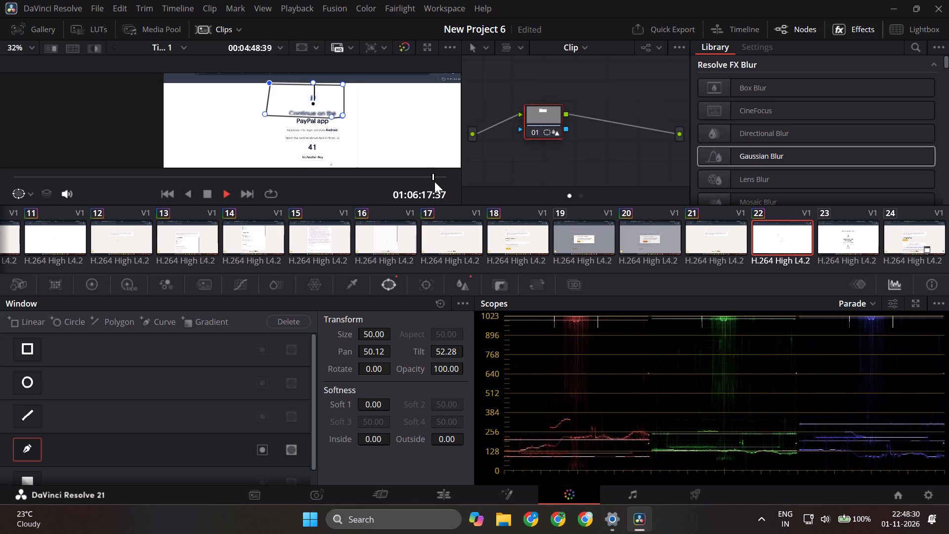
left_click_drag(434, 181, 452, 183)
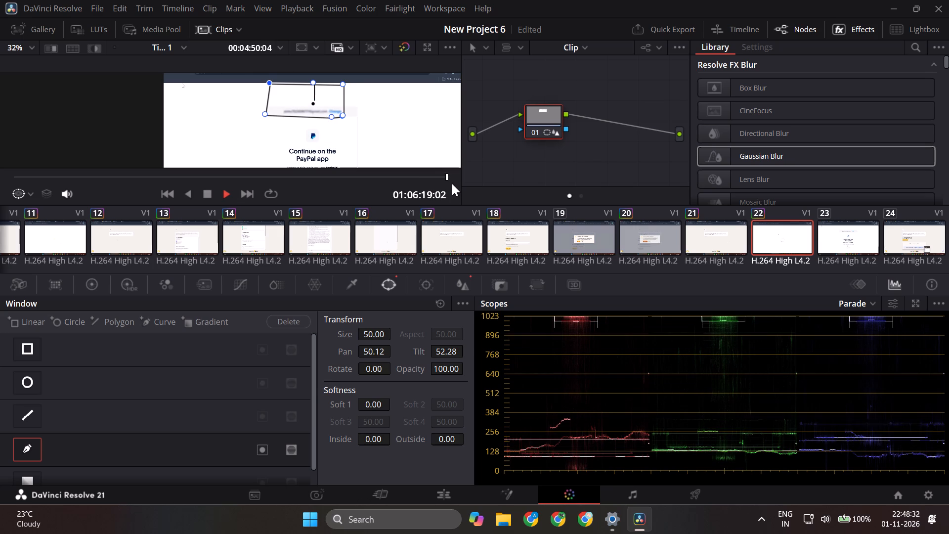
left_click_drag(452, 183, 454, 183)
Copy clip 22's blur window grade onto clip 23.
left_click(840, 237)
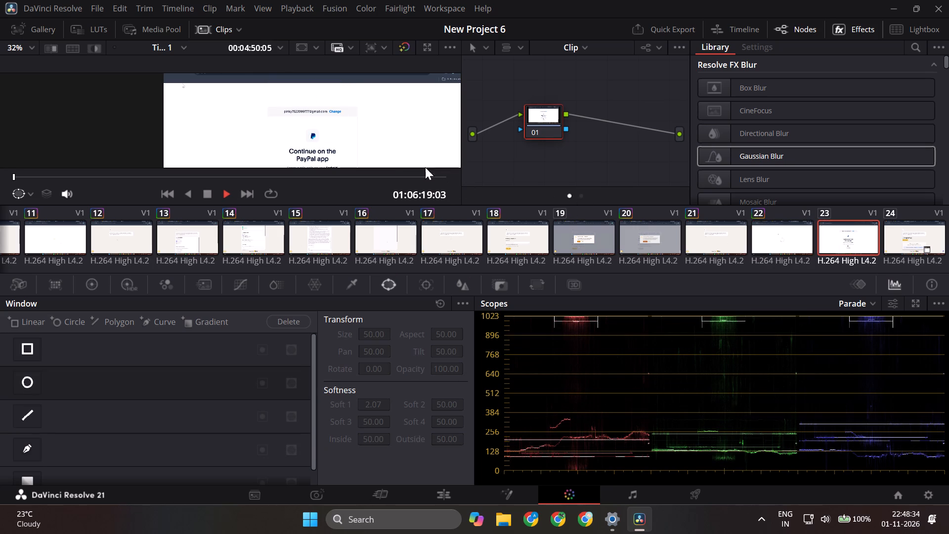
left_click(773, 234)
left_click(321, 98)
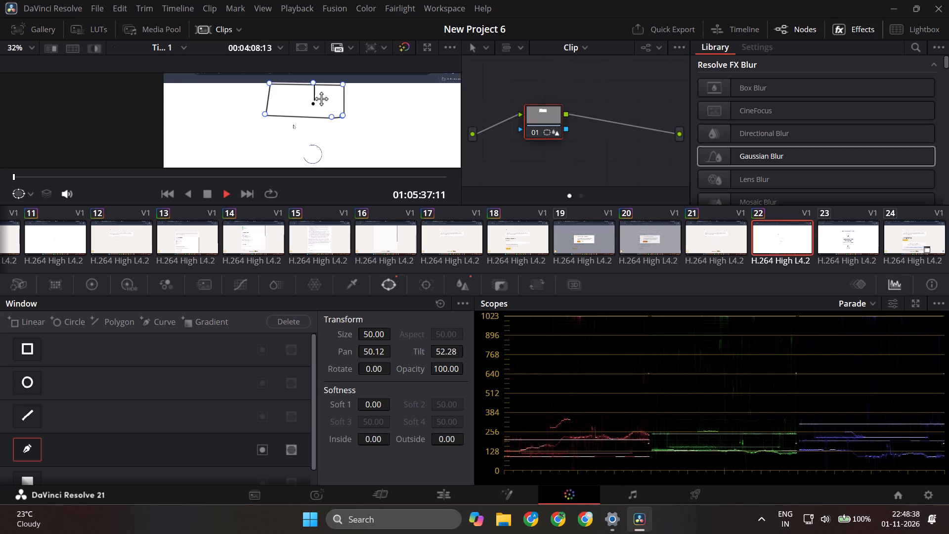
key("ctrl+c")
left_click(846, 242)
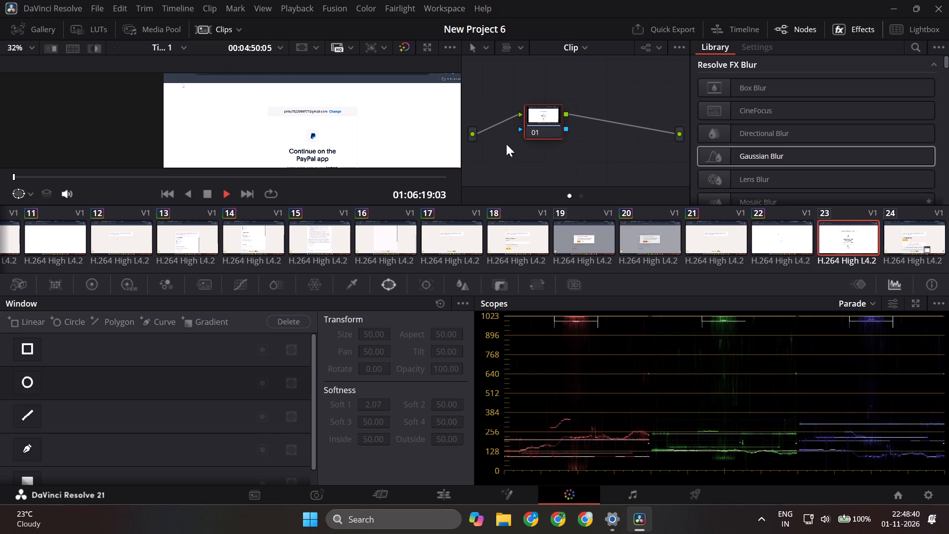
key("ctrl+v")
At 01:06:20:14 in clip 23, extend the Curve window's left corners to cover the account name in the PayPal dashboard header.
key("space")
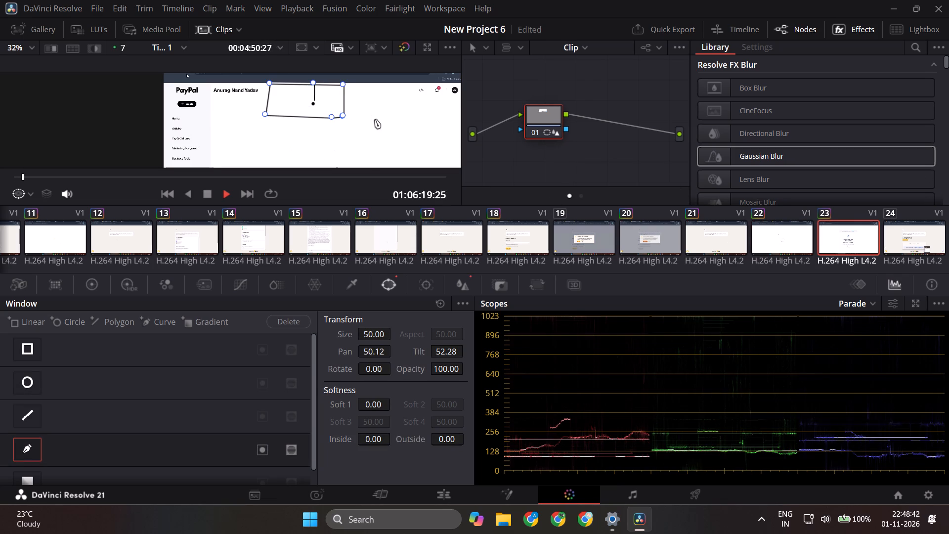
key("space")
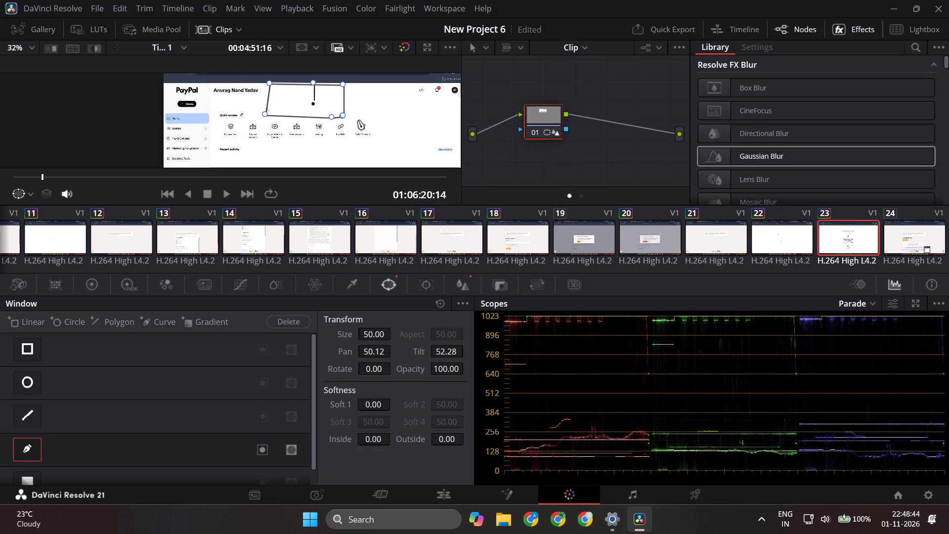
left_click_drag(265, 112, 259, 112)
left_click_drag(259, 112, 212, 107)
left_click_drag(267, 83, 213, 83)
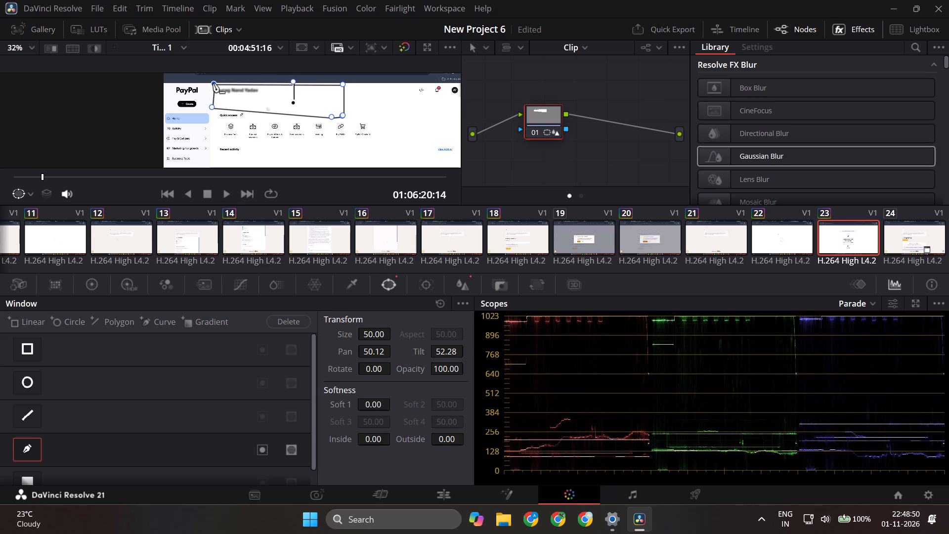
left_click_drag(213, 83, 210, 83)
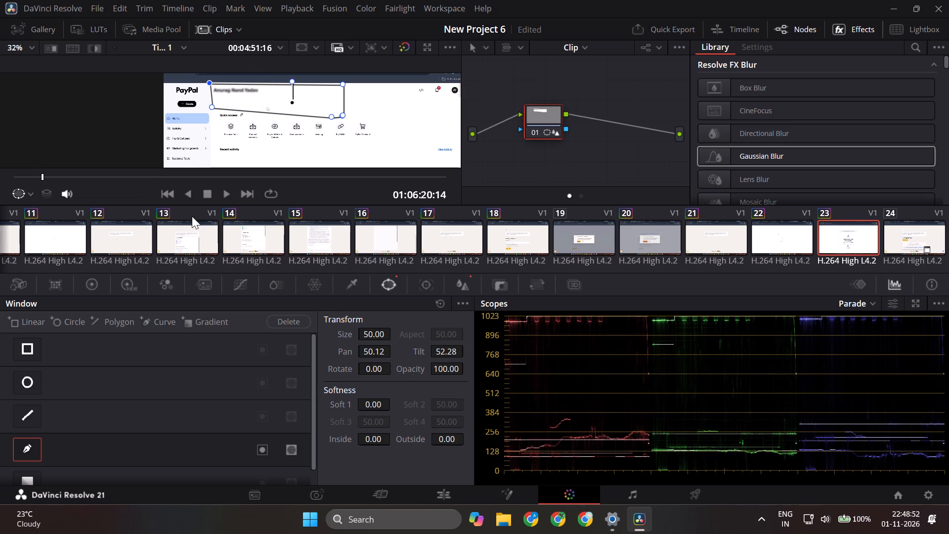
Set clip 23's blur radius to 1.00 and play through the PayPal and Loggy3 pages to check the blur.
left_click(462, 282)
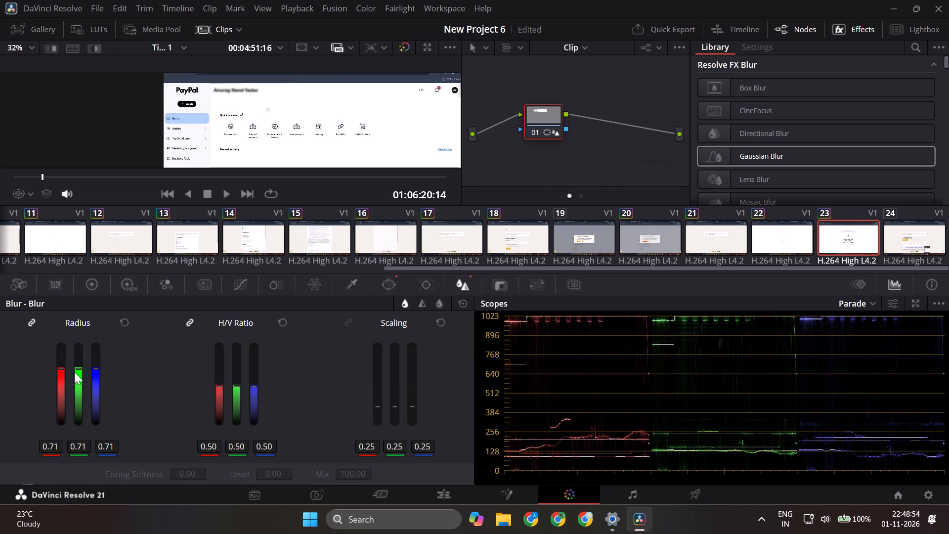
left_click_drag(62, 368, 60, 346)
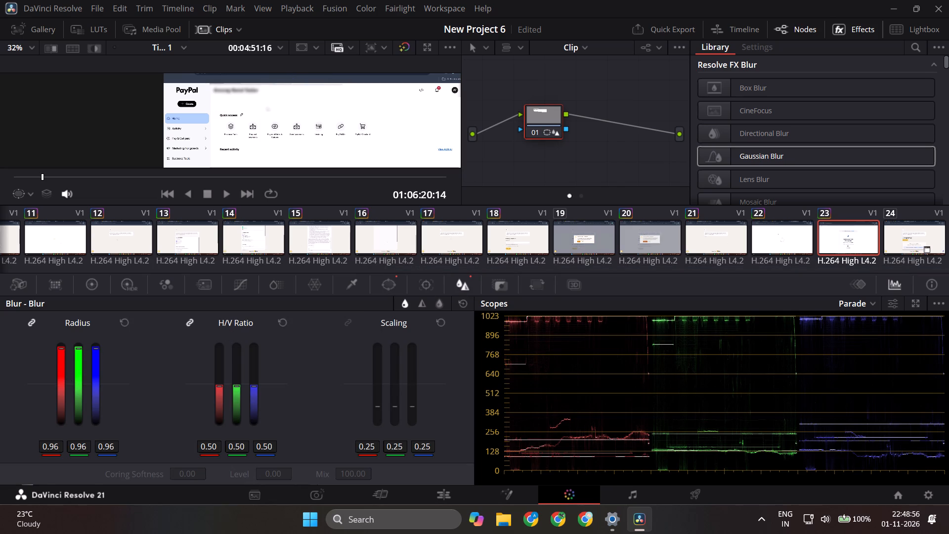
left_click_drag(60, 346, 62, 340)
key("space")
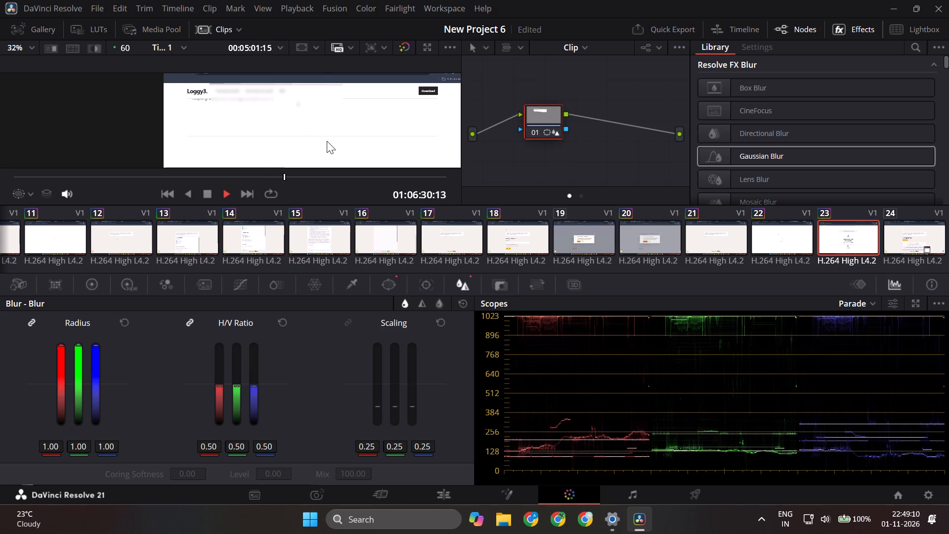
key("space")
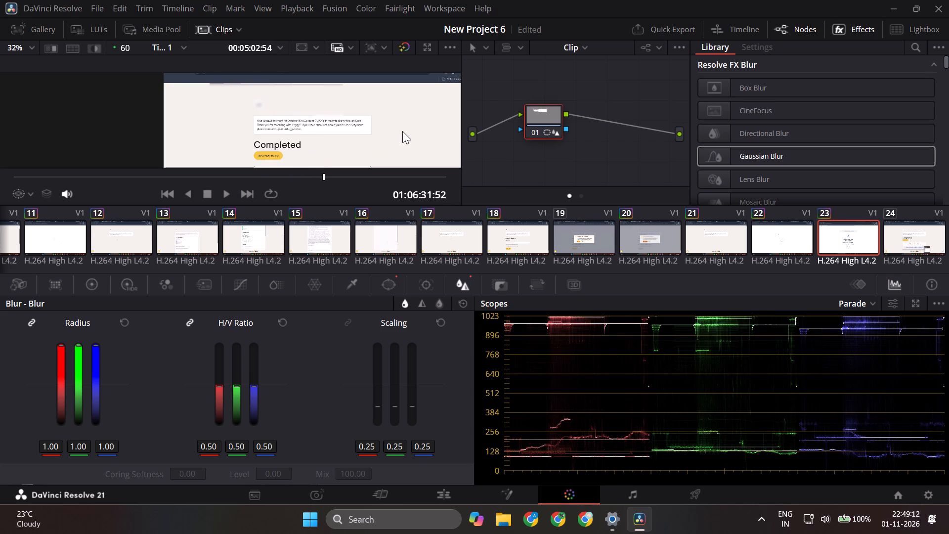
key("space")
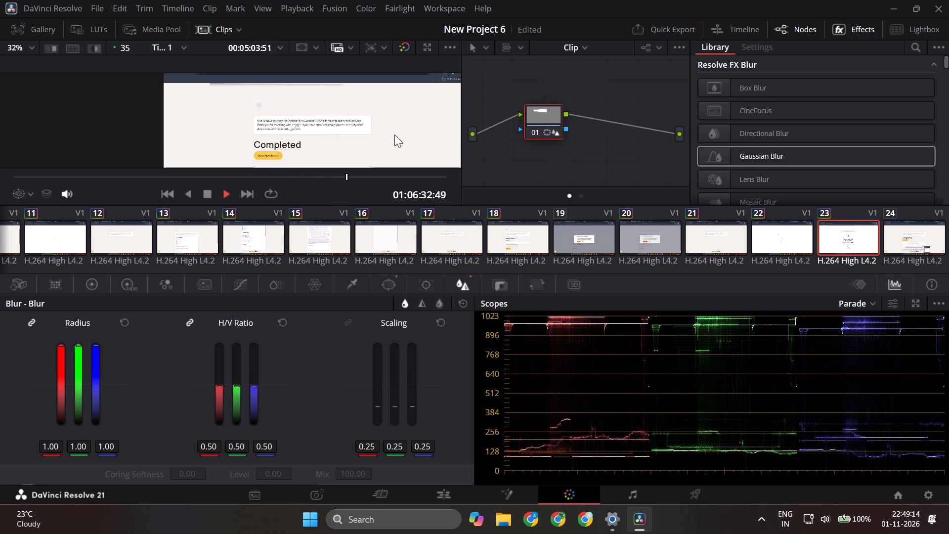
key("space")
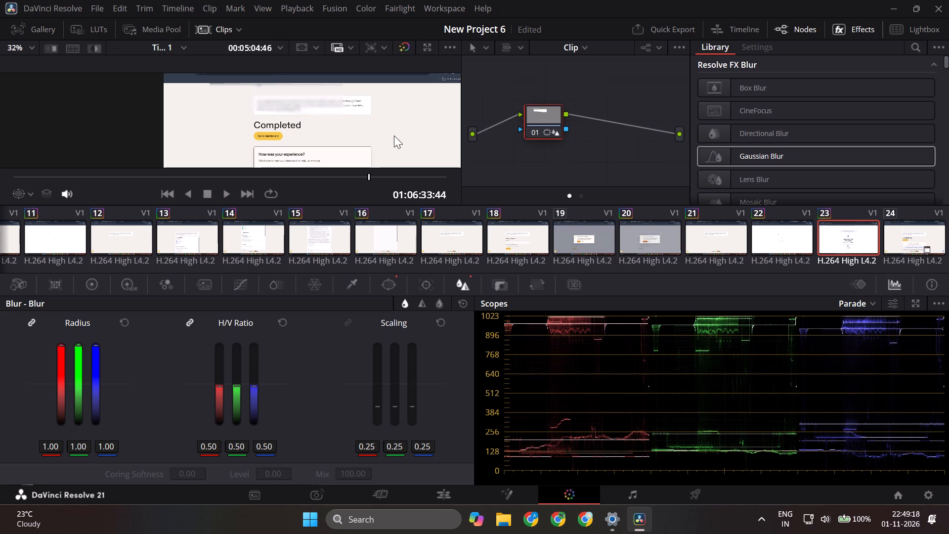
At 01:06:39:48 in clip 24, draw a closed four-point Curve window around the account name in the Loggy3 sidebar.
key("space")
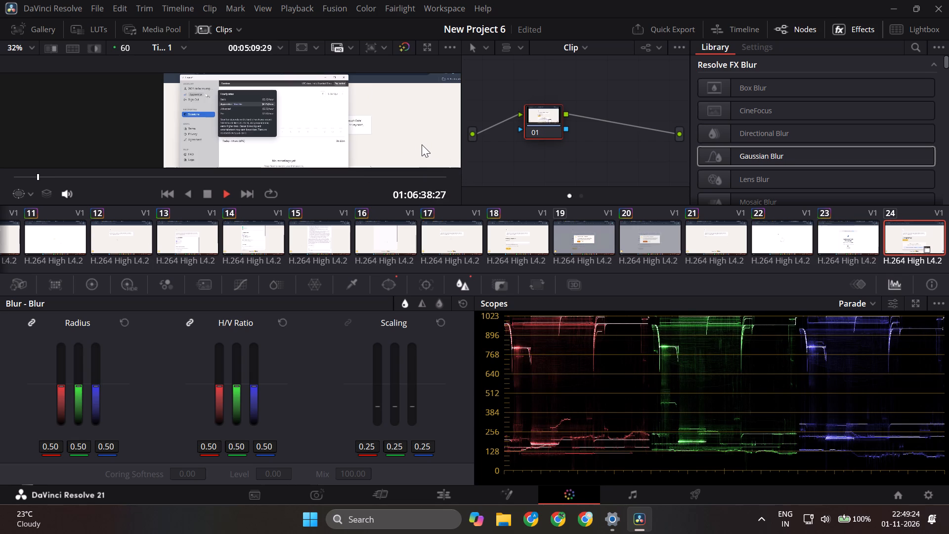
key("space")
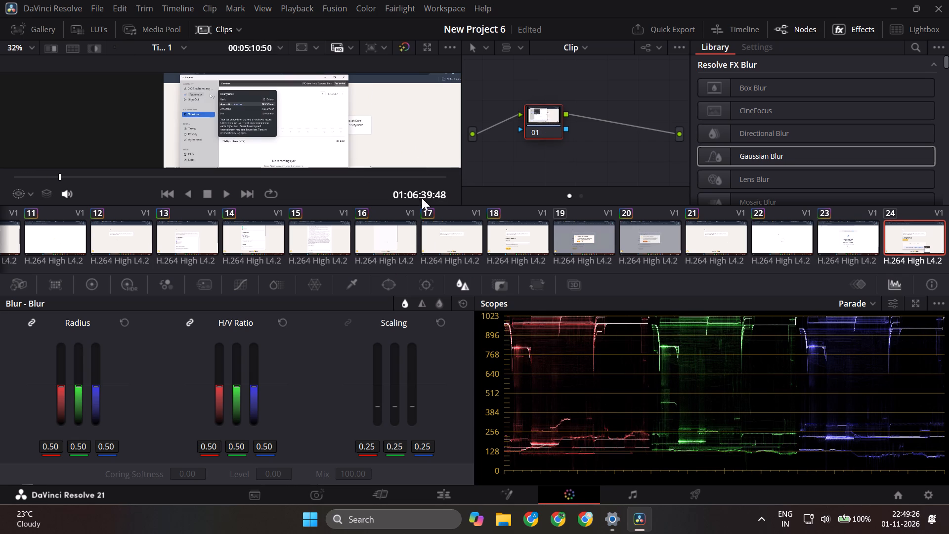
left_click(382, 285)
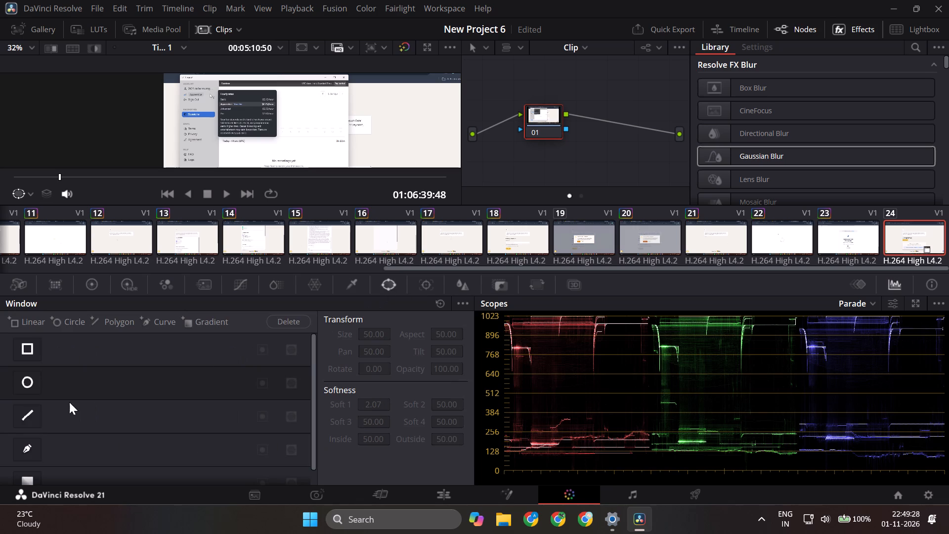
left_click(23, 446)
scroll(195, 89, "up", 6)
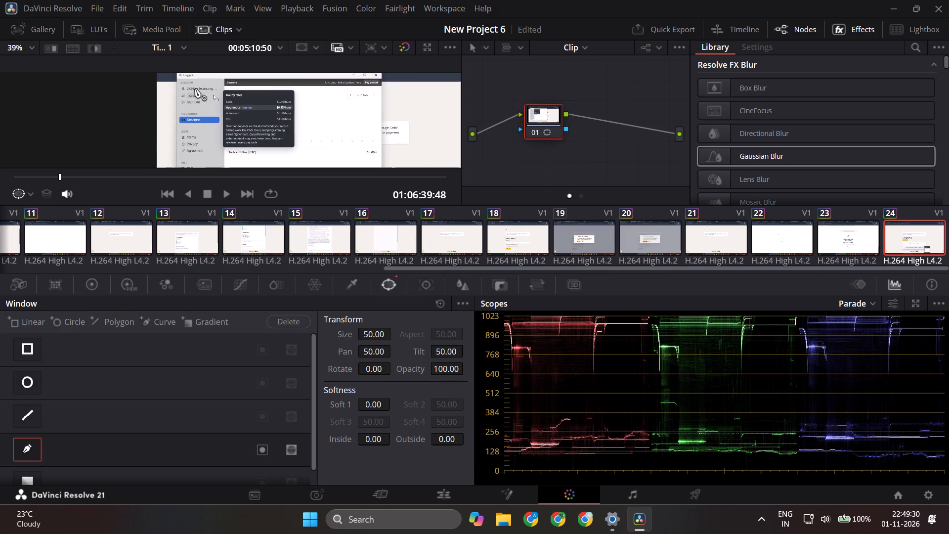
scroll(195, 89, "up", 11)
left_click(178, 83)
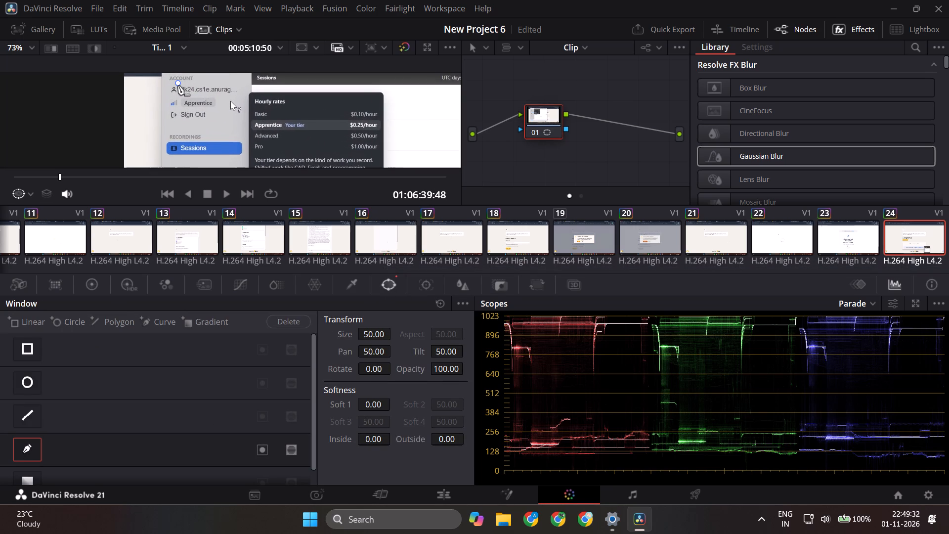
left_click(178, 95)
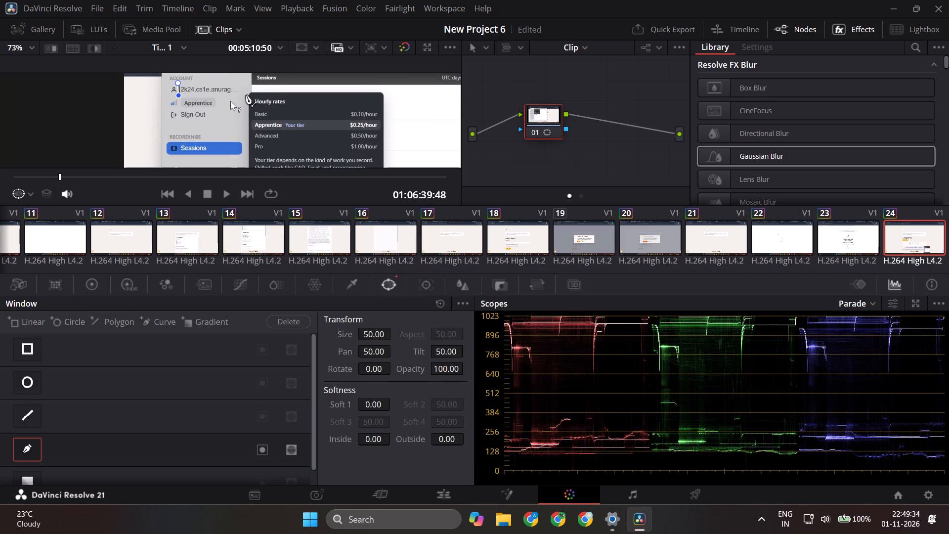
left_click(239, 95)
left_click(237, 79)
left_click(178, 84)
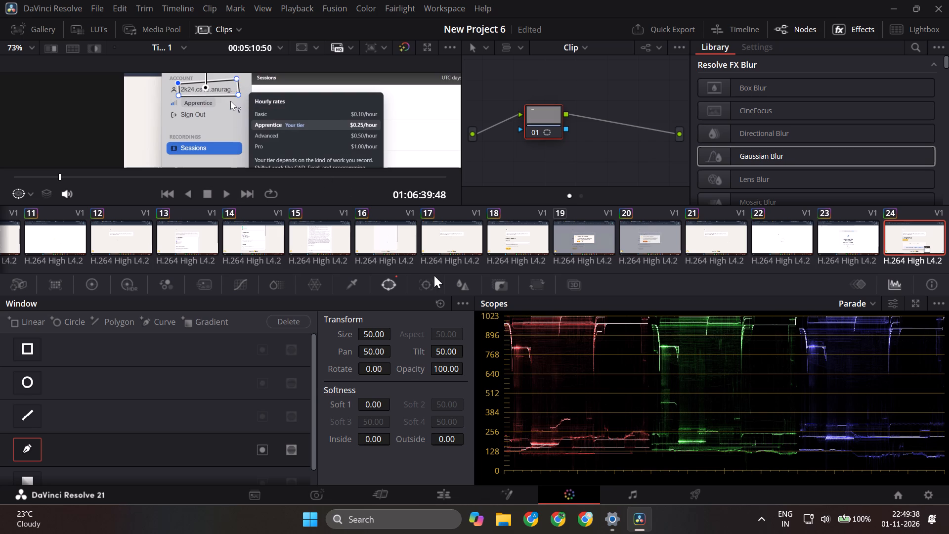
Set clip 24's blur radius to 0.74 and check the sidebar account name's coverage through to the clip's end.
left_click(457, 284)
left_click_drag(61, 385, 61, 368)
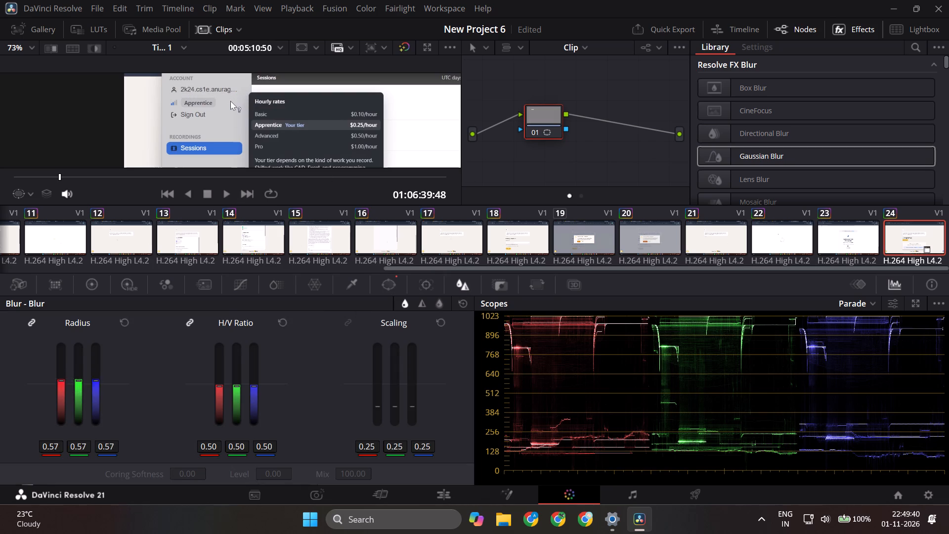
left_click_drag(61, 368, 63, 359)
key("space")
scroll(385, 117, "down", 7)
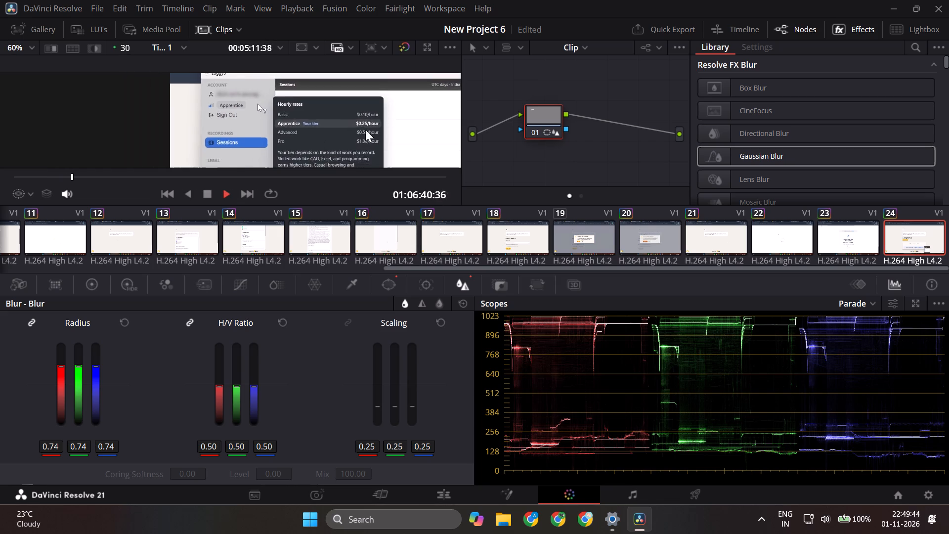
scroll(365, 130, "down", 15)
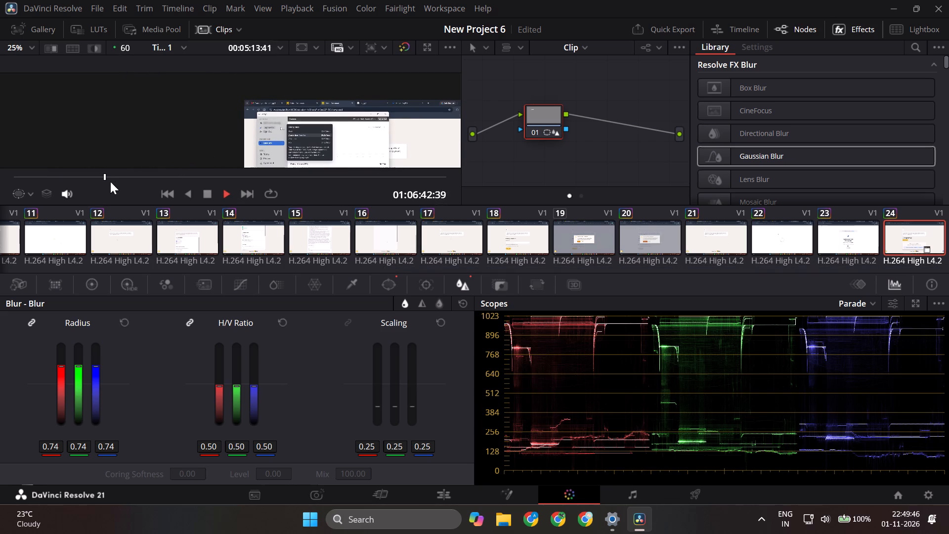
left_click_drag(109, 177, 342, 183)
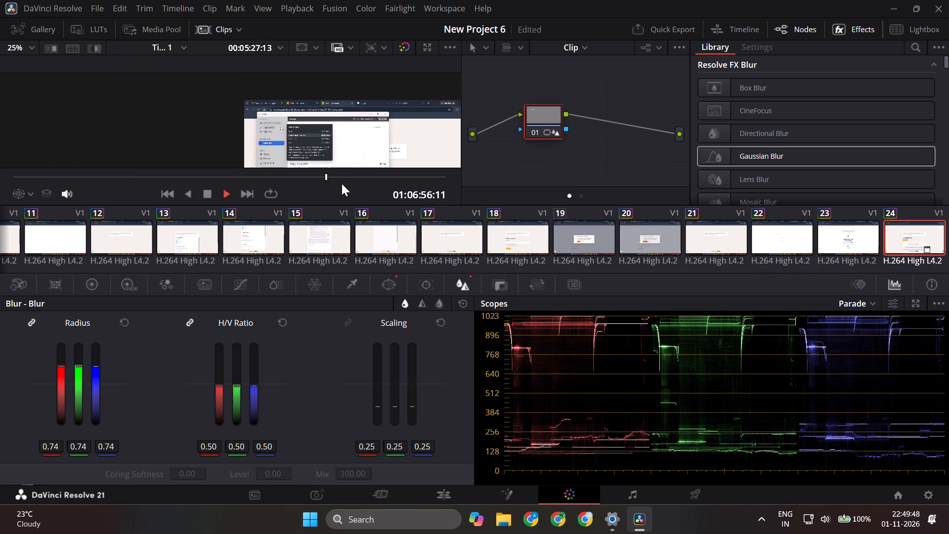
left_click_drag(342, 183, 432, 185)
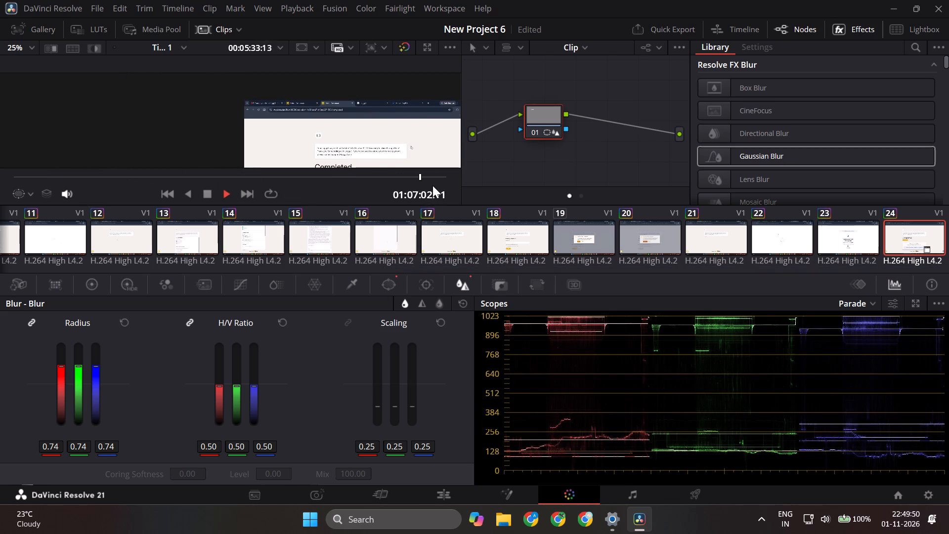
left_click_drag(432, 185, 453, 187)
left_click(392, 499)
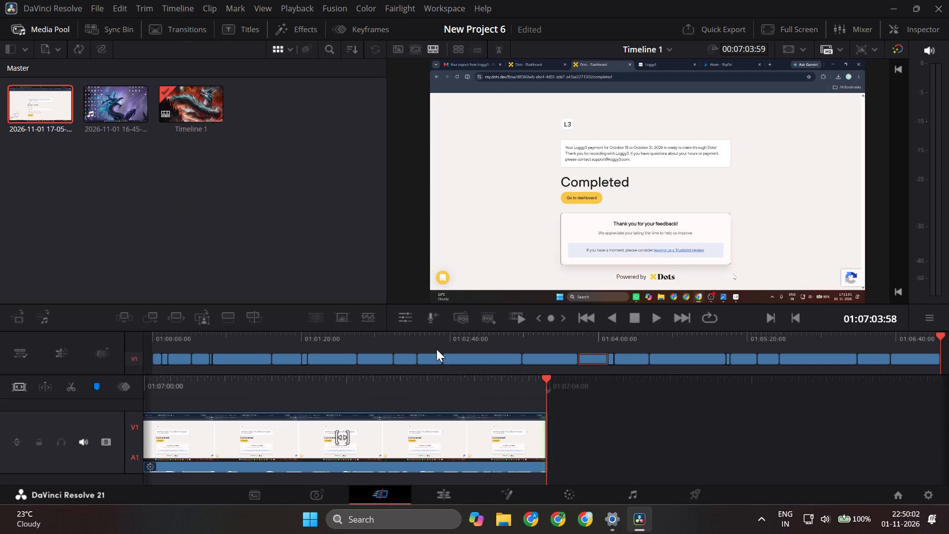
scroll(436, 349, "right", 20)
scroll(436, 349, "right", 20)
scroll(436, 349, "right", 6)
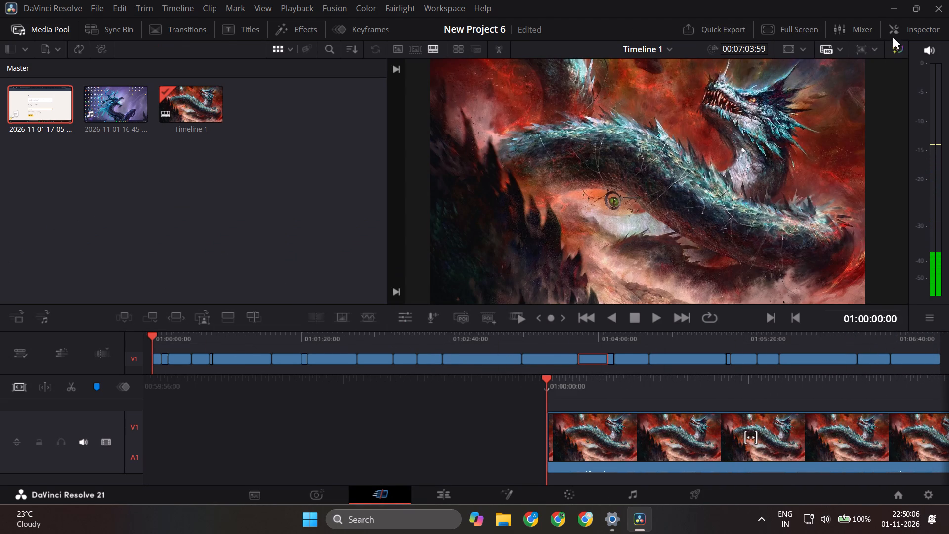
left_click(902, 34)
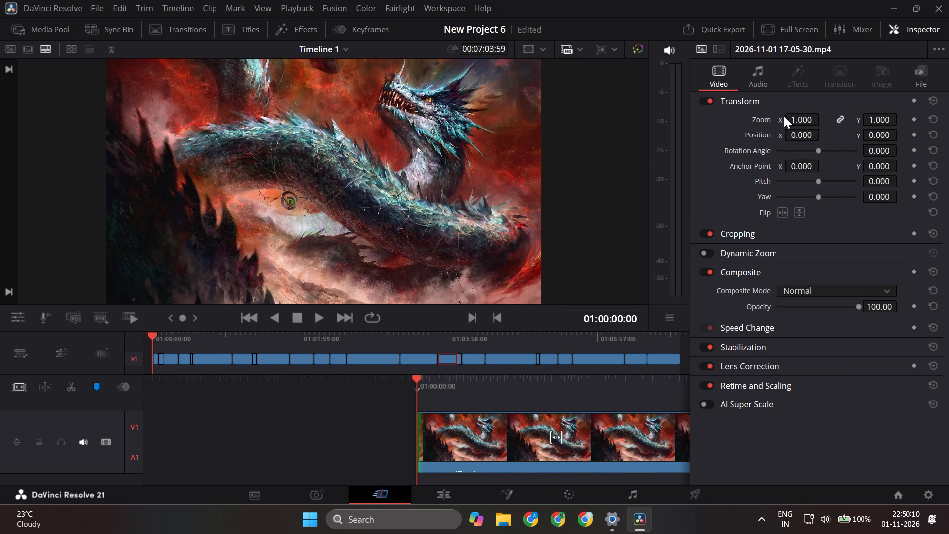
left_click(760, 234)
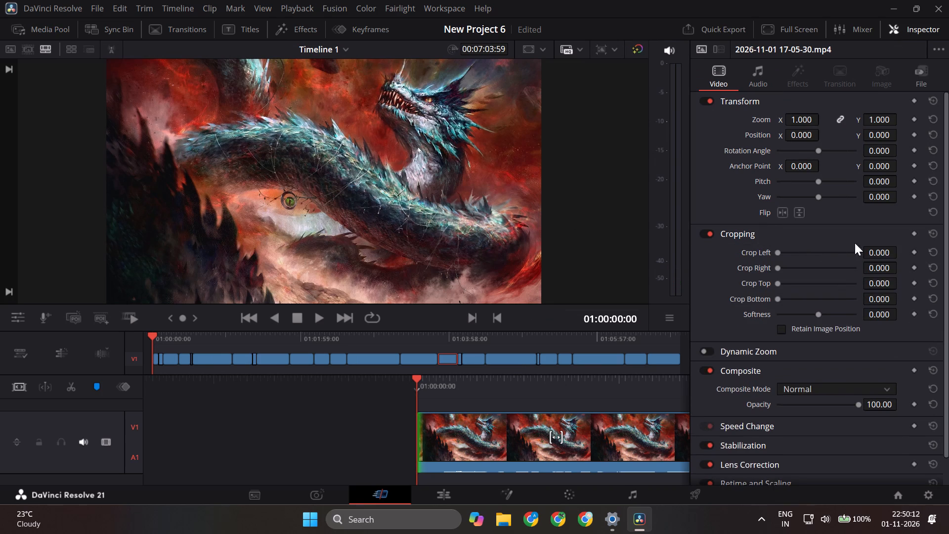
left_click(882, 253)
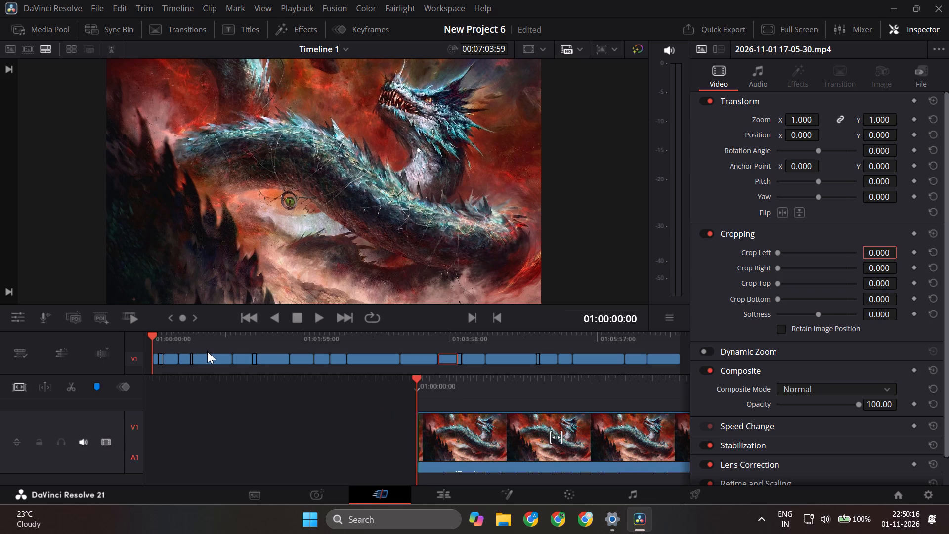
scroll(212, 353, "left", 4)
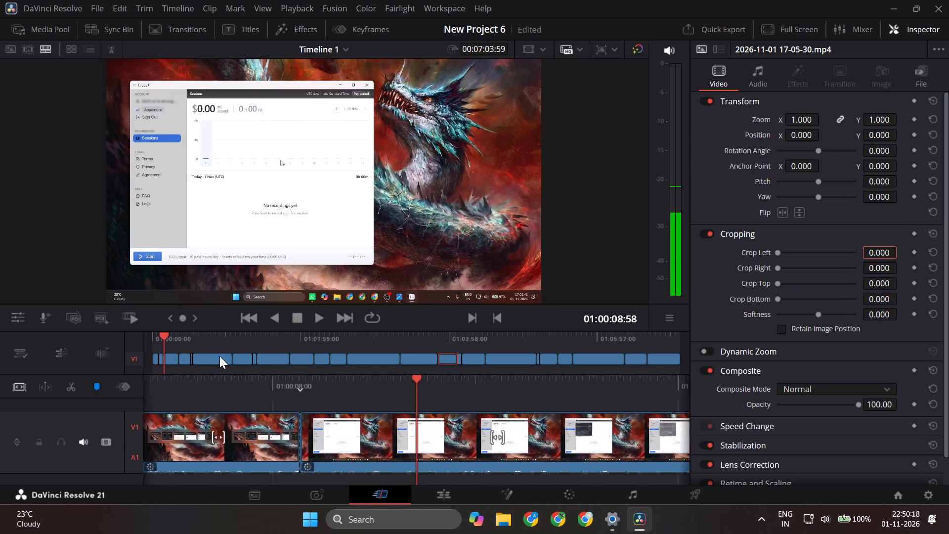
scroll(219, 356, "left", 2)
left_click(737, 254)
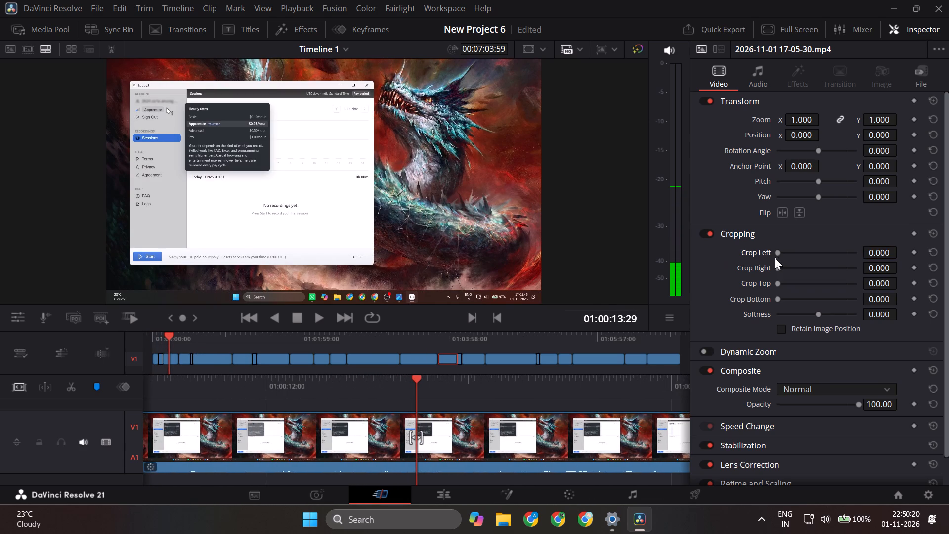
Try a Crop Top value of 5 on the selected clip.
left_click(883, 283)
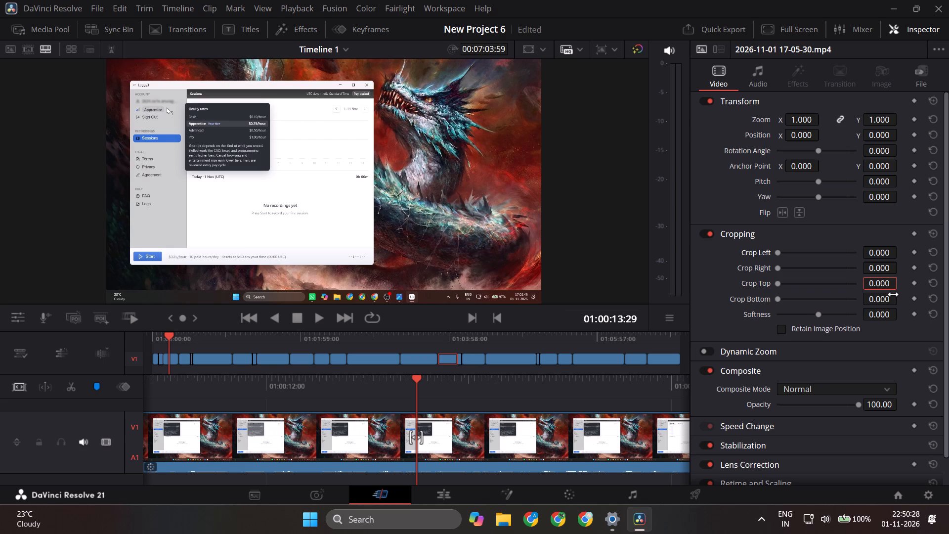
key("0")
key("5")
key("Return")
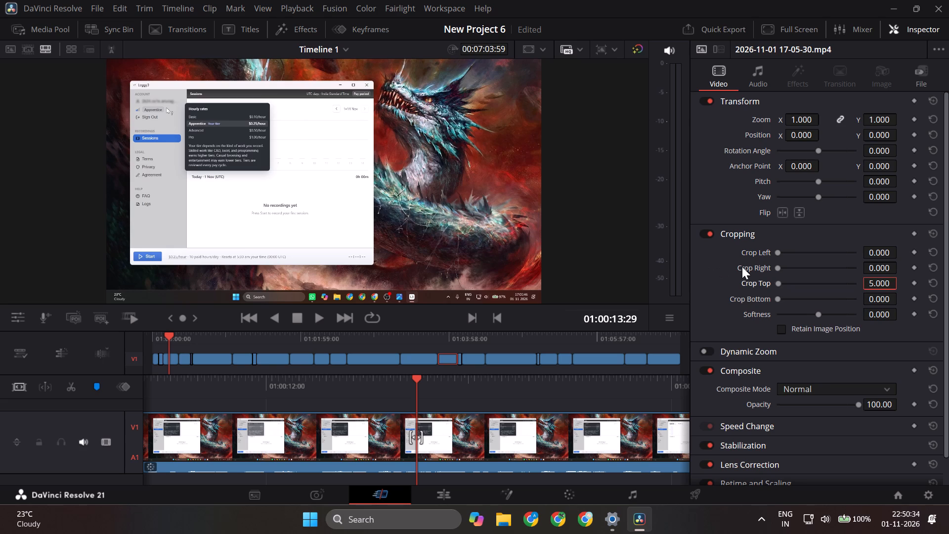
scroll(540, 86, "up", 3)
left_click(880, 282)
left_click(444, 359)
At 01:03:56:37, try Crop Top values of 10 and 80 on the selected clip, and settle on 100.
left_click_drag(170, 335, 446, 361)
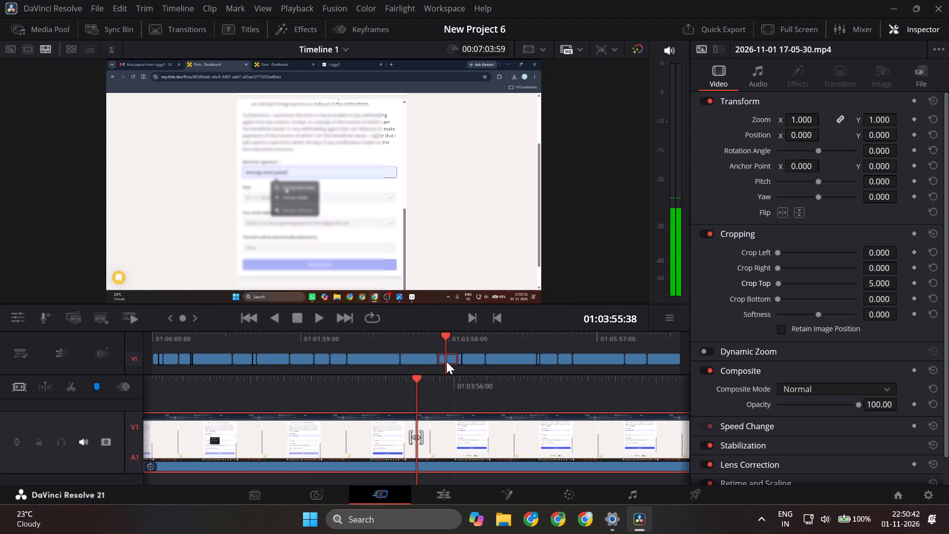
left_click_drag(446, 361, 447, 361)
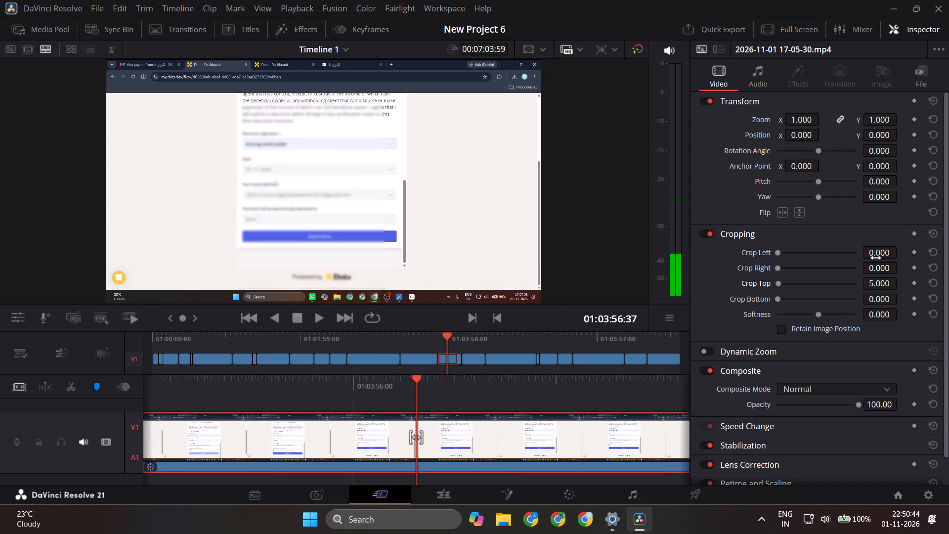
left_click(881, 283)
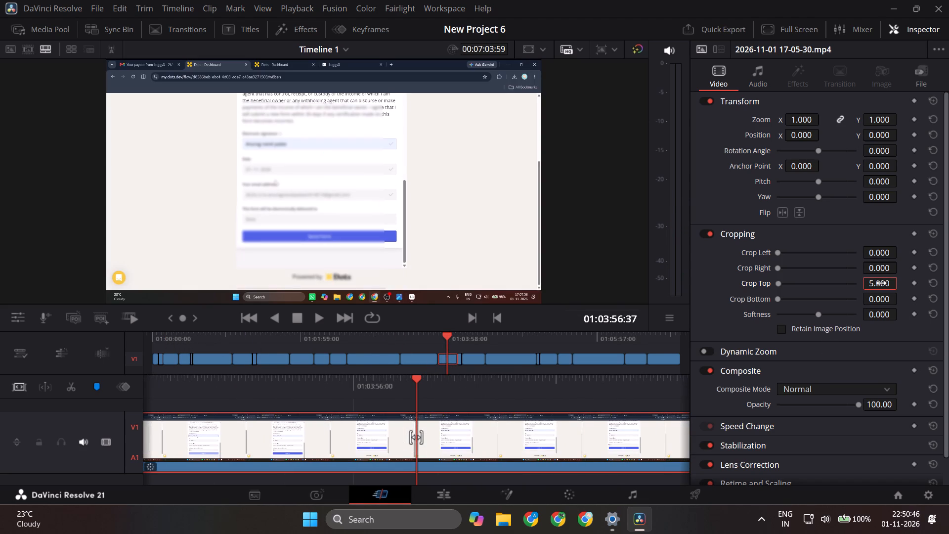
key("1")
key("0")
key("Return")
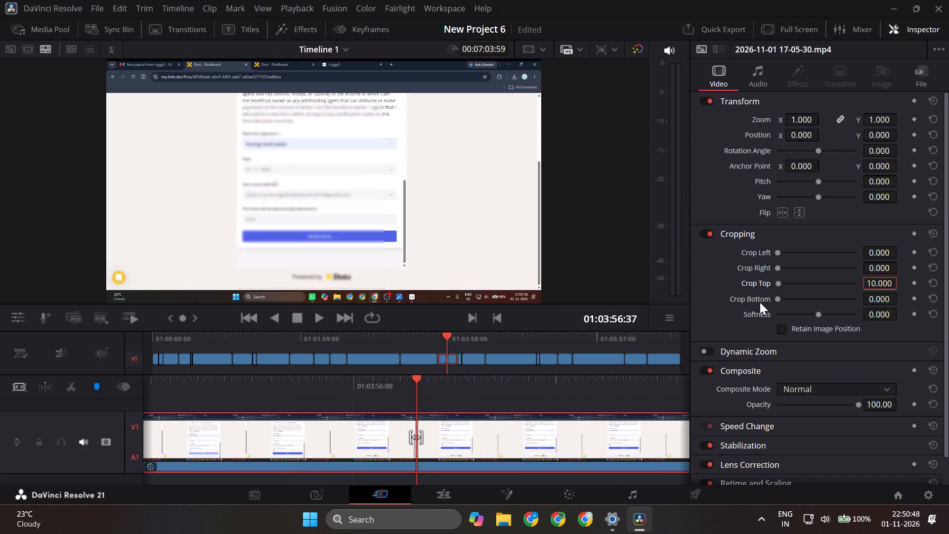
left_click(886, 284)
type("80")
key("Return")
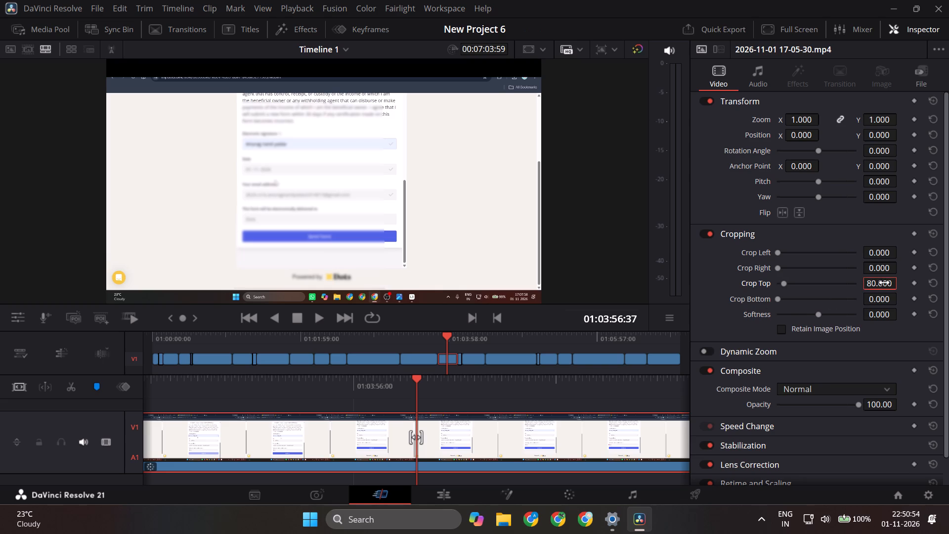
left_click(884, 283)
type("100")
key("Return")
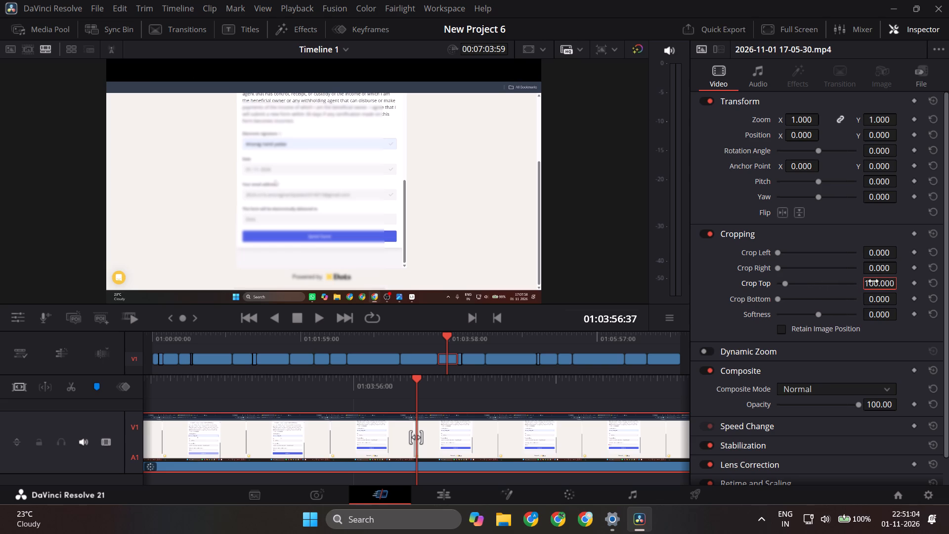
Open the selected clip's Crop Bottom value for editing.
left_click(879, 301)
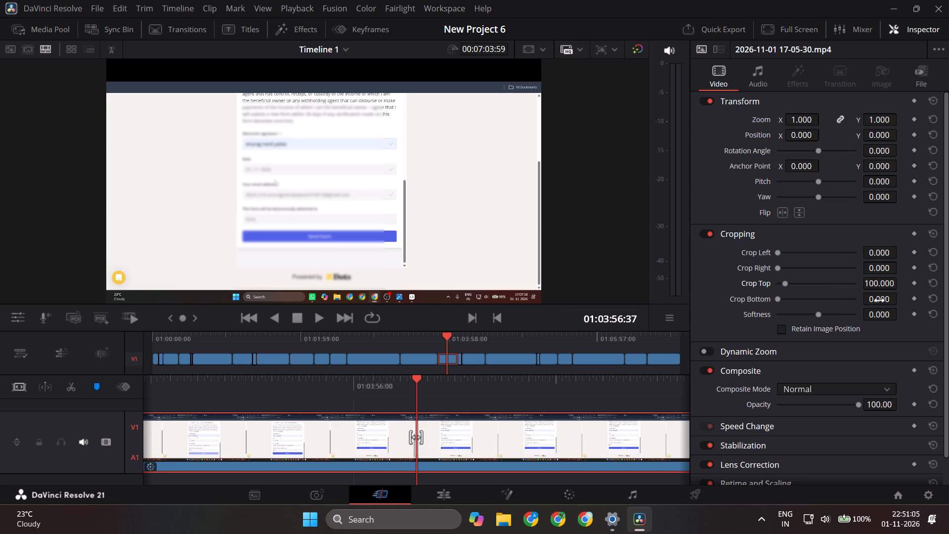
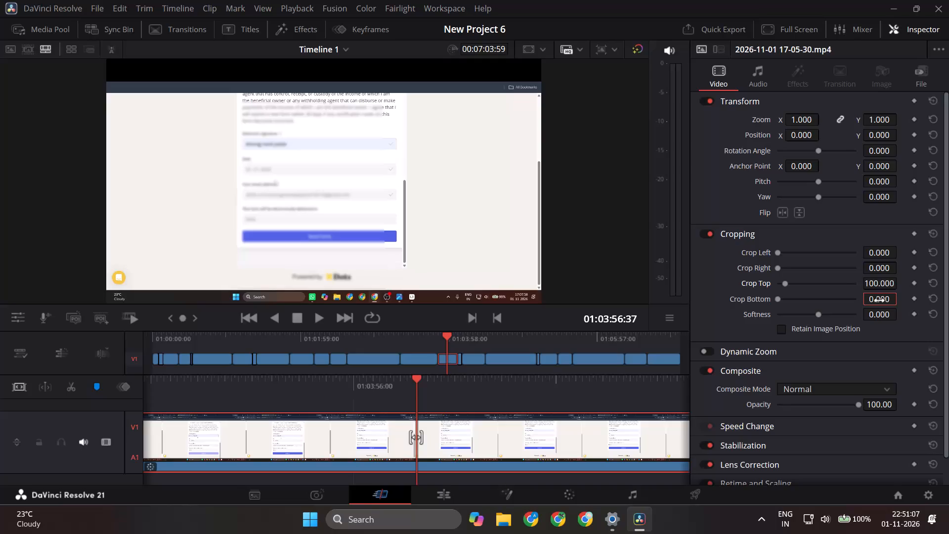
Set the selected clip's Crop Bottom to 50.
type("50")
key("Return")
Adjust the same clip's Crop Top, trying 50, 75 and 80 before settling on 83.
left_click(882, 284)
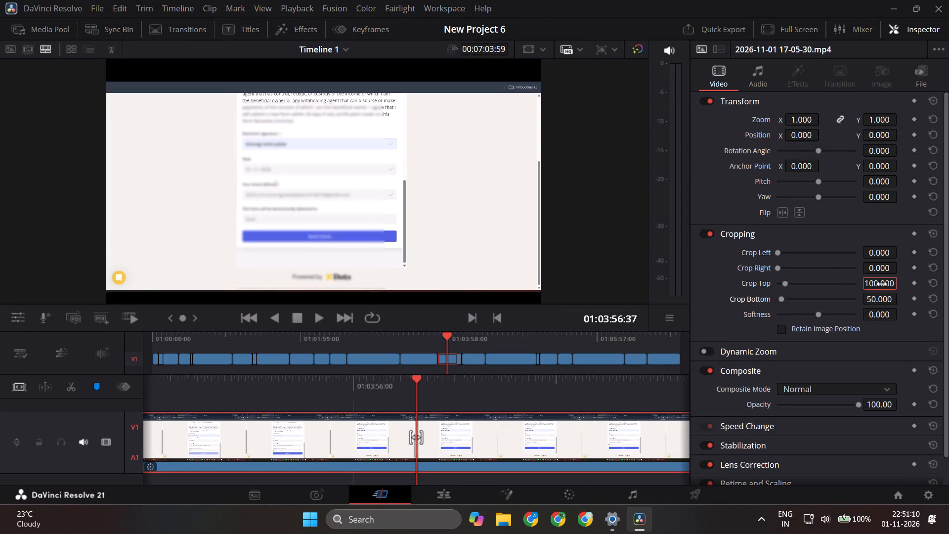
type("50")
key("Return")
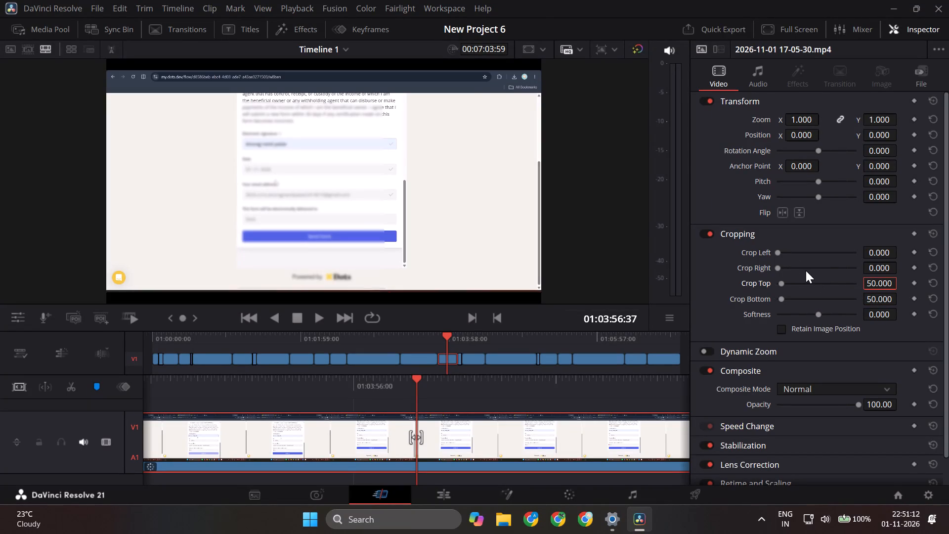
left_click(881, 284)
type("75")
key("Return")
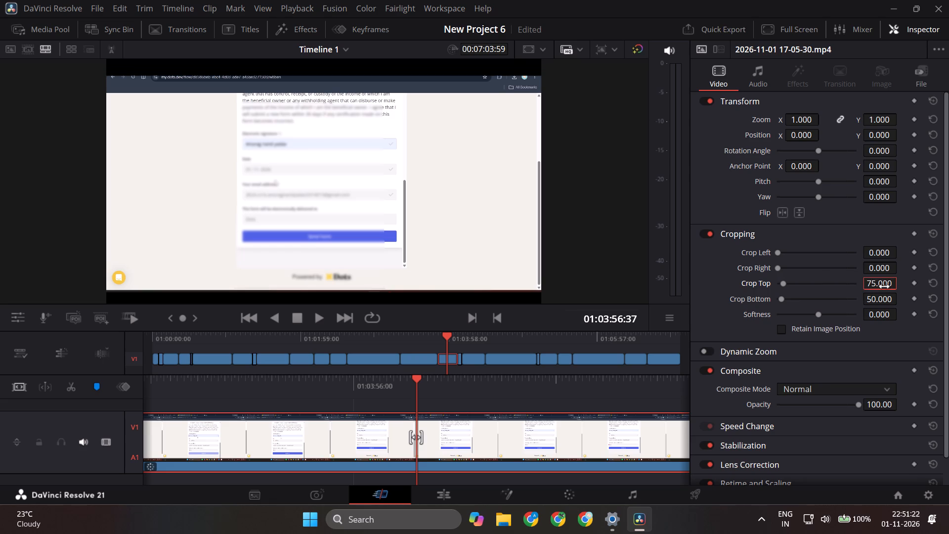
left_click(884, 287)
type("80")
key("Return")
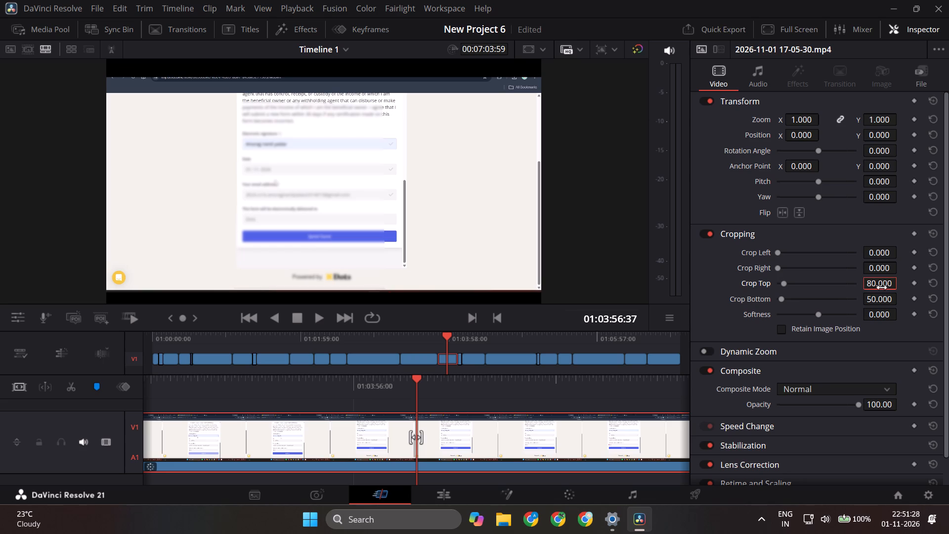
scroll(222, 69, "up", 2)
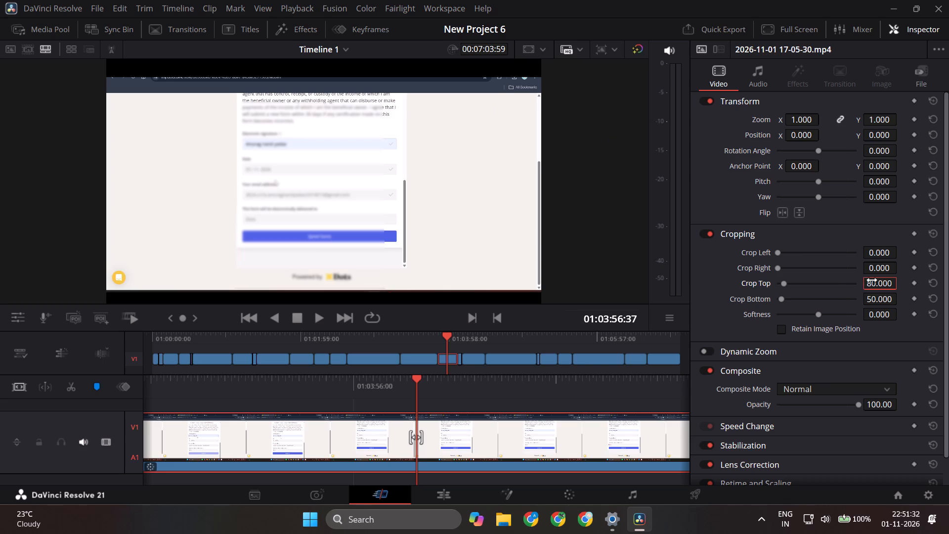
left_click(872, 280)
key("8")
key("3")
key("Return")
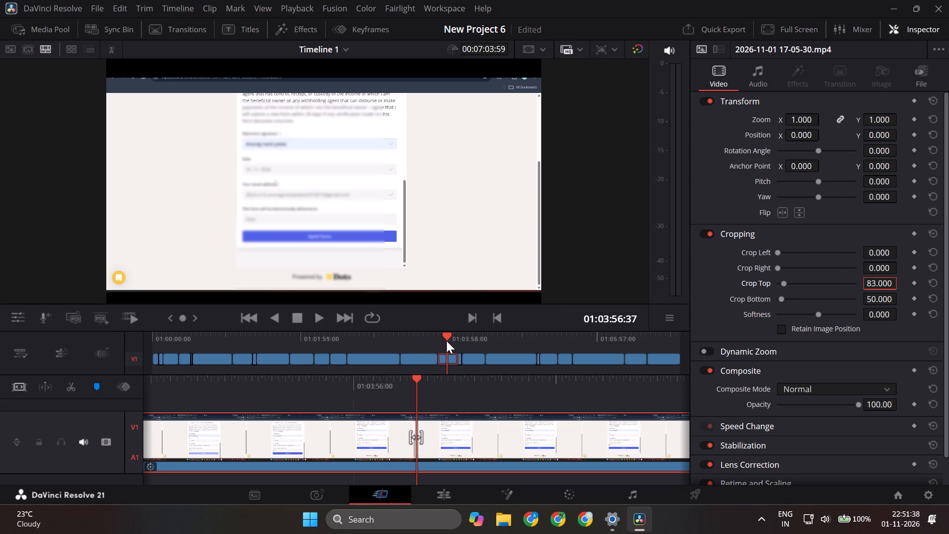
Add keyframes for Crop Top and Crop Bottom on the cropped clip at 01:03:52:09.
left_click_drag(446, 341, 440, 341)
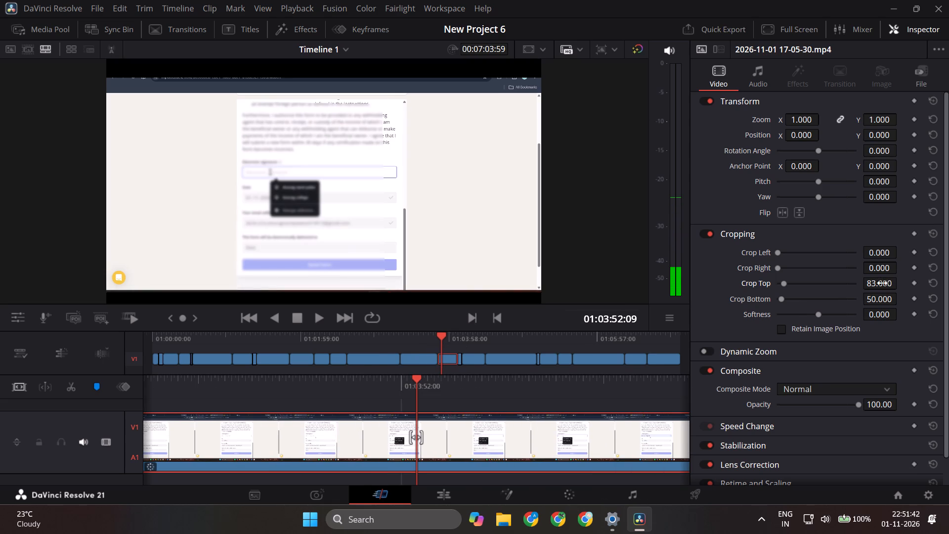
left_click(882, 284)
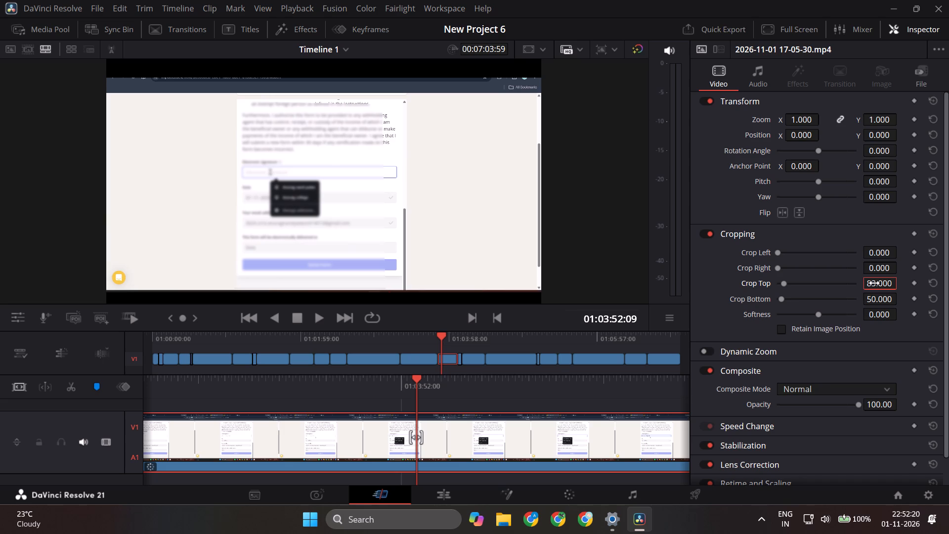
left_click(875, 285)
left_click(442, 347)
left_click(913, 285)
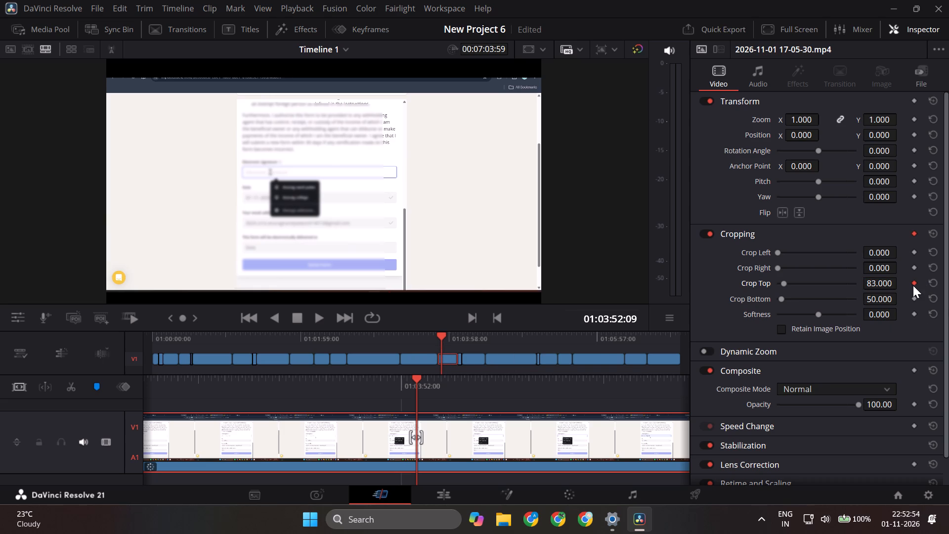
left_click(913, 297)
Scrub the timeline around the start of the cropped clip and its crop keyframe to compare the framing with the preceding clip.
scroll(445, 334, "right", 1)
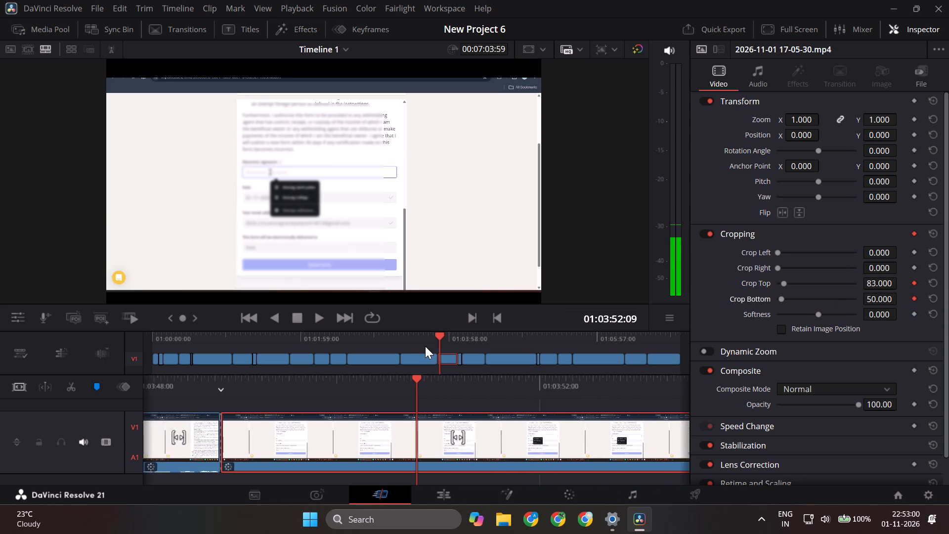
scroll(425, 346, "right", 2)
scroll(443, 351, "left", 1)
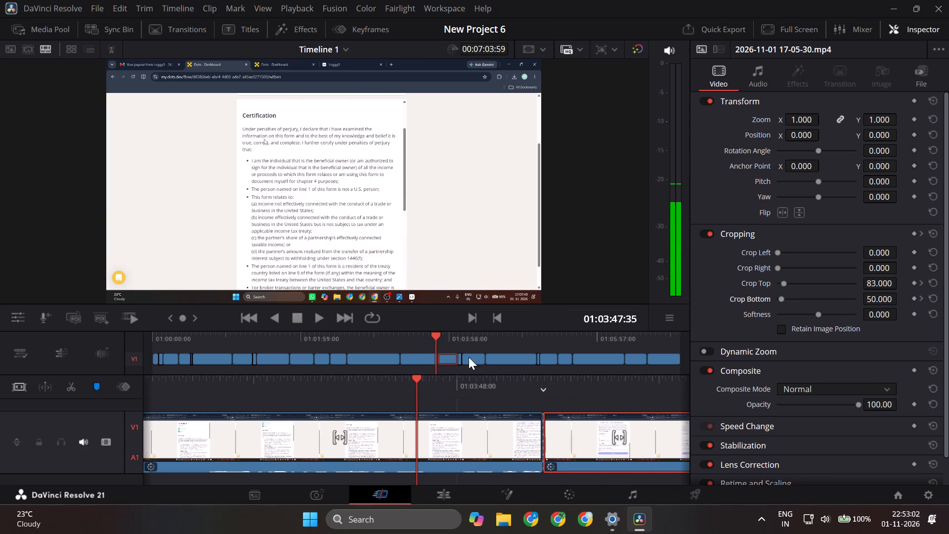
scroll(469, 357, "left", 1)
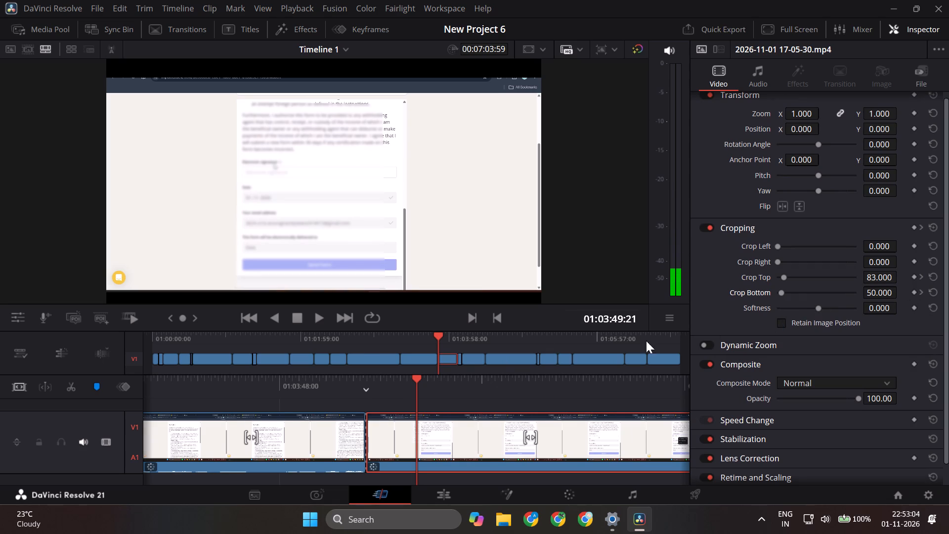
scroll(646, 341, "left", 1)
scroll(449, 355, "left", 1)
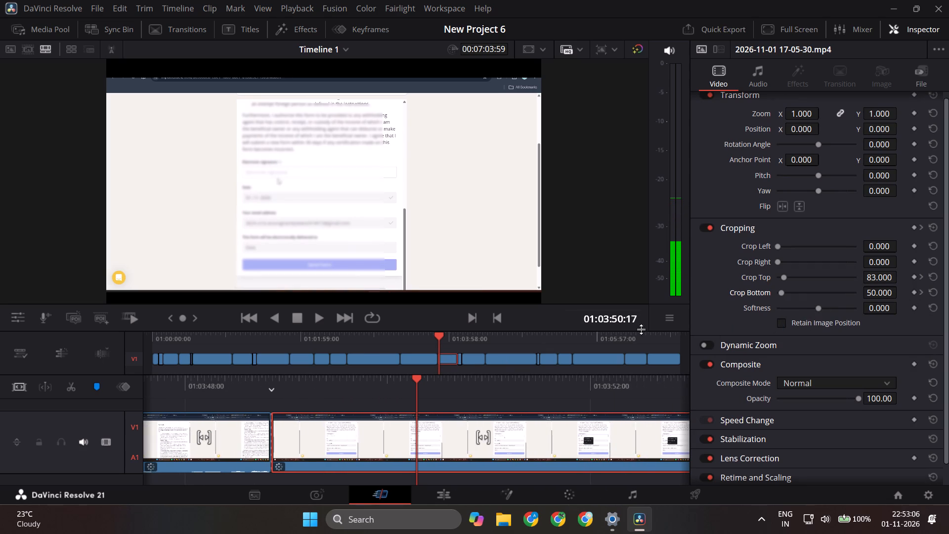
scroll(599, 339, "right", 1)
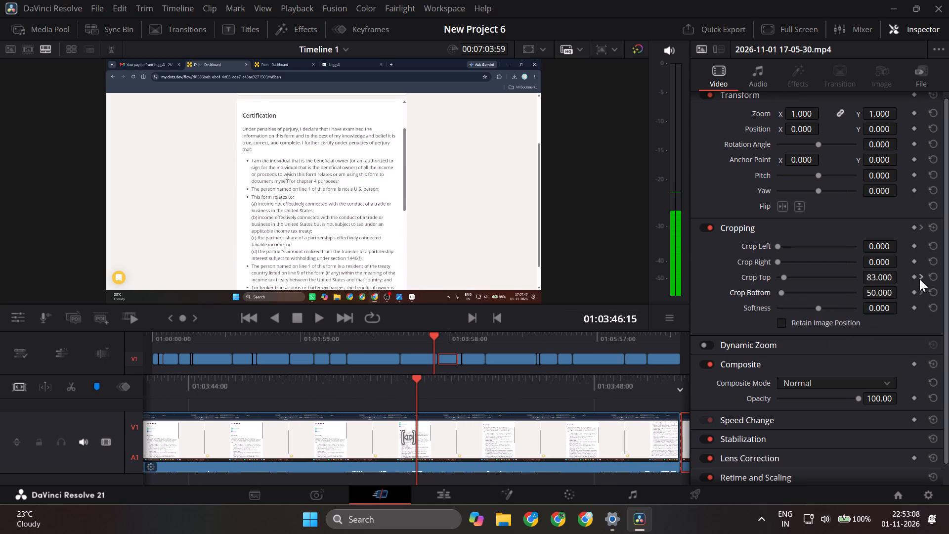
left_click(919, 279)
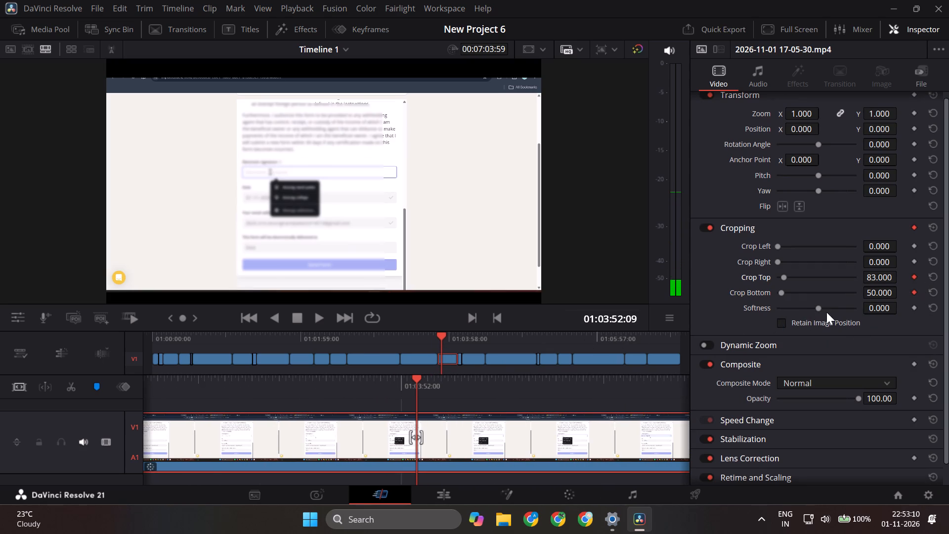
scroll(692, 329, "right", 3)
scroll(442, 356, "right", 3)
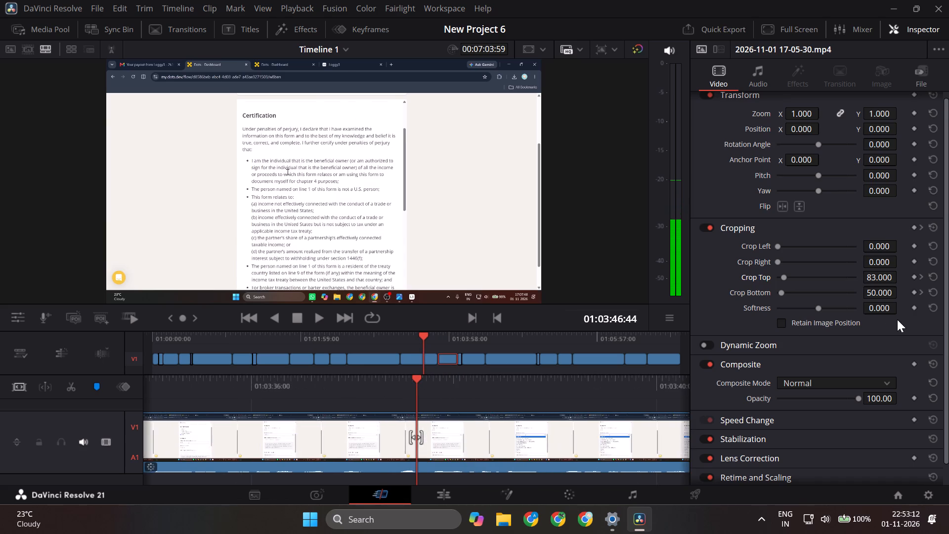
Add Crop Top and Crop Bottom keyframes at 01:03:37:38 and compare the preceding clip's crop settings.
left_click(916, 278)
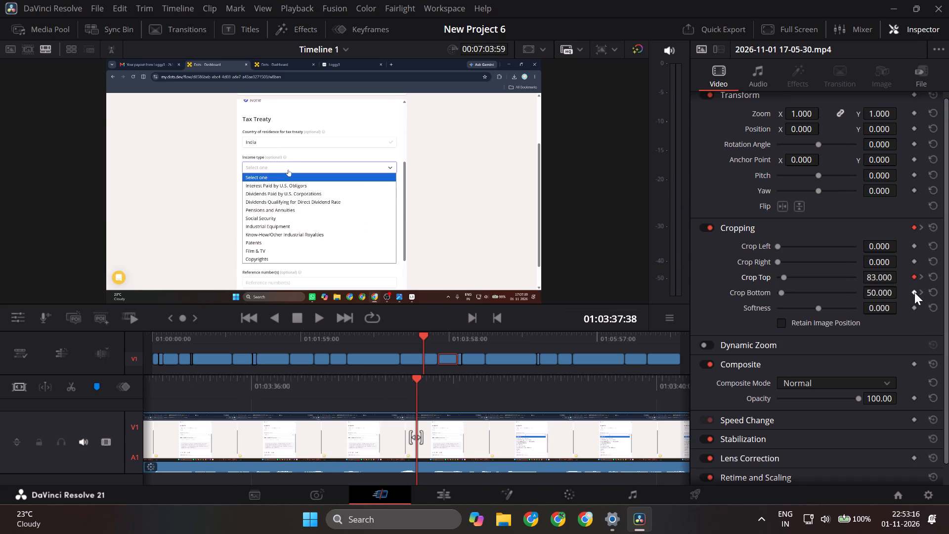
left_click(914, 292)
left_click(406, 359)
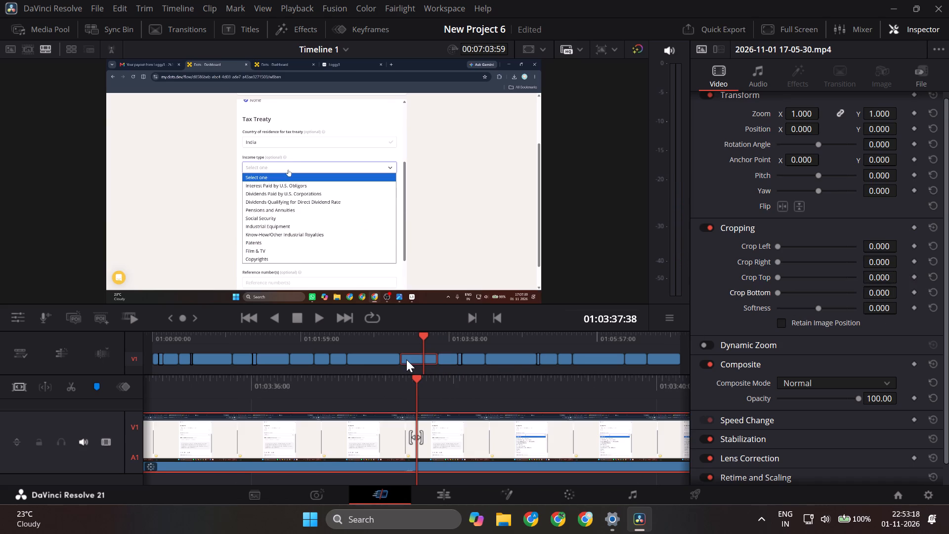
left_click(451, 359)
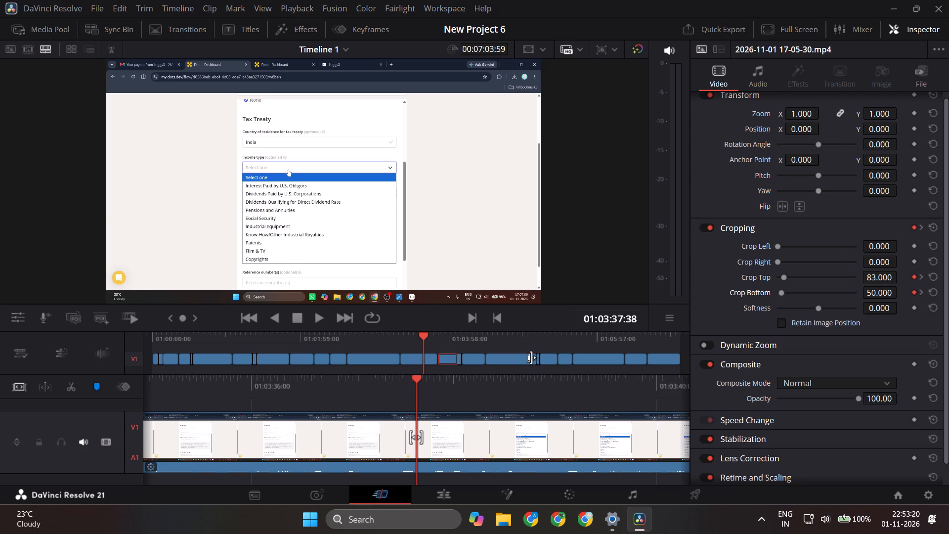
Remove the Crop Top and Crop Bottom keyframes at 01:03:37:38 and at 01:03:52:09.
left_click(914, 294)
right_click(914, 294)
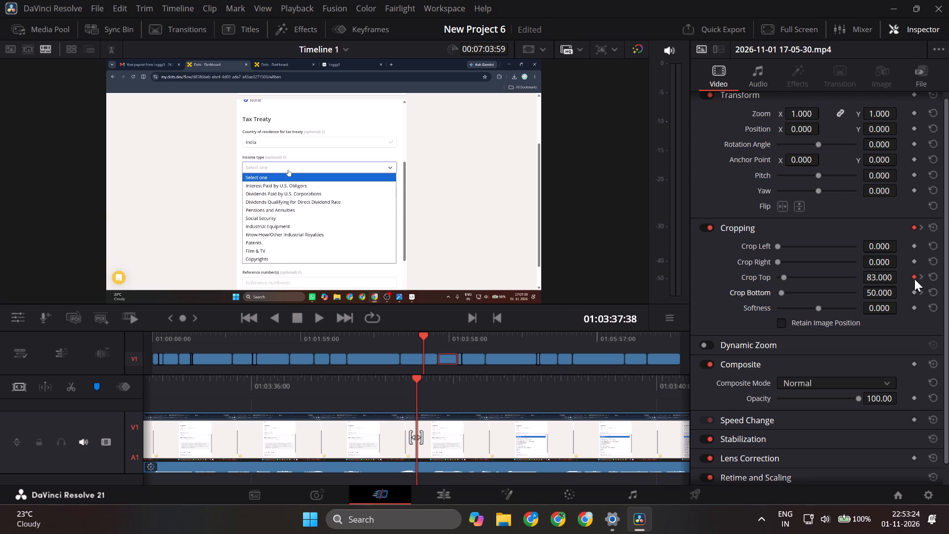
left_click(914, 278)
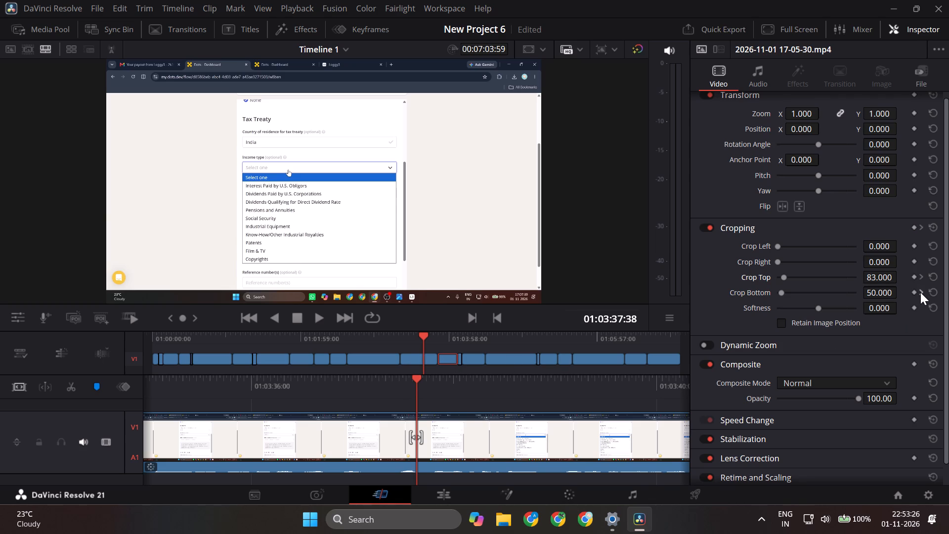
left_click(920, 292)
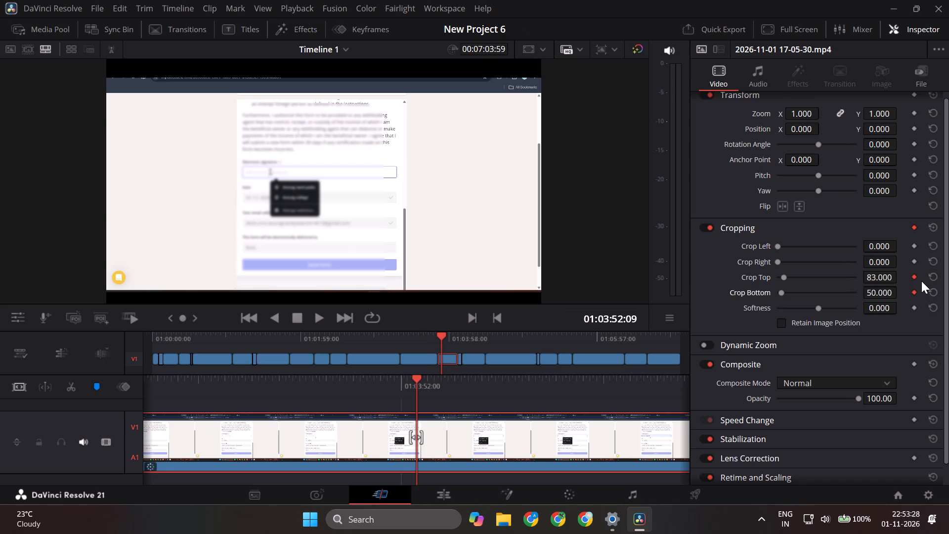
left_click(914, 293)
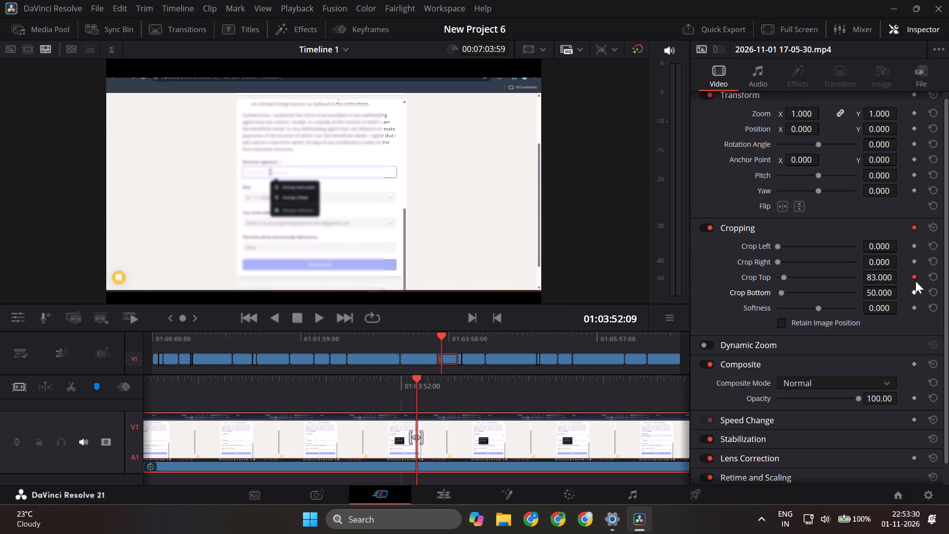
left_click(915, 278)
Copy the cropped clip's Crop Top value of 83 and apply it to the first clip on the timeline.
left_click(882, 275)
key("ctrl+c")
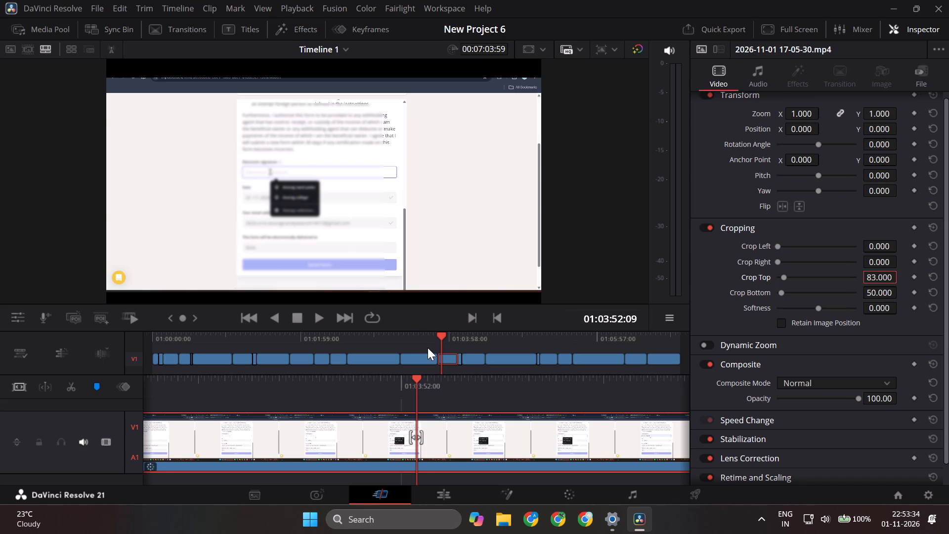
scroll(428, 348, "right", 18)
scroll(428, 348, "right", 15)
scroll(428, 348, "right", 10)
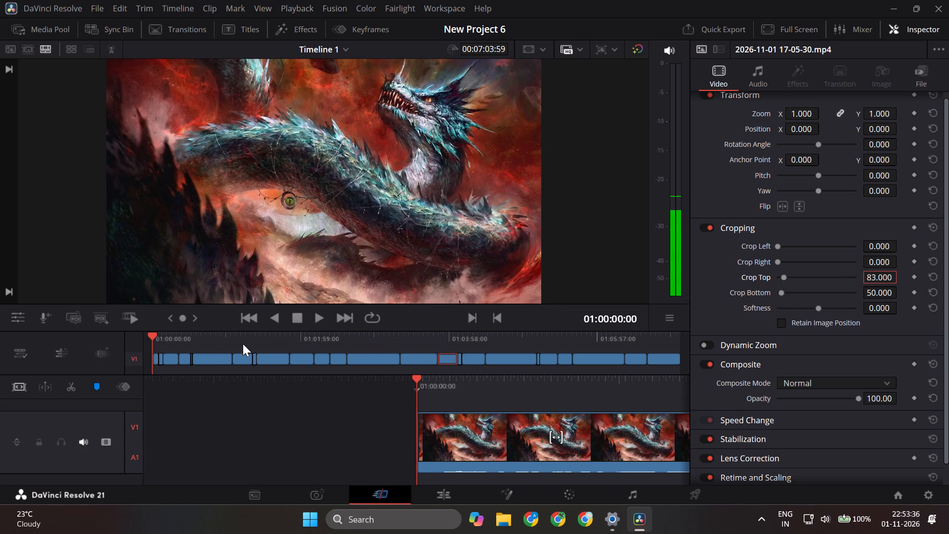
left_click(157, 356)
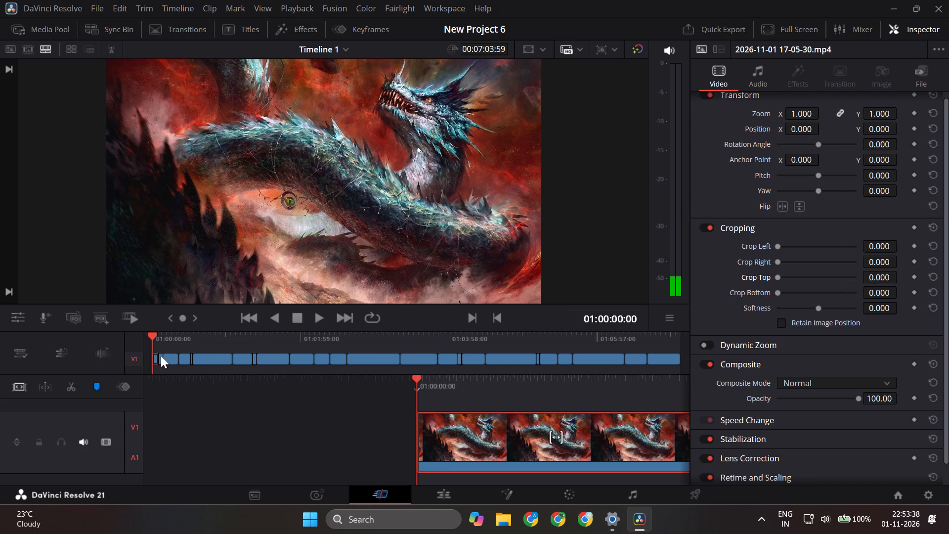
left_click(161, 356)
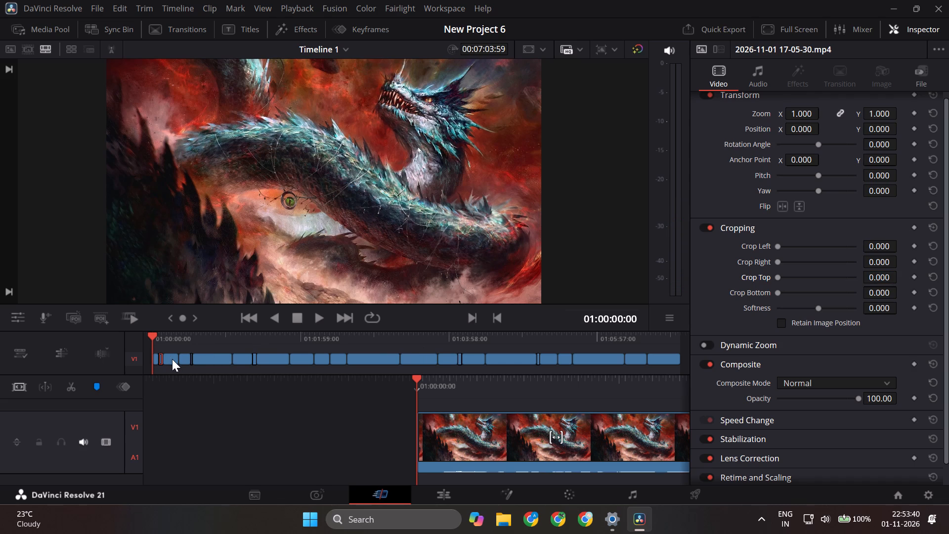
left_click(172, 359)
left_click_drag(154, 348, 161, 348)
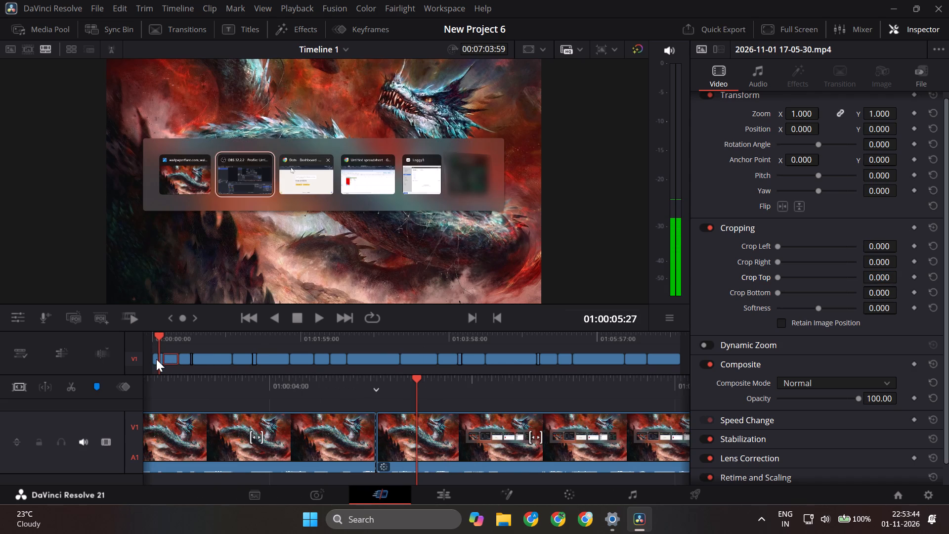
left_click(156, 359)
left_click(874, 276)
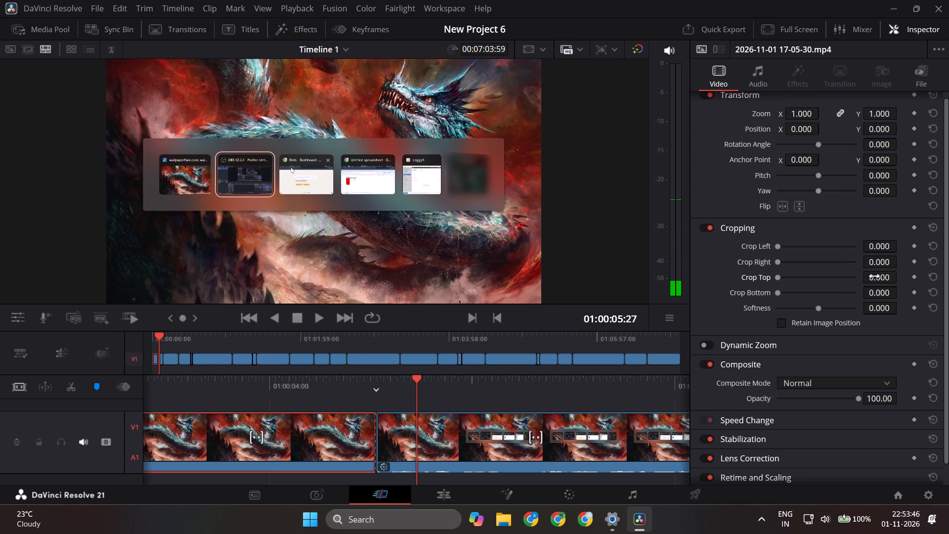
key("ctrl+v")
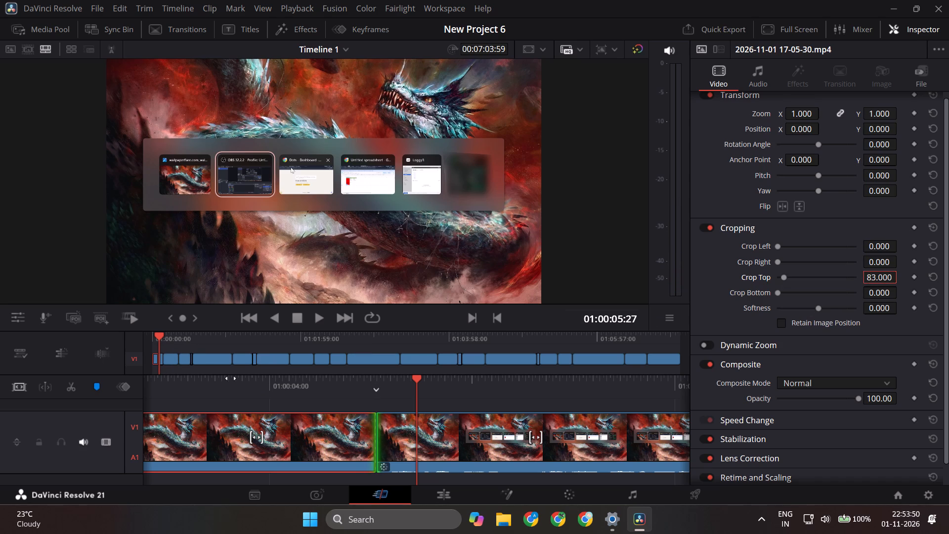
Set Crop Top to 83 on the second and third clips of the timeline.
left_click(161, 358)
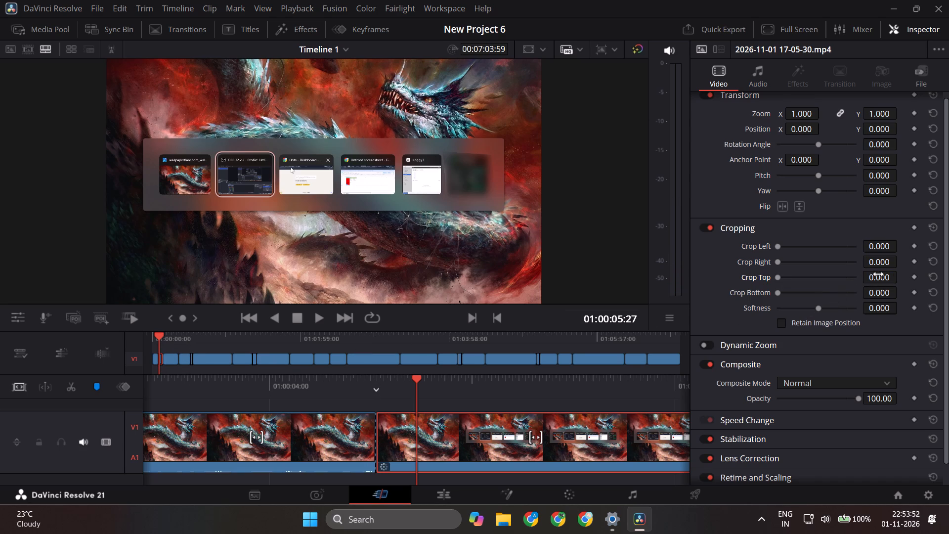
left_click(886, 275)
key("ctrl+v")
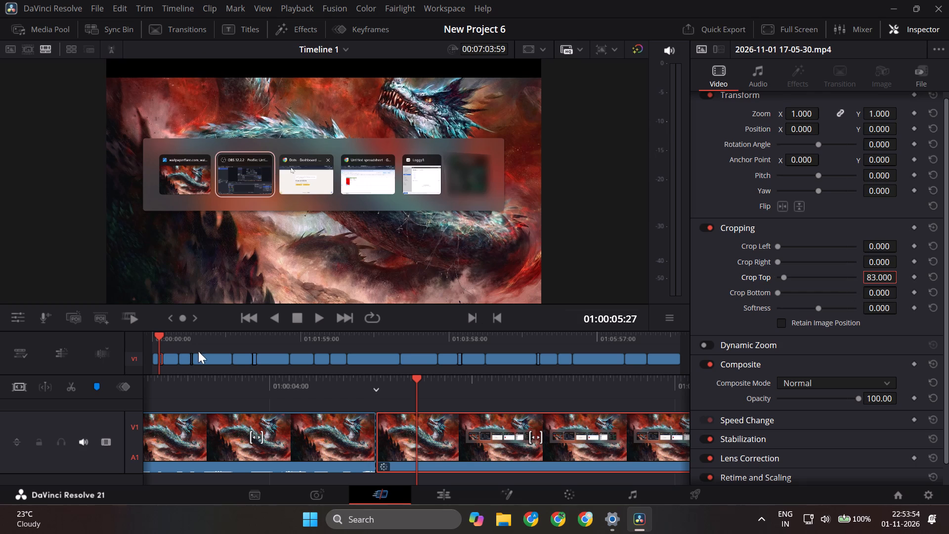
left_click(167, 363)
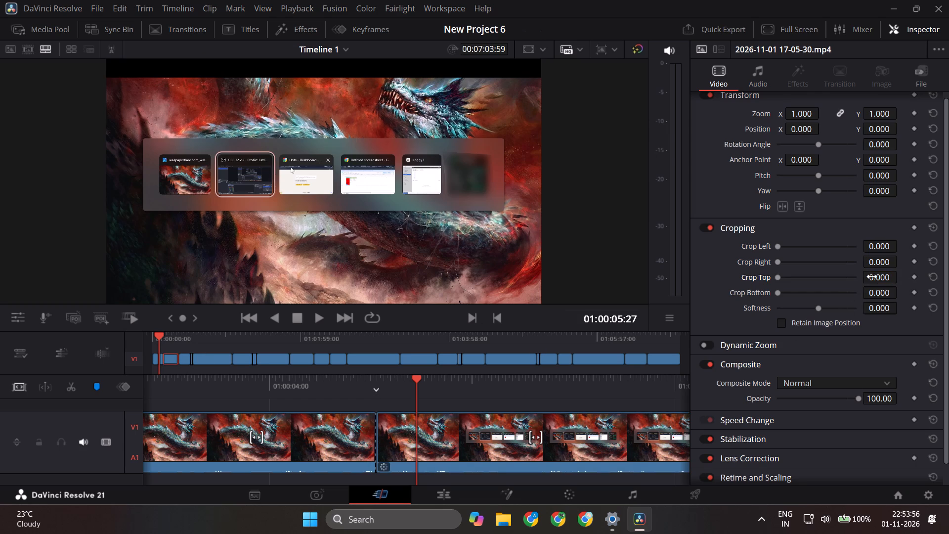
left_click(877, 277)
key("ctrl+v")
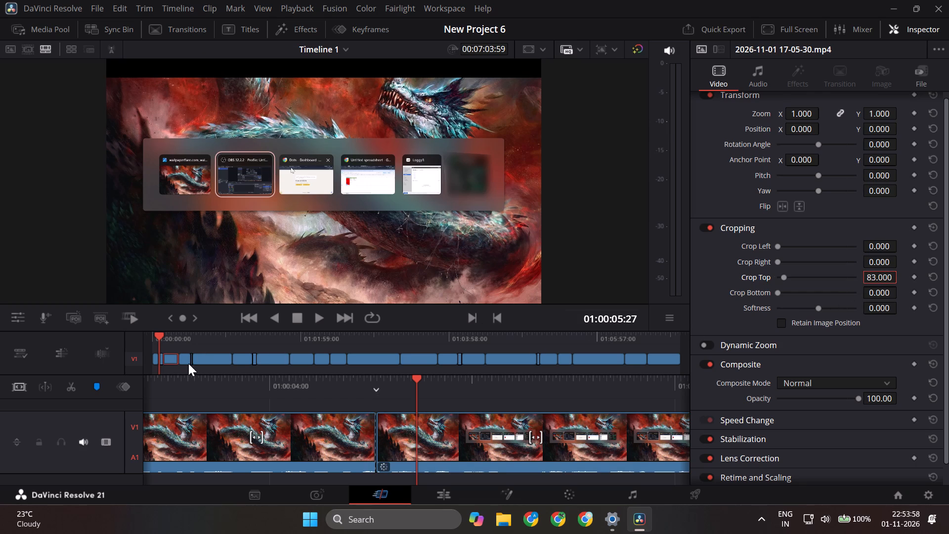
Set Crop Top to 83 on the fourth, fifth (very short) and sixth clips of the timeline.
left_click(186, 363)
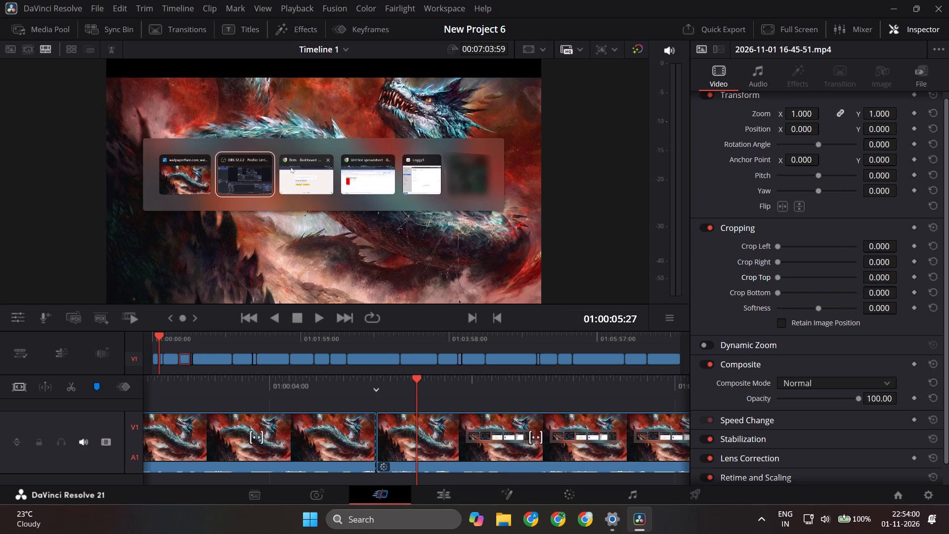
left_click(874, 277)
key("ctrl+v")
left_click(192, 360)
left_click(881, 279)
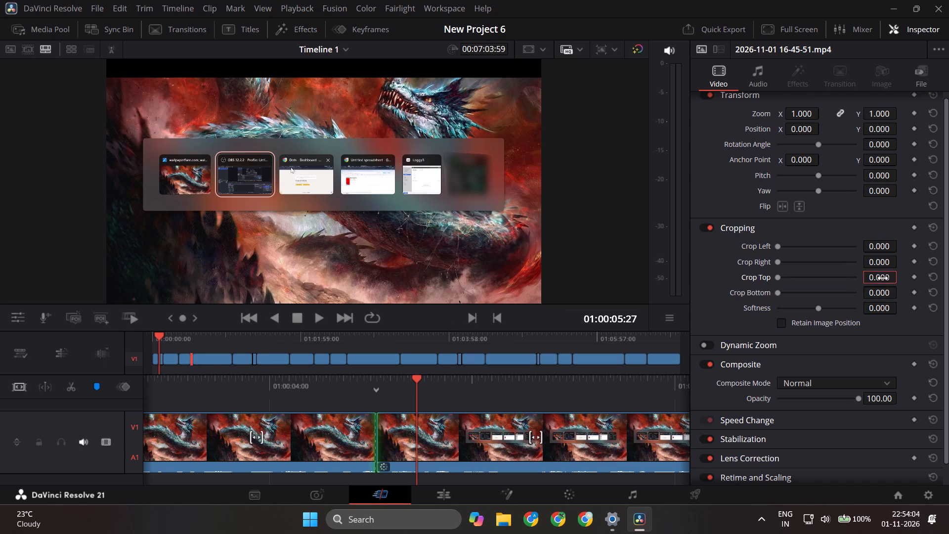
key("ctrl+v")
left_click(224, 356)
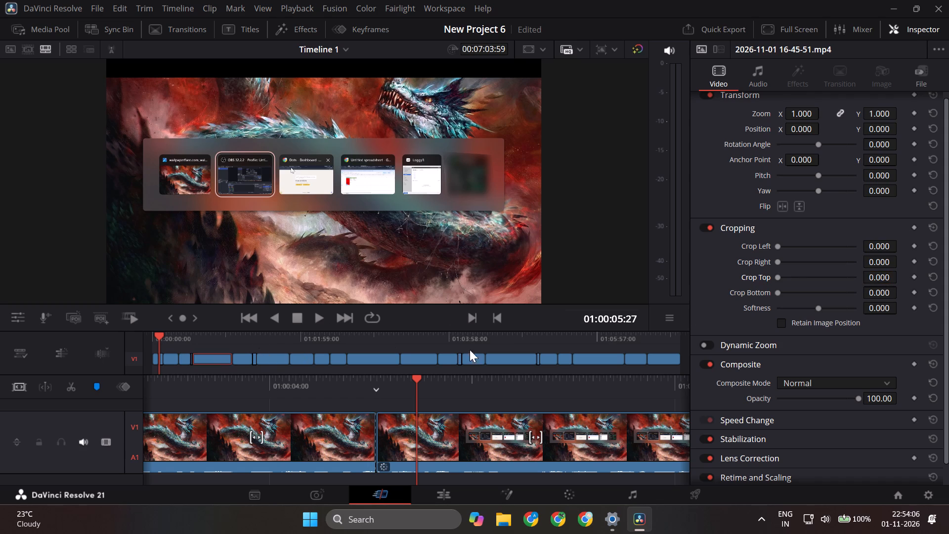
left_click(879, 279)
key("ctrl+v")
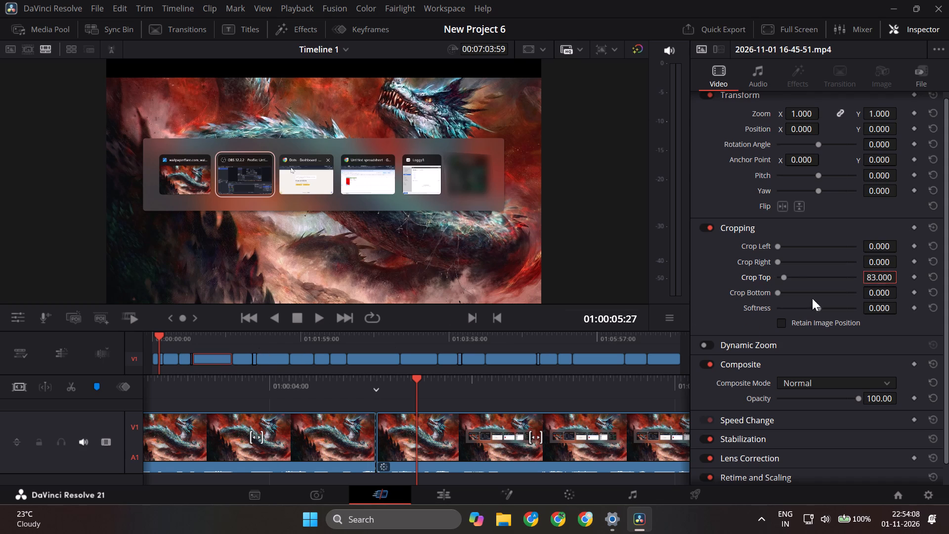
Set Crop Top to 83 on the seventh, eighth (very short) and ninth clips of the timeline.
left_click(243, 361)
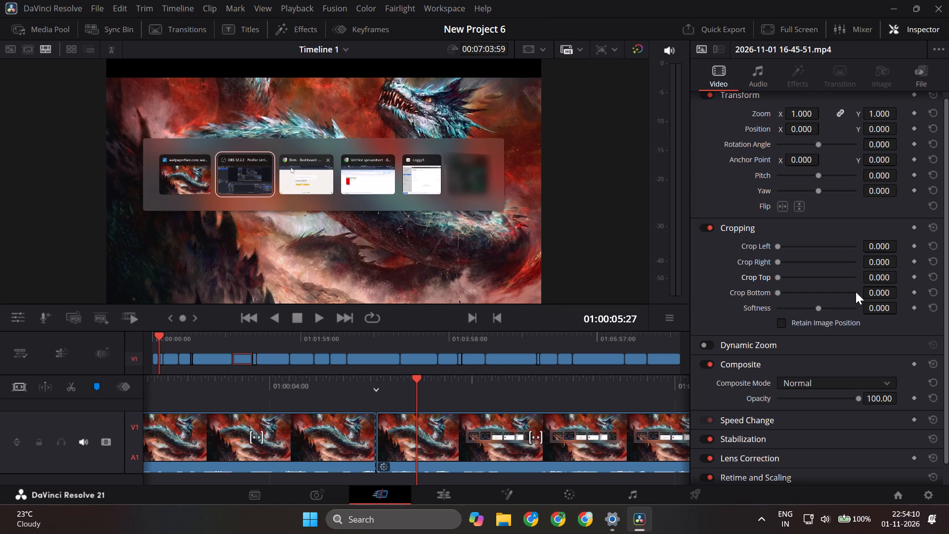
left_click(881, 278)
key("ctrl+v")
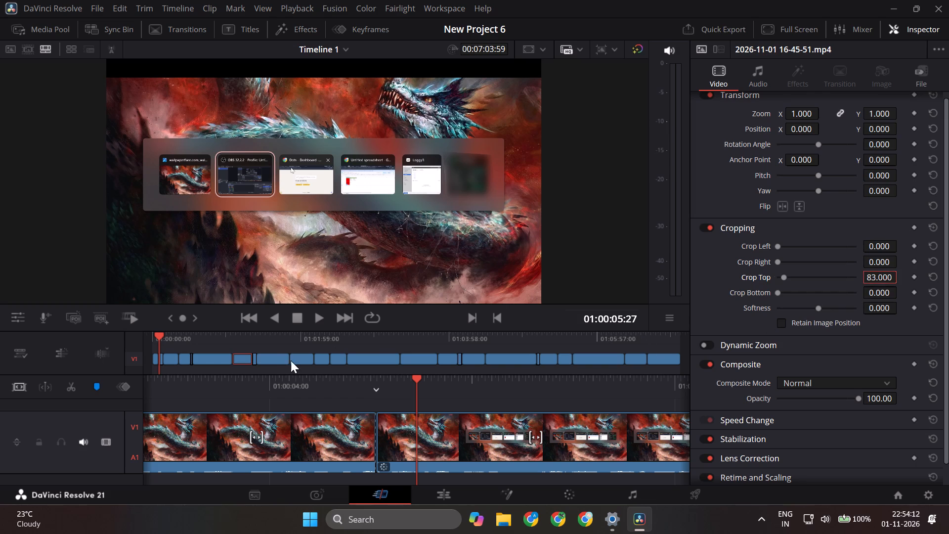
left_click(255, 362)
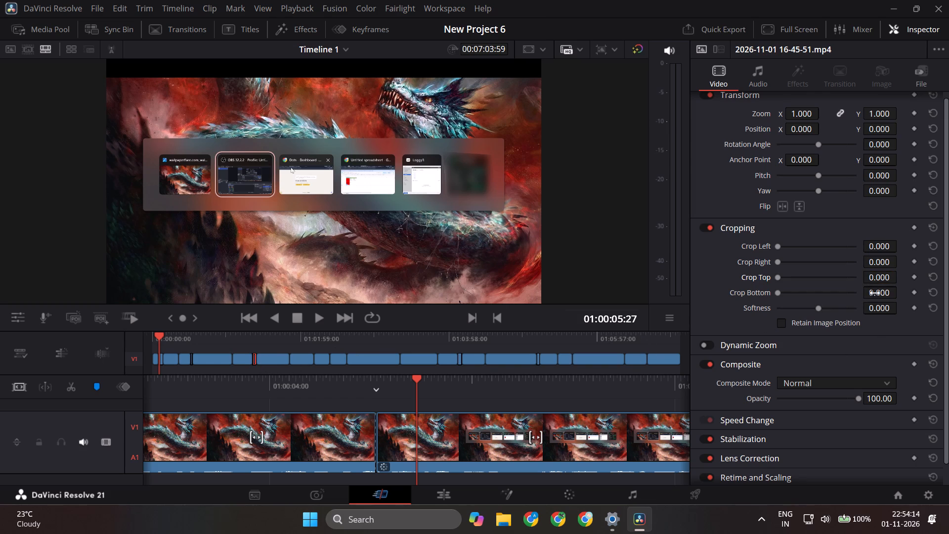
left_click(879, 281)
key("ctrl+v")
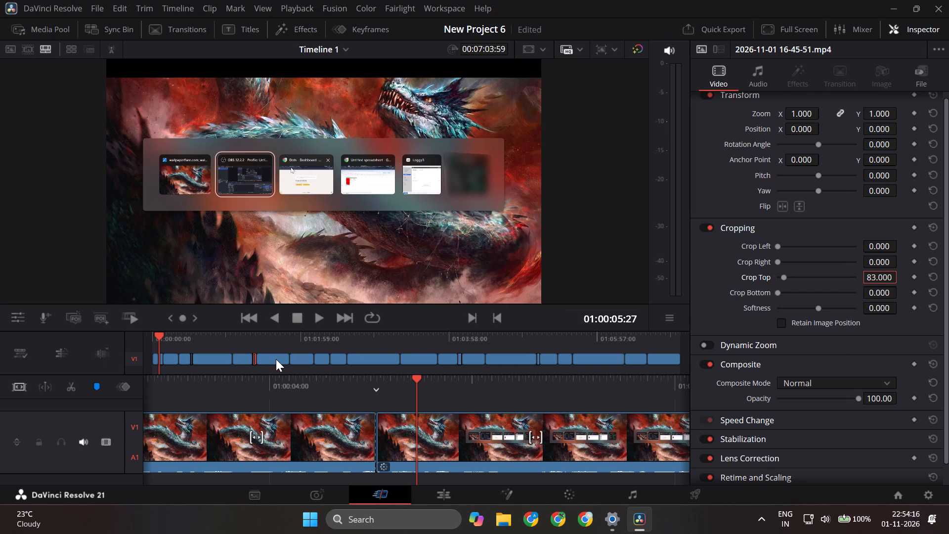
left_click(275, 359)
left_click(877, 275)
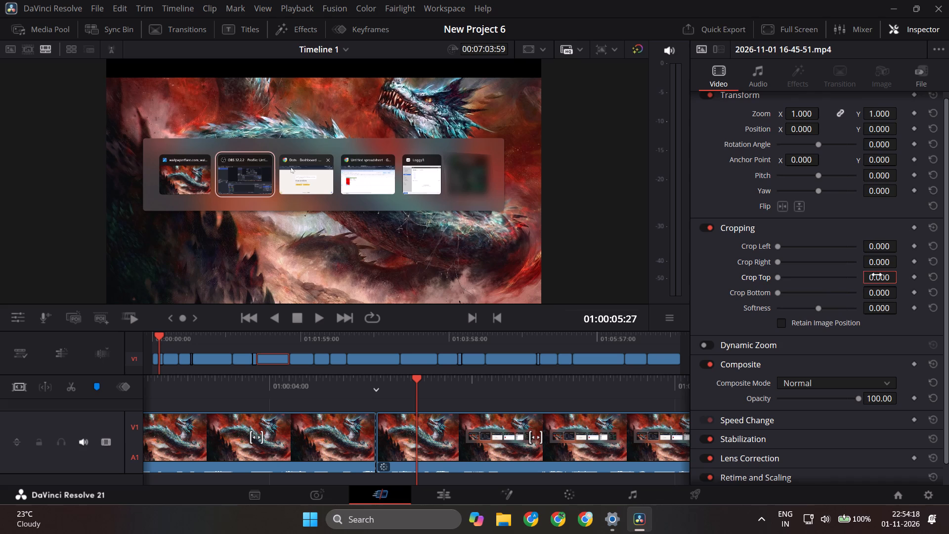
key("ctrl+v")
Set Crop Top to 83 on the tenth, eleventh and twelfth clips of the timeline.
left_click(309, 358)
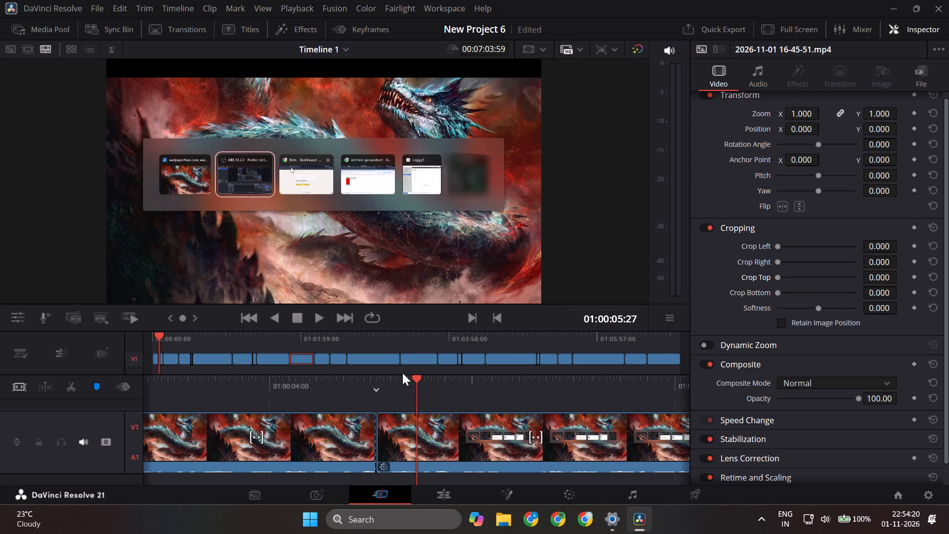
left_click(880, 274)
key("ctrl+v")
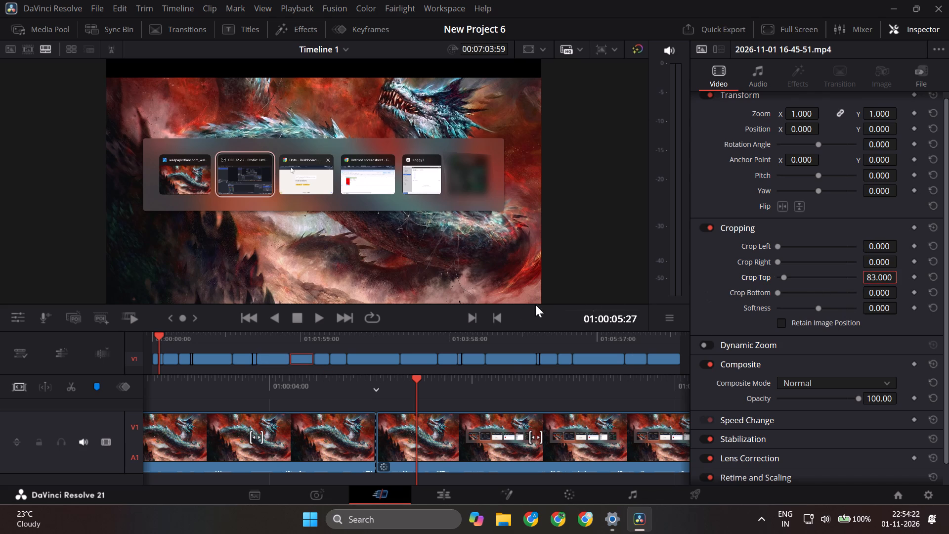
left_click(327, 353)
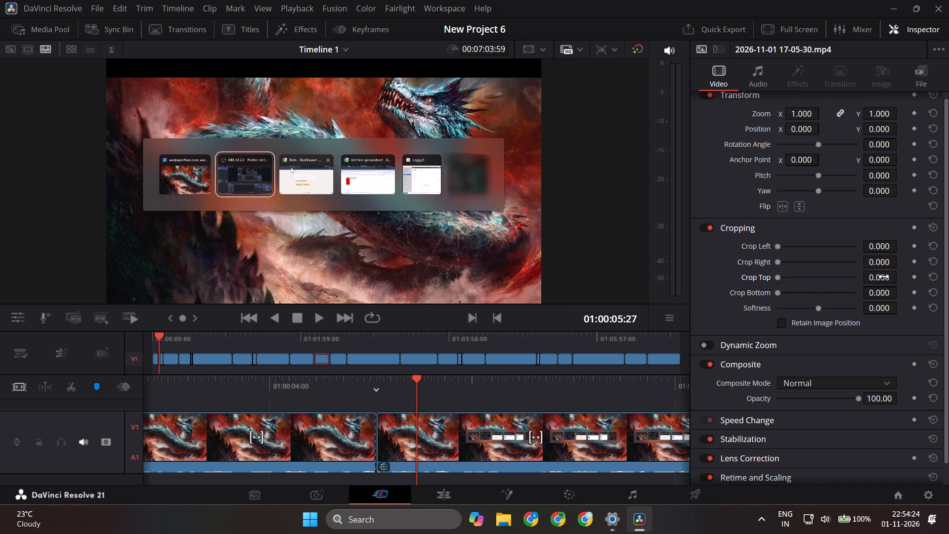
left_click(884, 277)
key("ctrl+v")
left_click(343, 363)
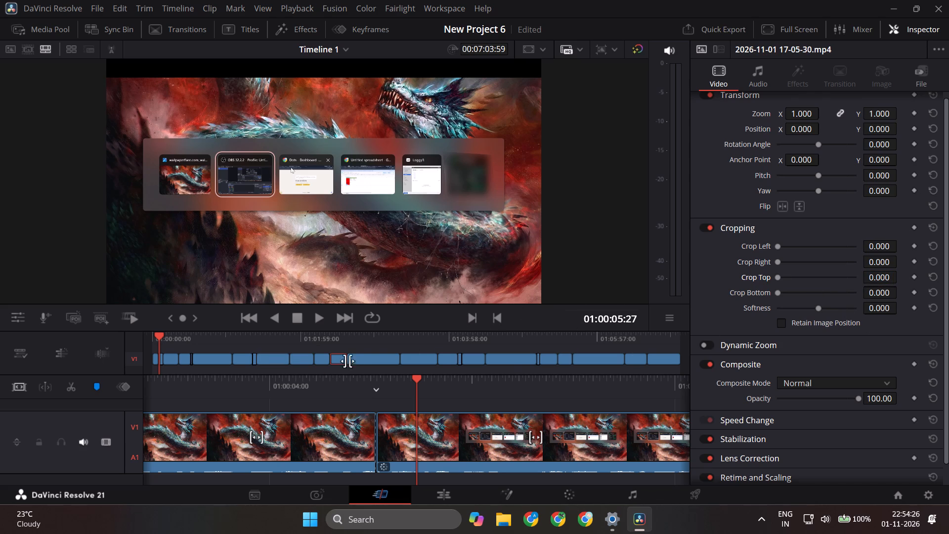
left_click(878, 281)
key("ctrl+v")
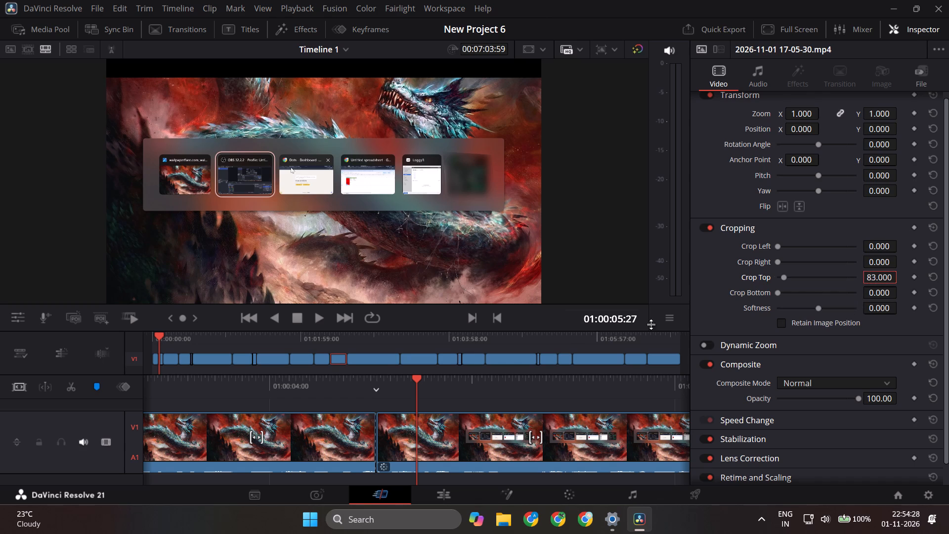
Set Crop Top to 83 on the two clips just before the already cropped clip.
left_click(375, 367)
left_click(379, 366)
left_click(388, 359)
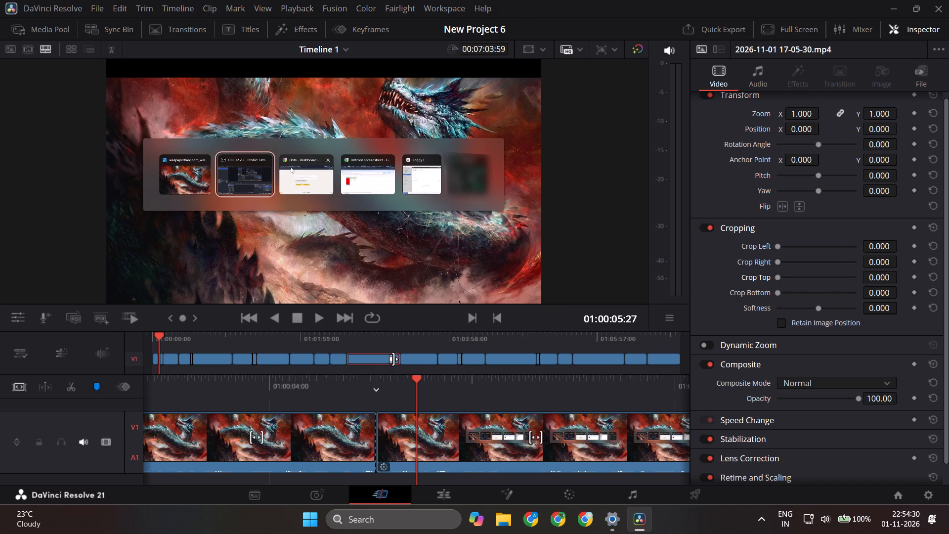
left_click(877, 280)
key("ctrl+v")
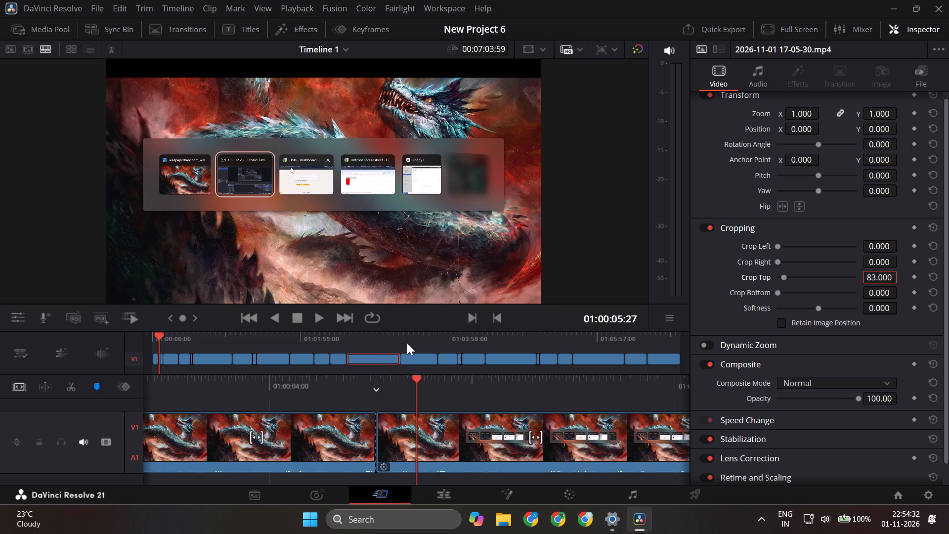
left_click(414, 362)
left_click(884, 281)
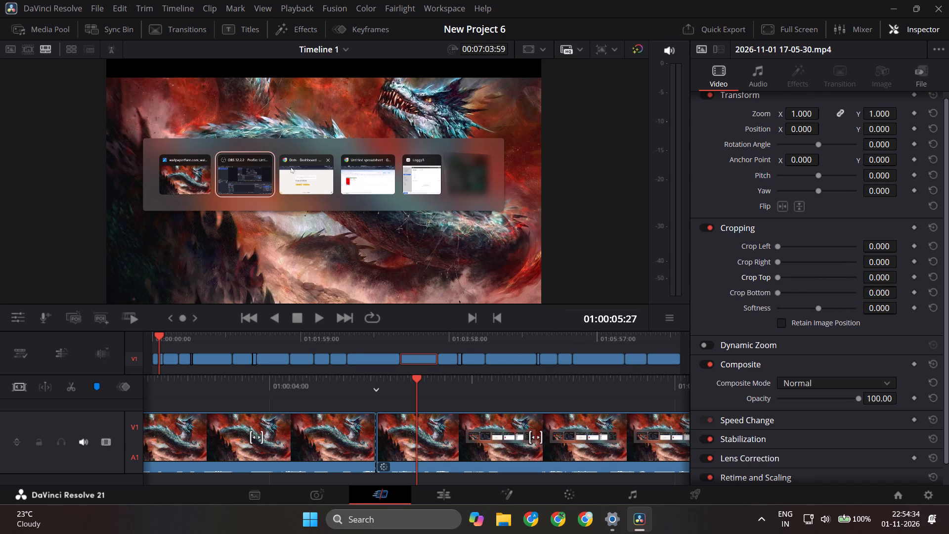
key("ctrl+v")
Set Crop Top to 83 on the very short clip after the already cropped one and on the clip following it.
left_click_drag(445, 356, 452, 356)
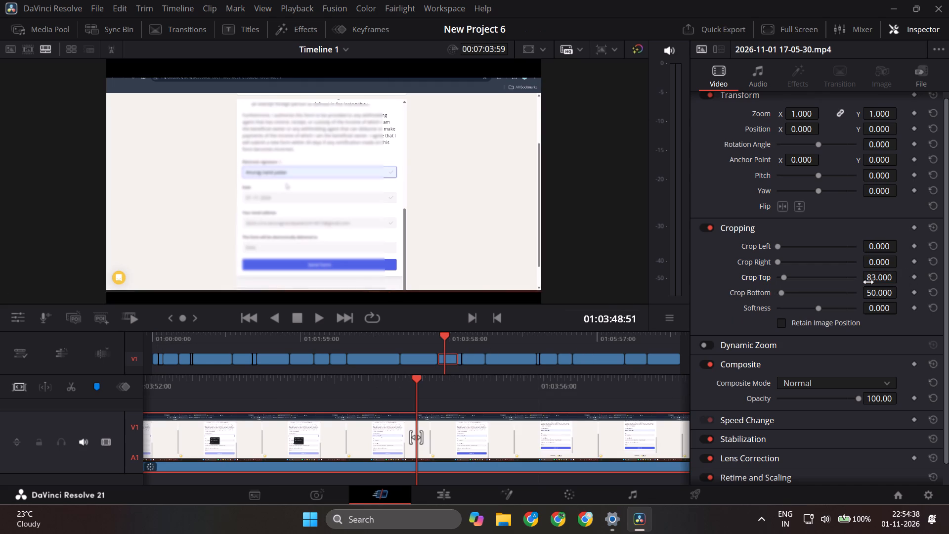
left_click(459, 361)
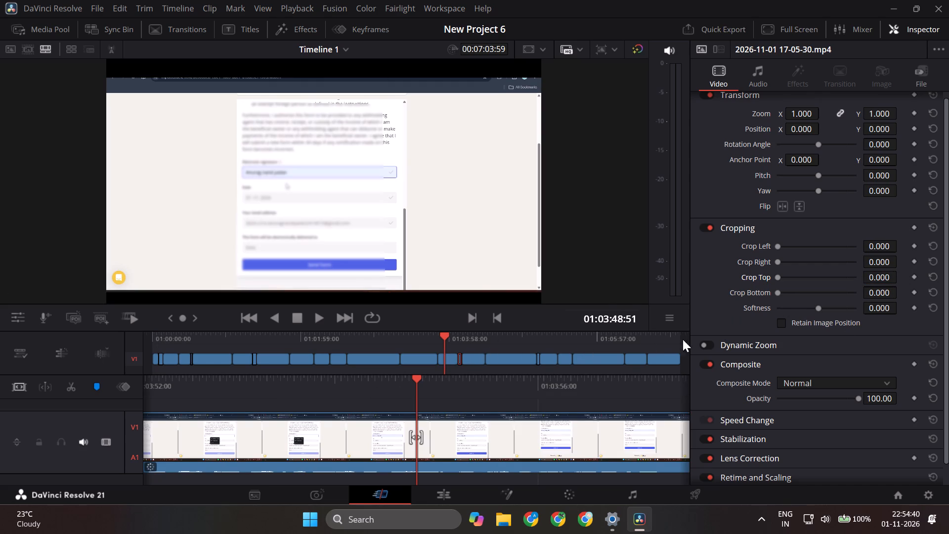
left_click(885, 274)
key("ctrl+v")
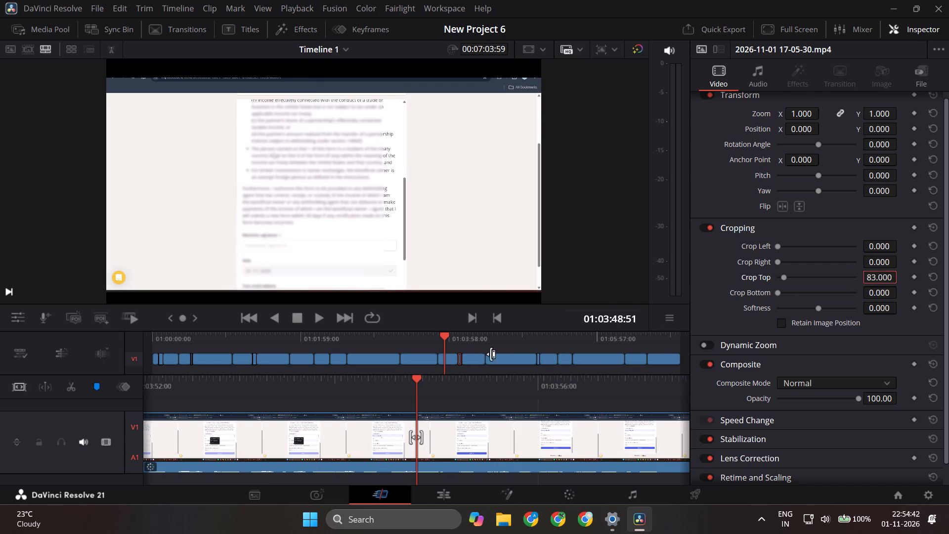
left_click(478, 356)
left_click(878, 277)
key("ctrl+v")
Set Crop Top to 83 on the seventh-, sixth- (very short) and fifth-from-last clips of the timeline.
left_click(525, 363)
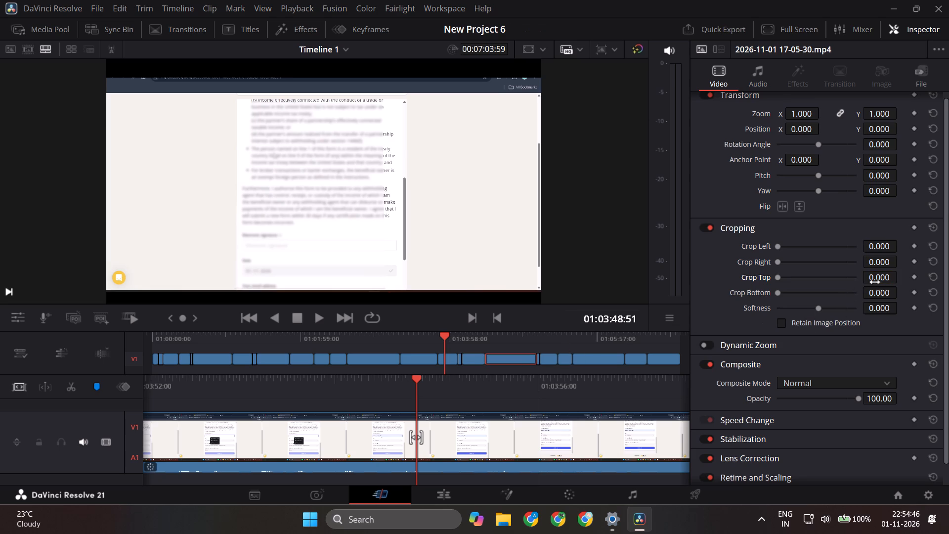
left_click(886, 281)
key("ctrl+v")
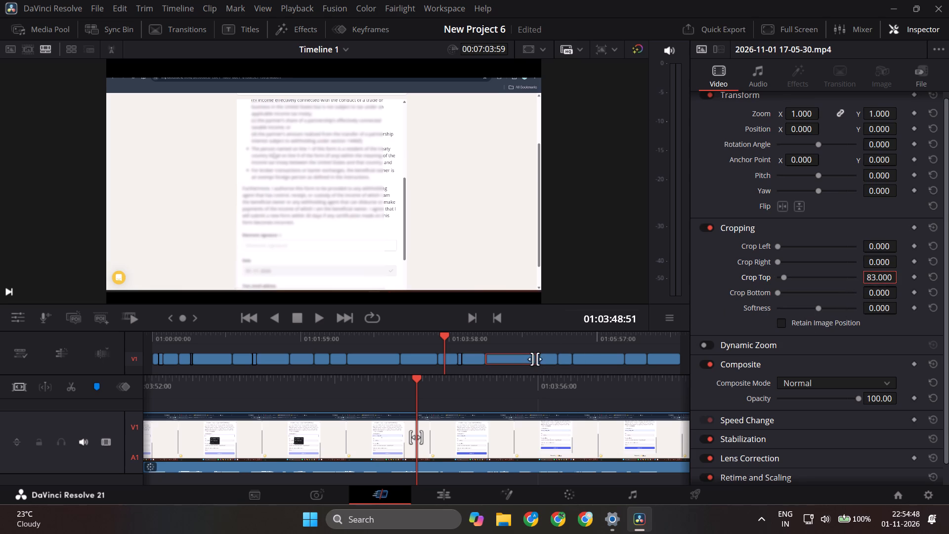
left_click(539, 359)
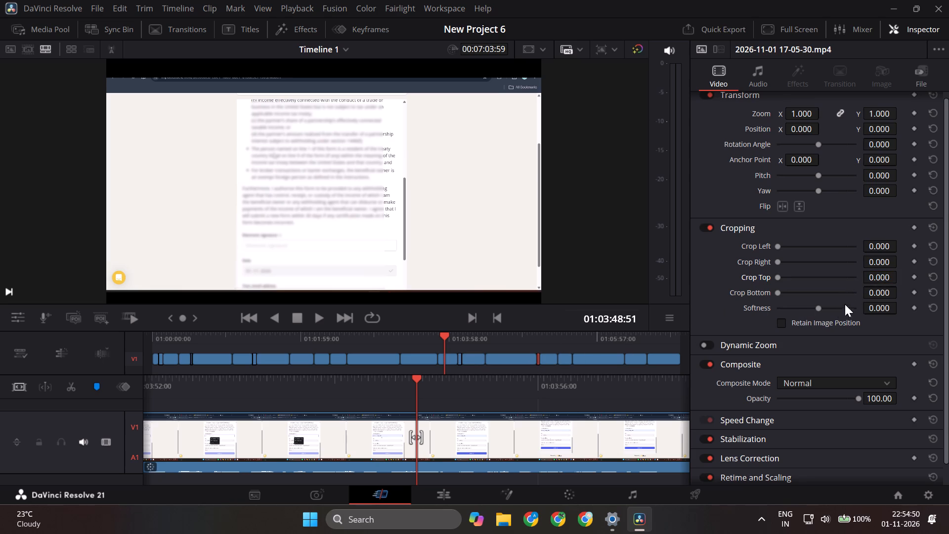
left_click(877, 279)
key("ctrl+v")
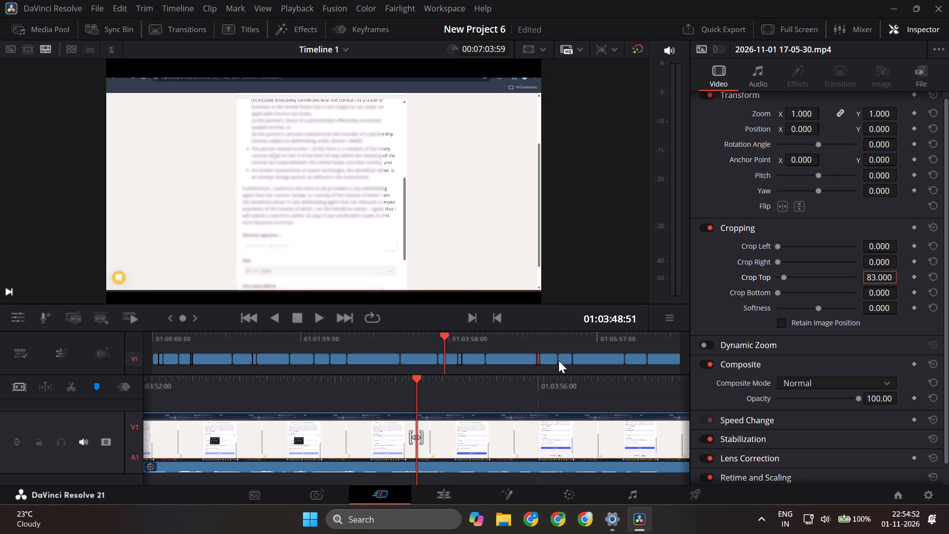
left_click(554, 360)
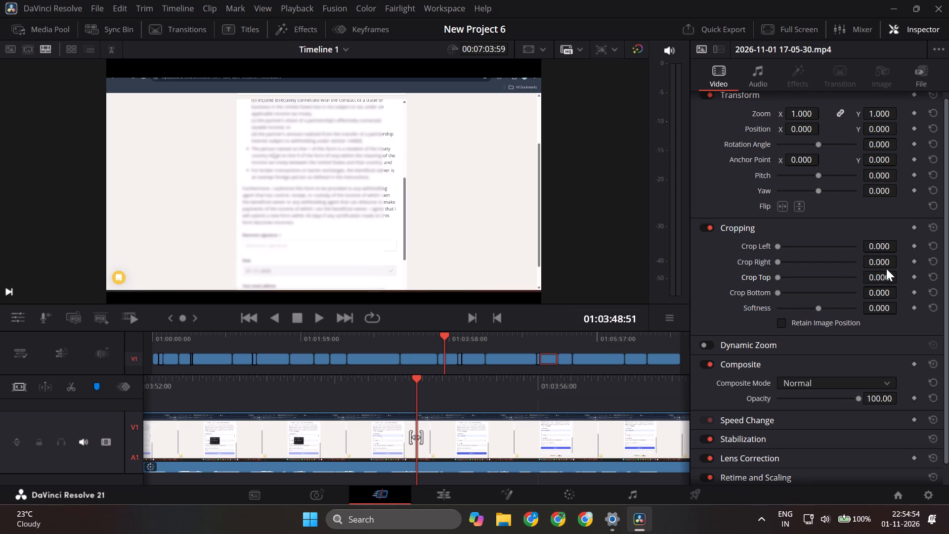
left_click(886, 280)
key("ctrl+v")
Set Crop Top to 83 on the three clips just before the last clip of the timeline.
left_click(564, 358)
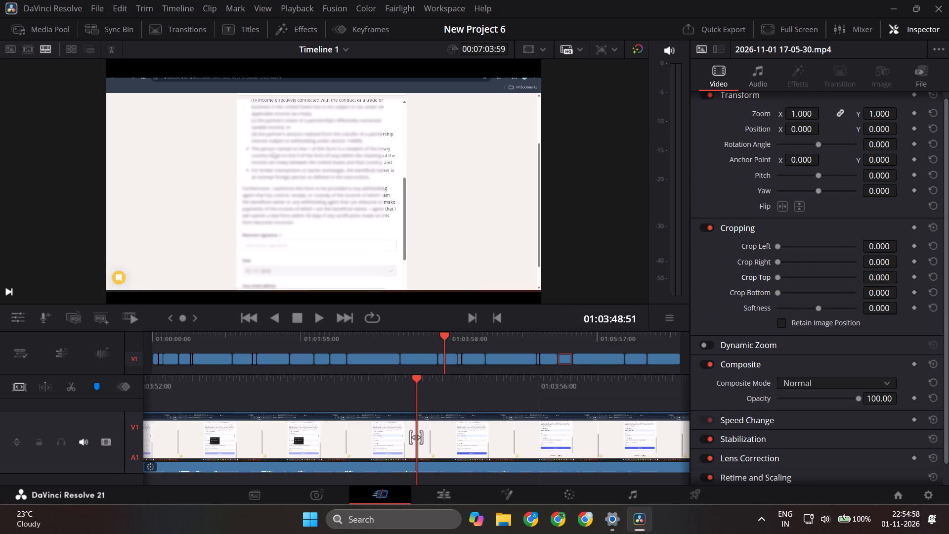
left_click(883, 279)
key("ctrl+v")
left_click(607, 362)
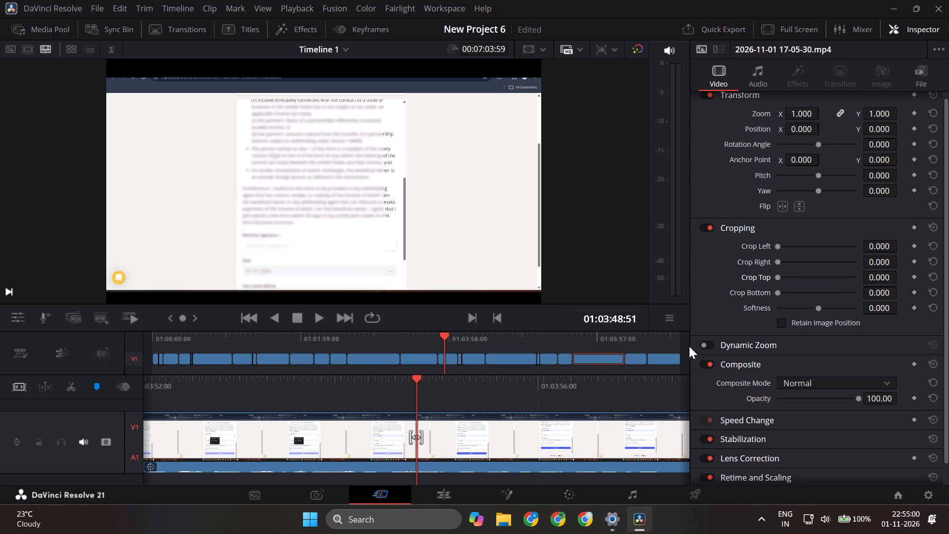
left_click(881, 276)
key("ctrl+v")
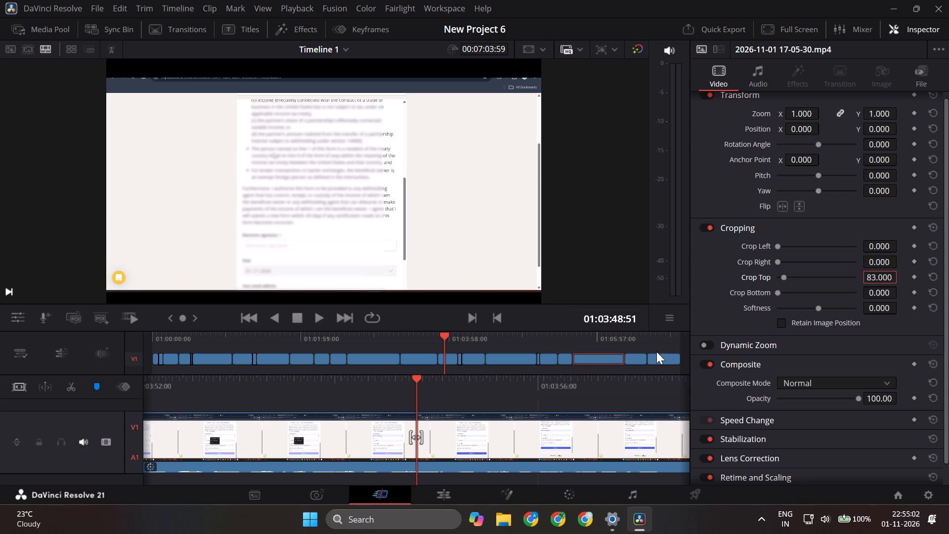
left_click(634, 357)
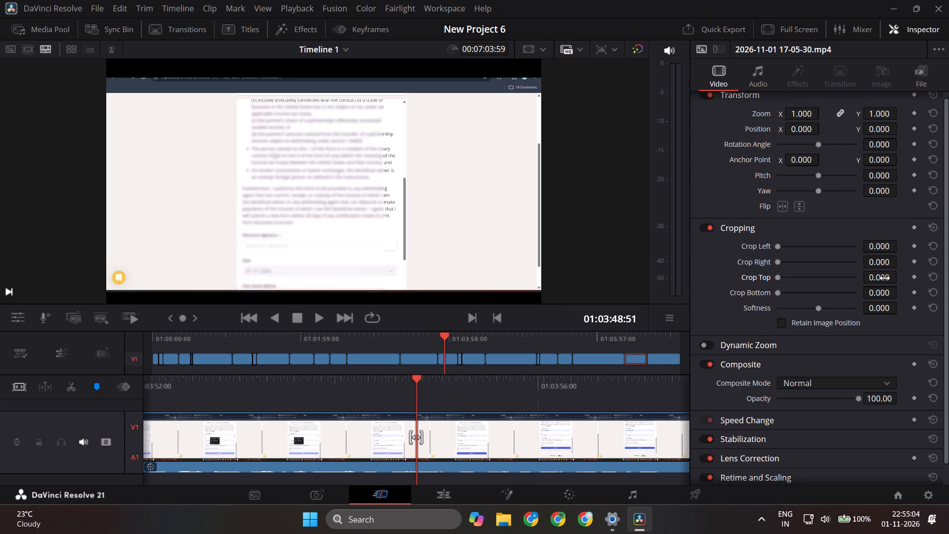
left_click(885, 278)
key("ctrl+v")
Set Crop Top to 83 and Crop Bottom to 50 on the last clip of the timeline.
scroll(639, 360, "left", 2)
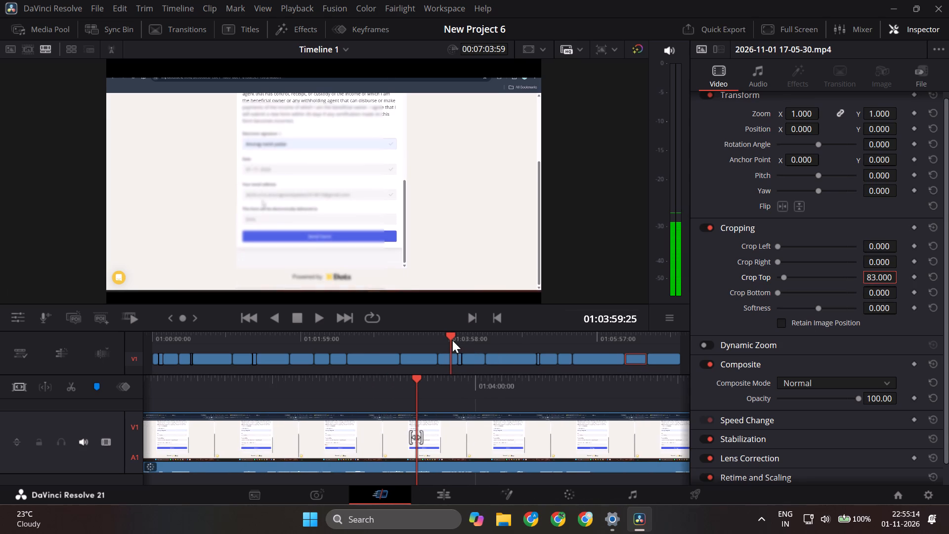
left_click_drag(451, 340, 653, 355)
left_click(665, 359)
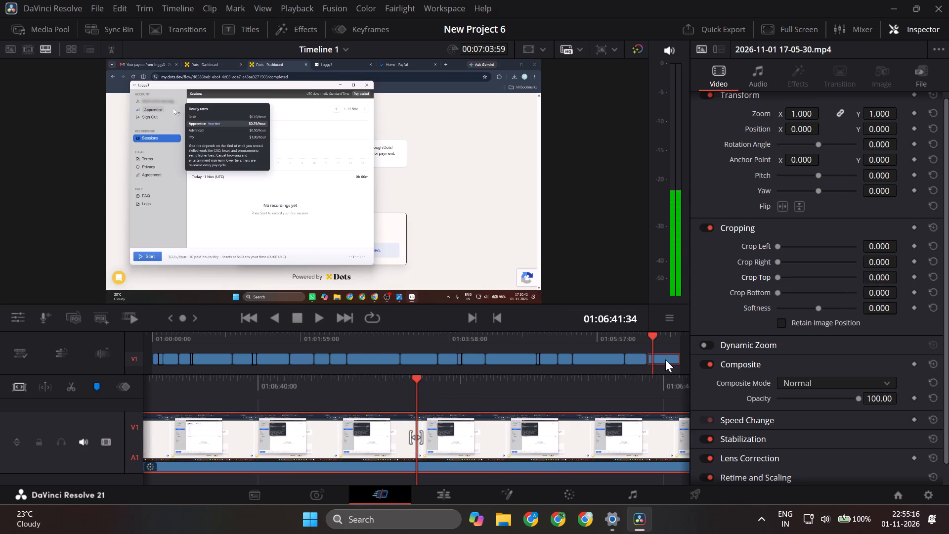
left_click(883, 281)
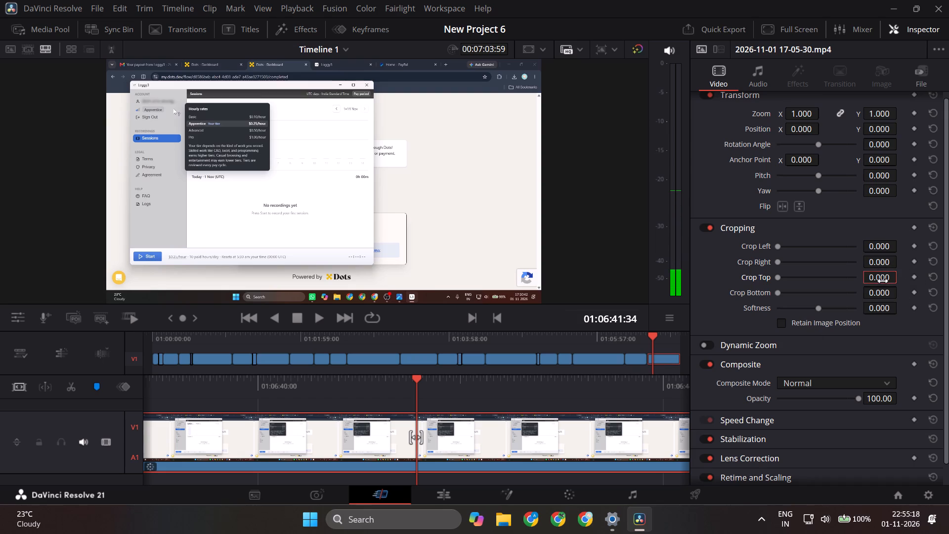
key("ctrl+v")
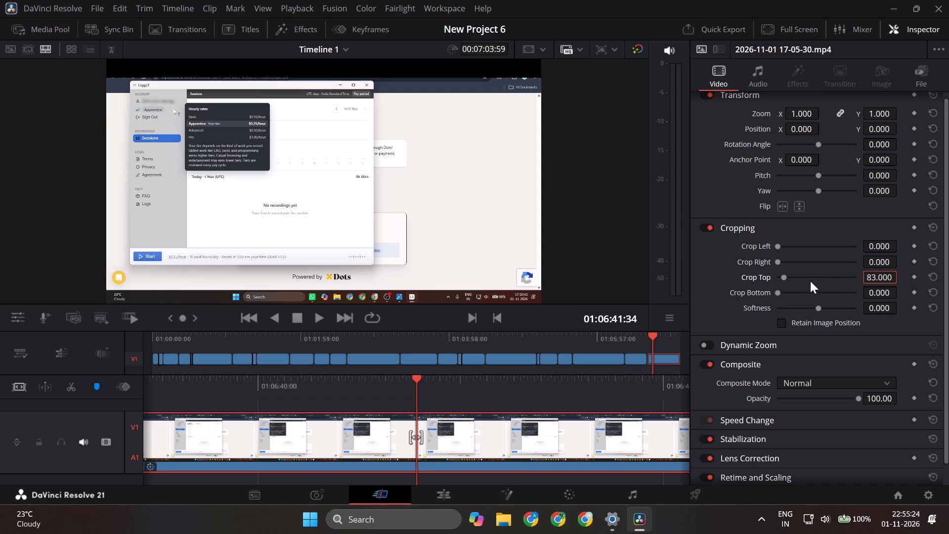
left_click(876, 293)
type("50")
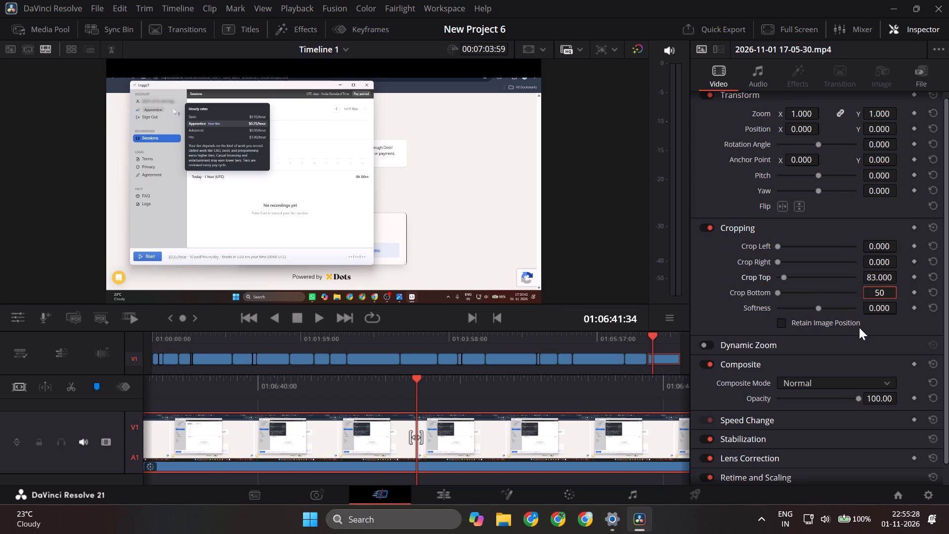
left_click(877, 327)
Copy the last clip's Crop Bottom value and set Crop Bottom to 50 on the three clips just before it.
left_click(885, 295)
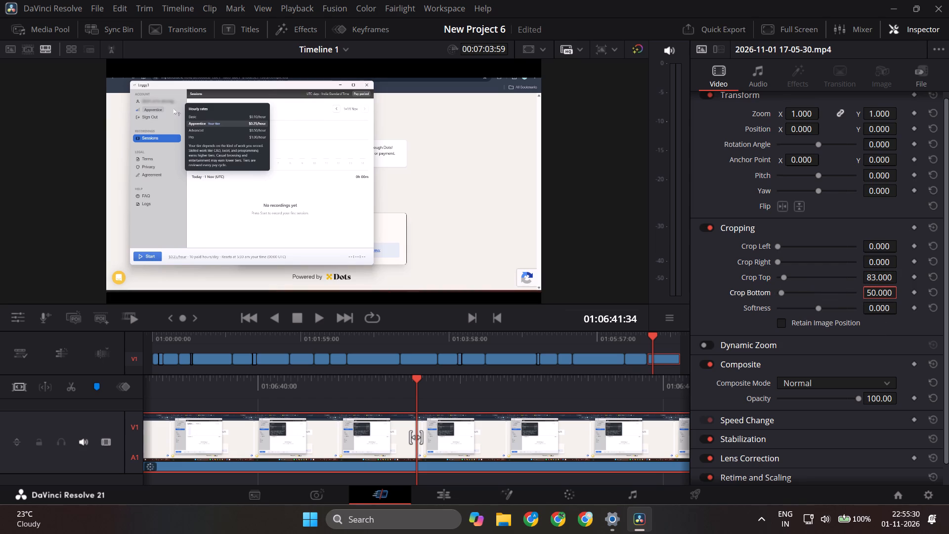
key("ctrl+c")
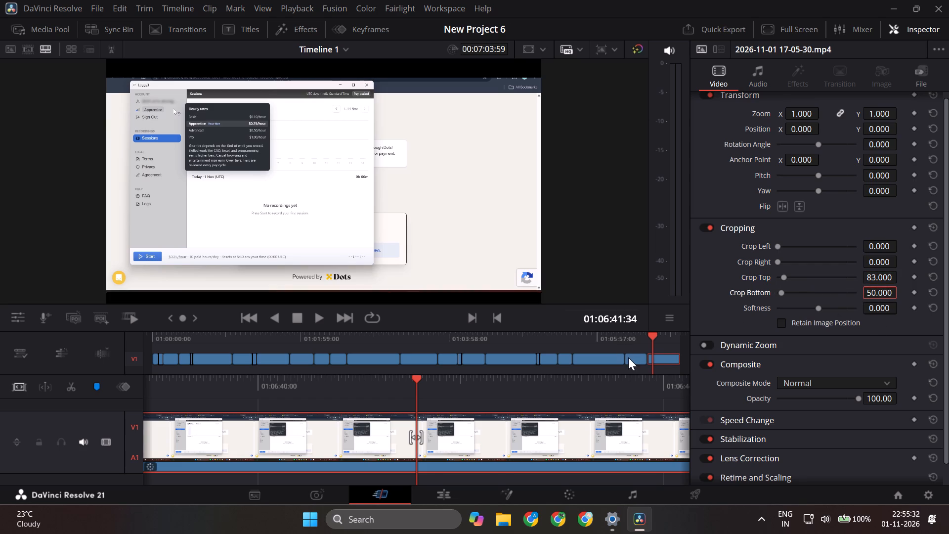
left_click(628, 357)
left_click(884, 294)
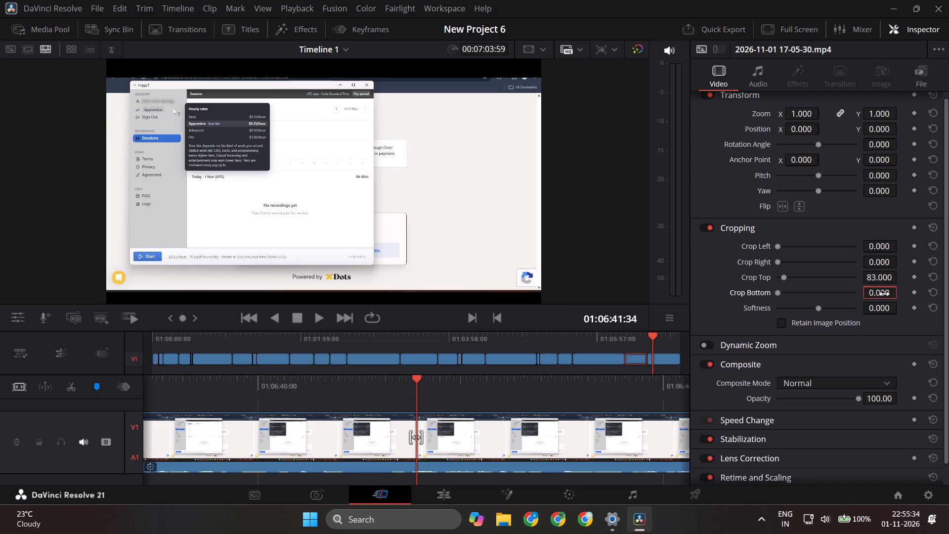
key("ctrl+v")
left_click(610, 357)
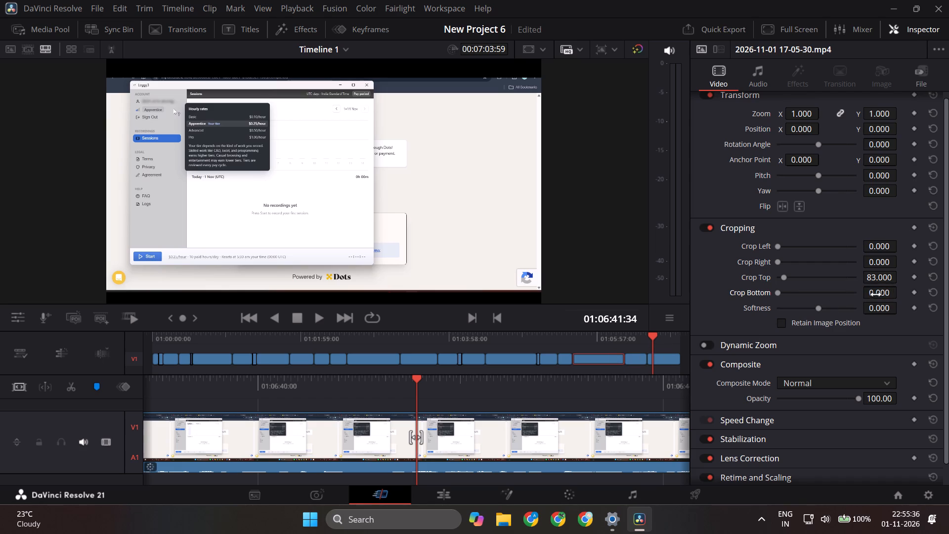
left_click(878, 295)
key("ctrl+v")
left_click(570, 362)
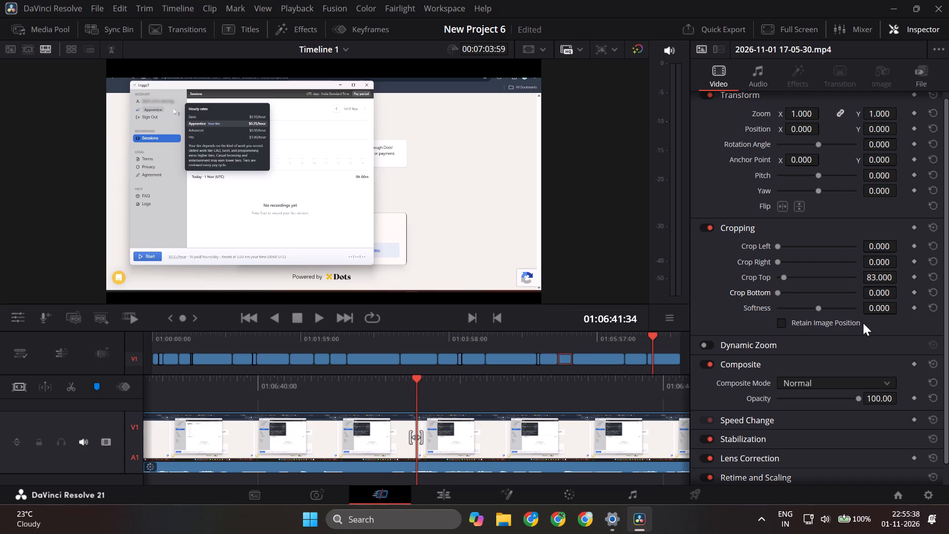
left_click(881, 294)
key("ctrl+v")
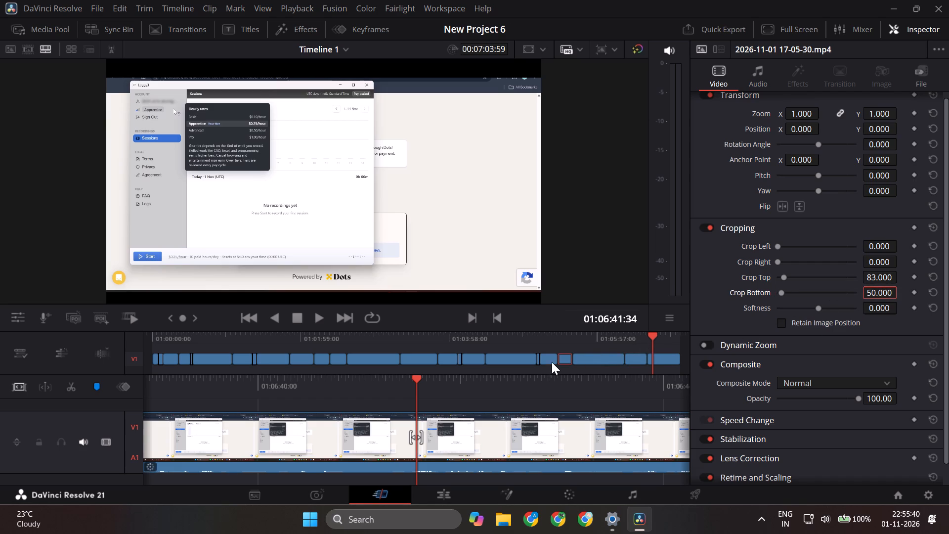
Working backwards, set Crop Bottom to 50 on the fifth-, sixth- (very short) and seventh-from-last clips.
left_click(552, 362)
left_click(874, 293)
key("ctrl+v")
left_click(537, 362)
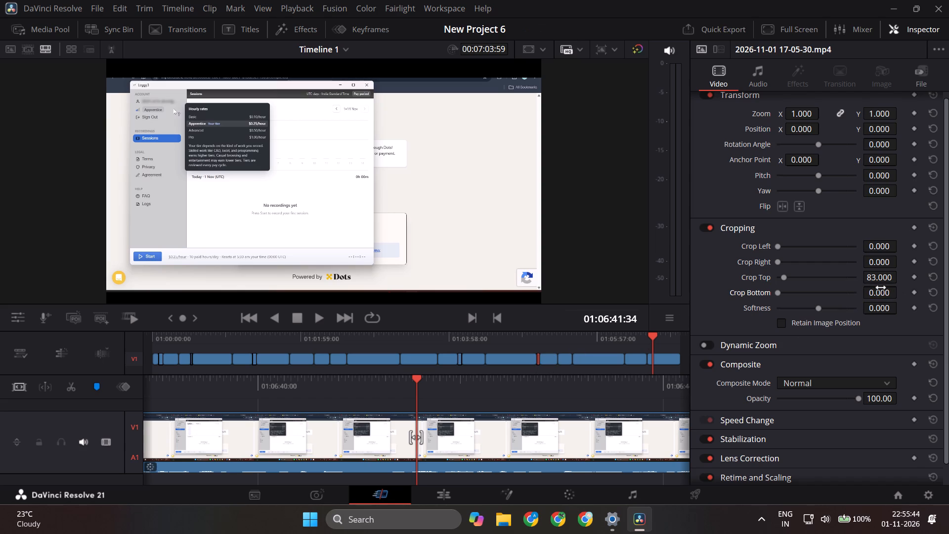
left_click(875, 292)
key("ctrl+v")
left_click(520, 356)
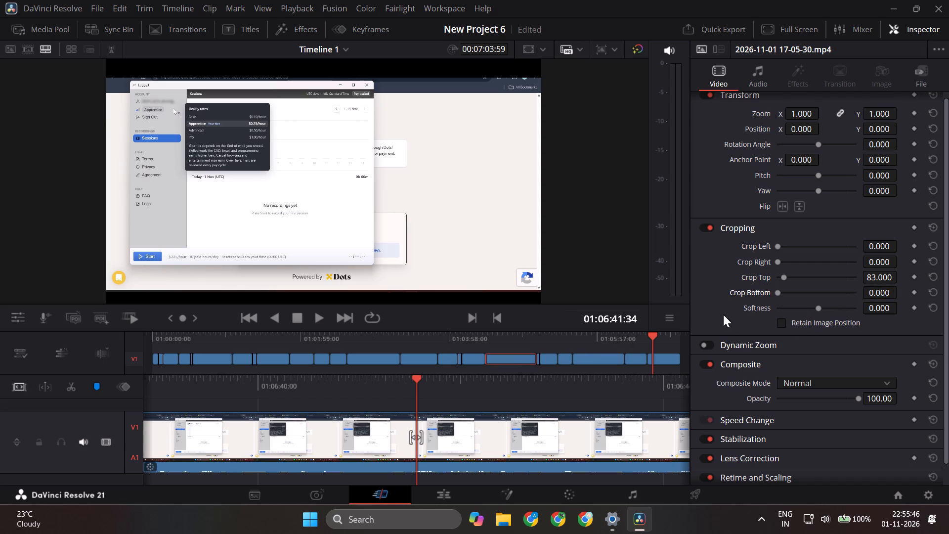
left_click(882, 290)
key("ctrl+v")
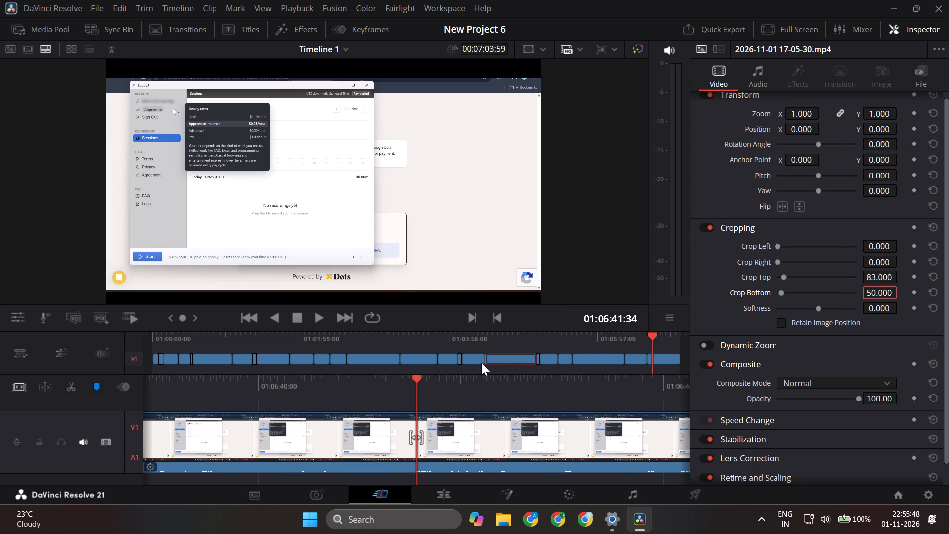
Set Crop Bottom to 50 on the eighth-from-last clip and the very short clip just before it.
left_click(477, 363)
left_click(881, 293)
key("ctrl+v")
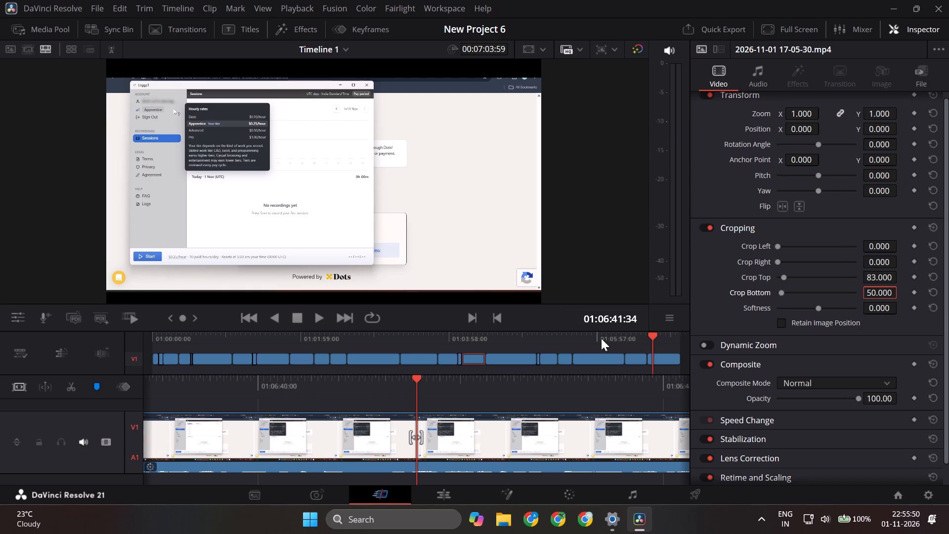
left_click(461, 358)
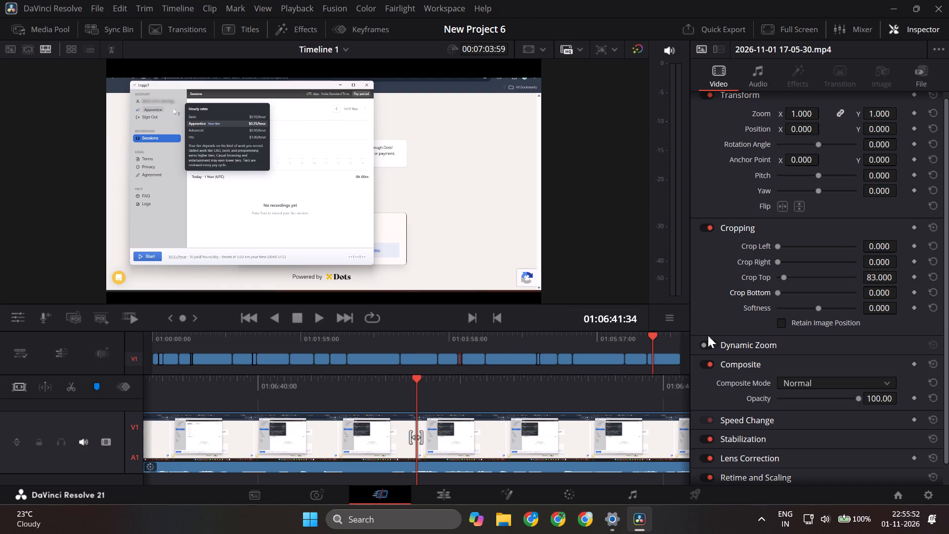
left_click(880, 291)
key("ctrl+v")
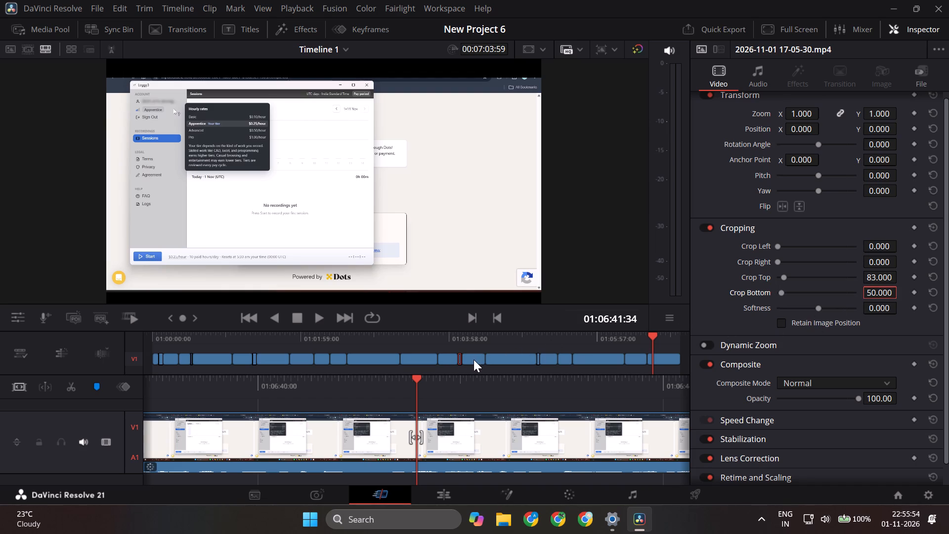
left_click(453, 359)
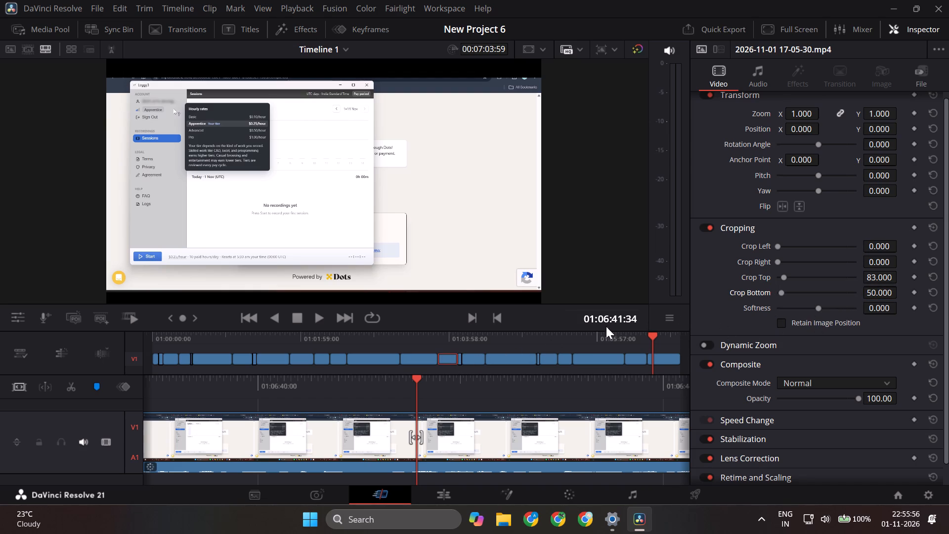
Set Crop Bottom to 50 on the two clips just before the already fully cropped clip.
left_click(422, 361)
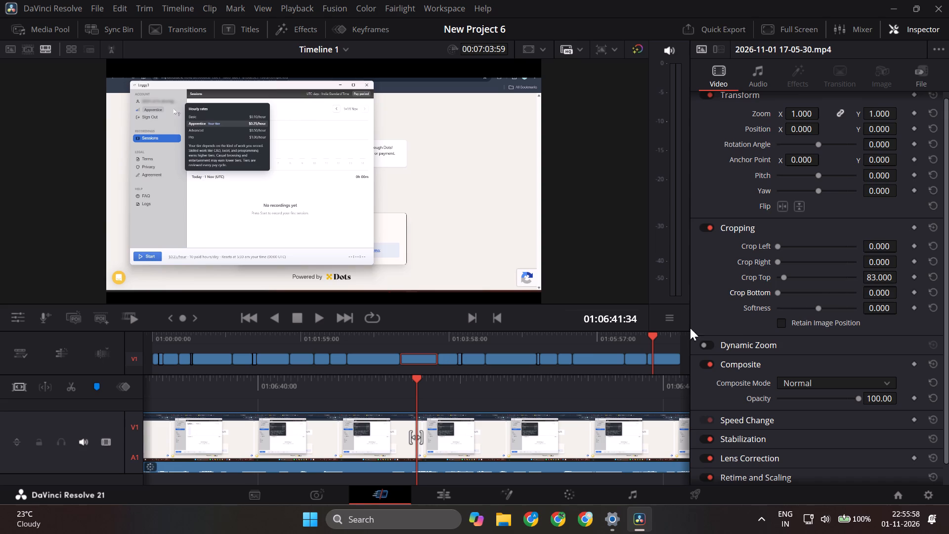
left_click(887, 293)
key("ctrl+v")
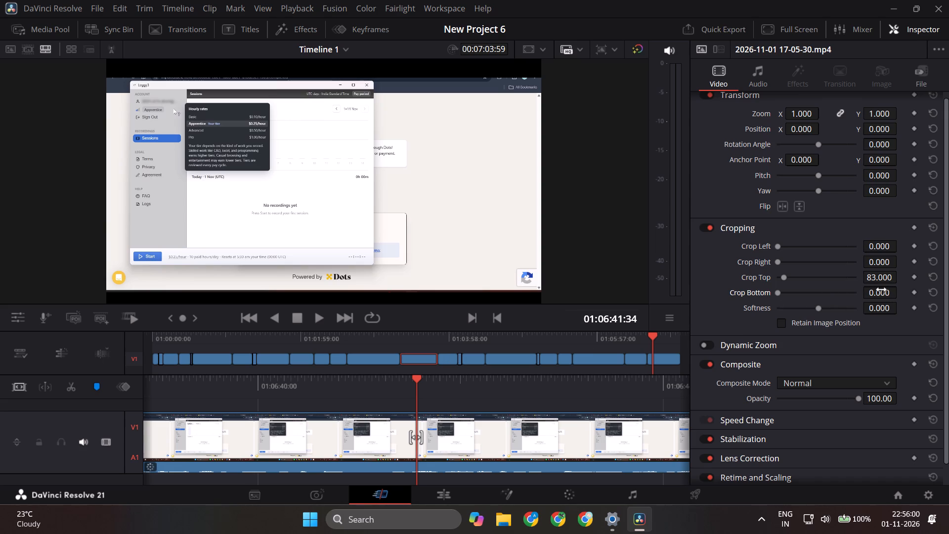
left_click(881, 290)
key("ctrl+v")
left_click(364, 358)
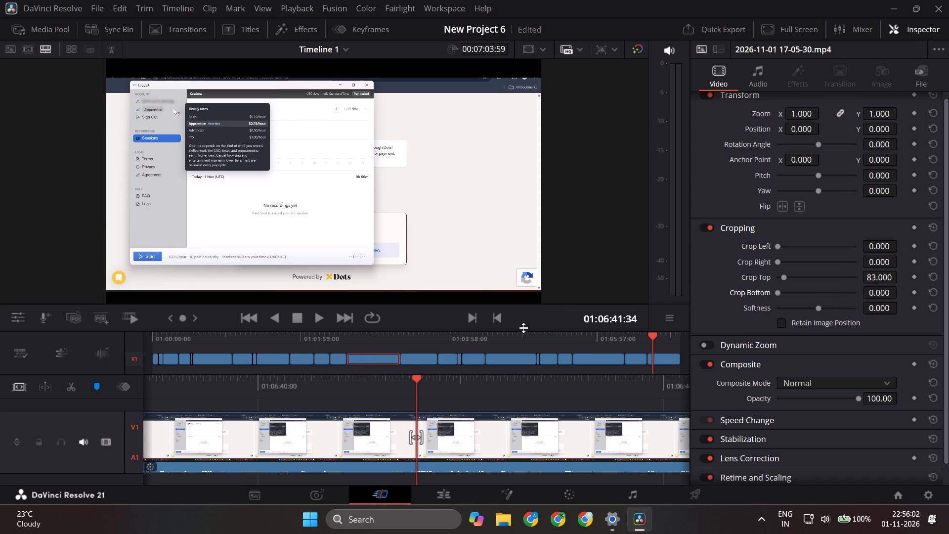
left_click(890, 296)
key("ctrl+v")
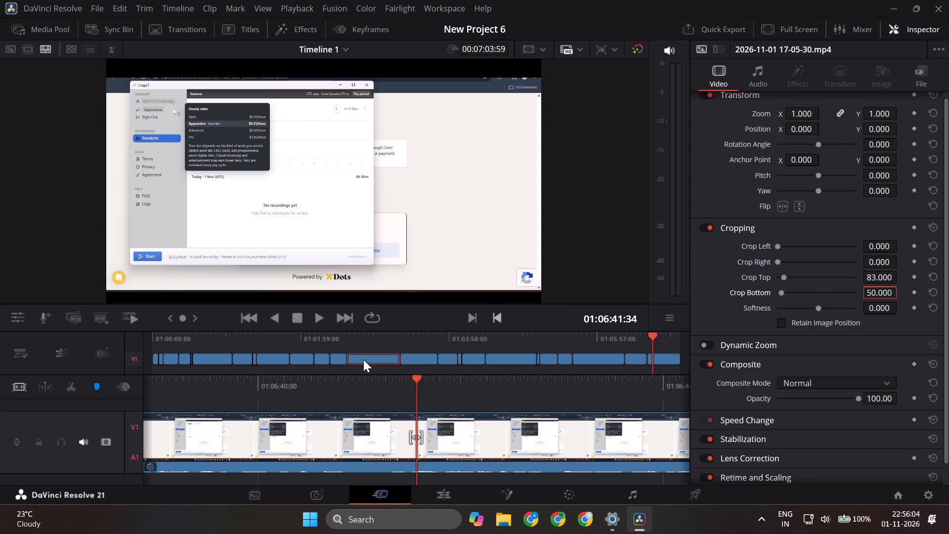
Working backwards, set Crop Bottom to 50 on the twelfth, eleventh, tenth and ninth clips from the timeline start.
left_click(341, 358)
left_click(880, 294)
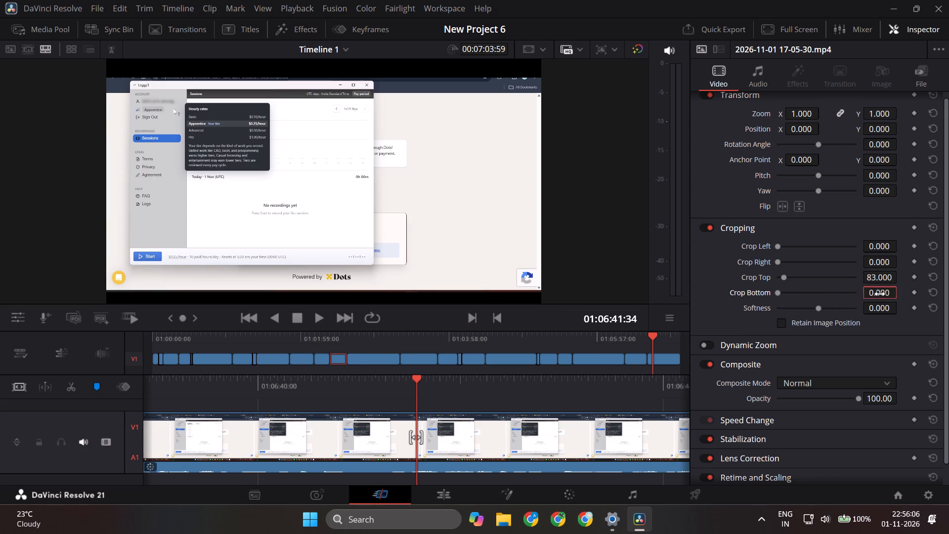
key("ctrl+v")
left_click(324, 358)
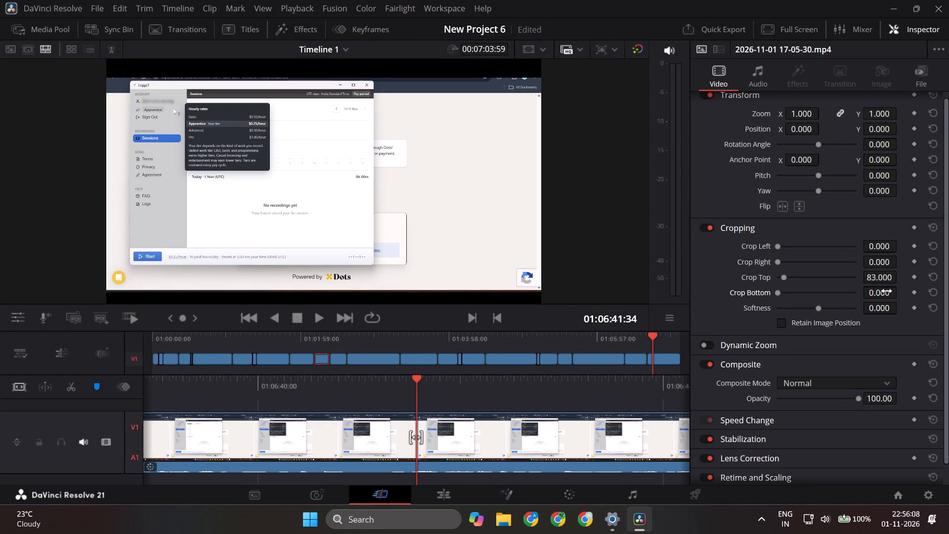
left_click(888, 292)
key("ctrl+v")
left_click(295, 359)
left_click(879, 294)
key("ctrl+v")
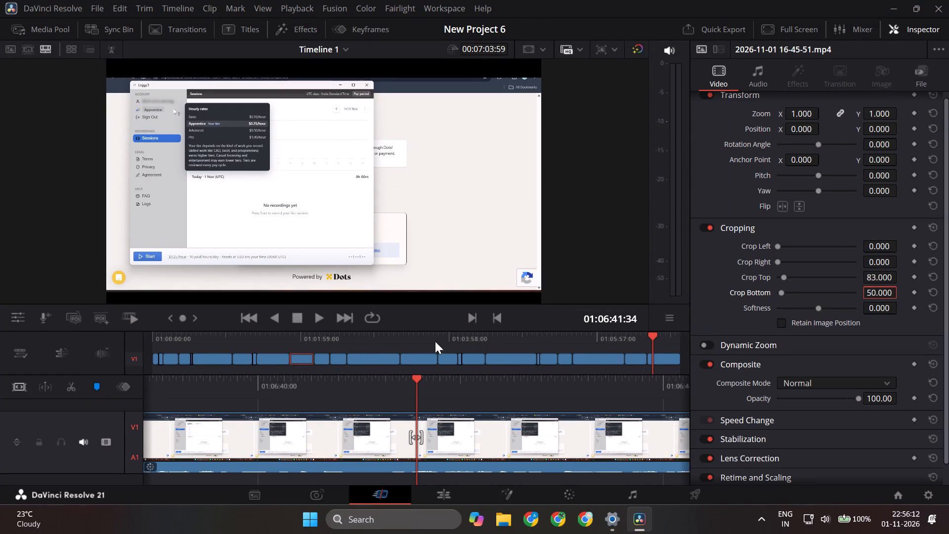
left_click(278, 358)
left_click(881, 296)
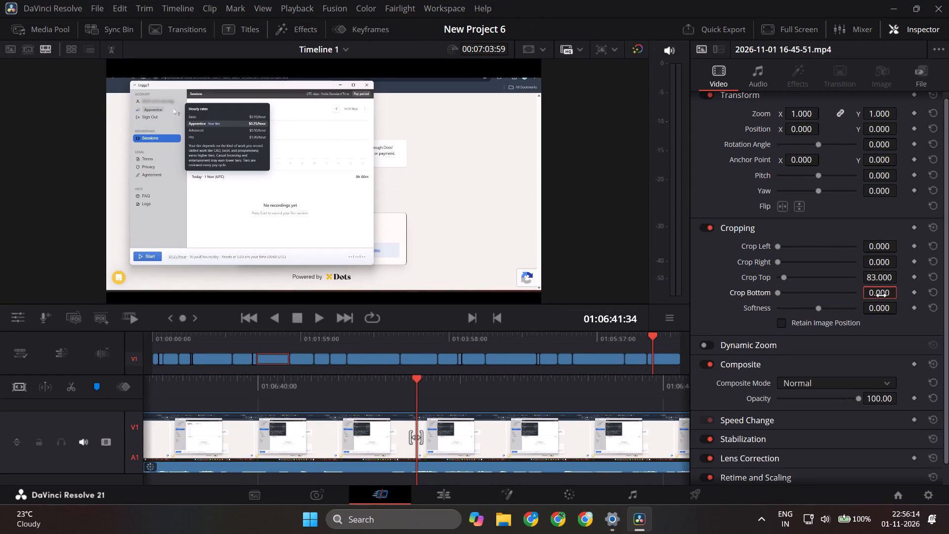
key("ctrl+v")
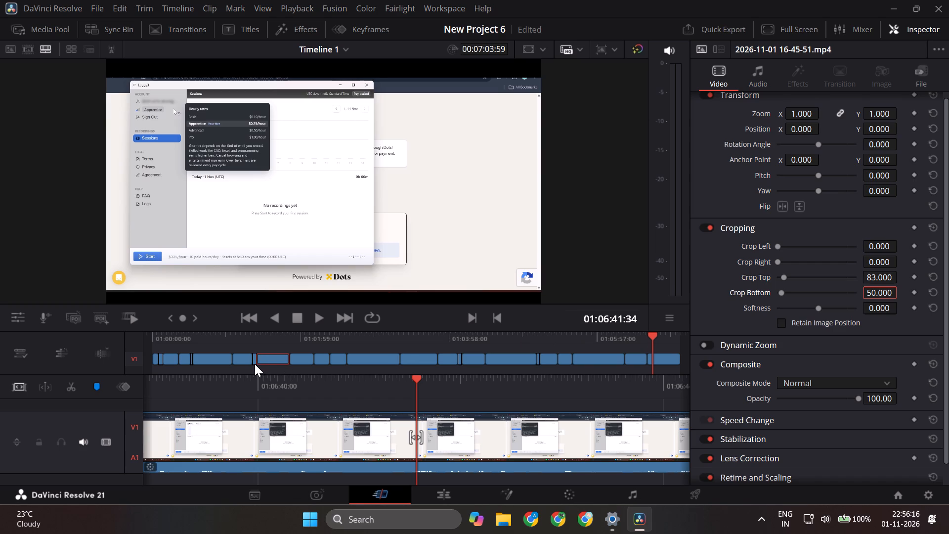
Set Crop Bottom to 50 on the very short eighth clip, the seventh, the sixth and the very short fifth clip.
left_click(255, 364)
left_click(891, 291)
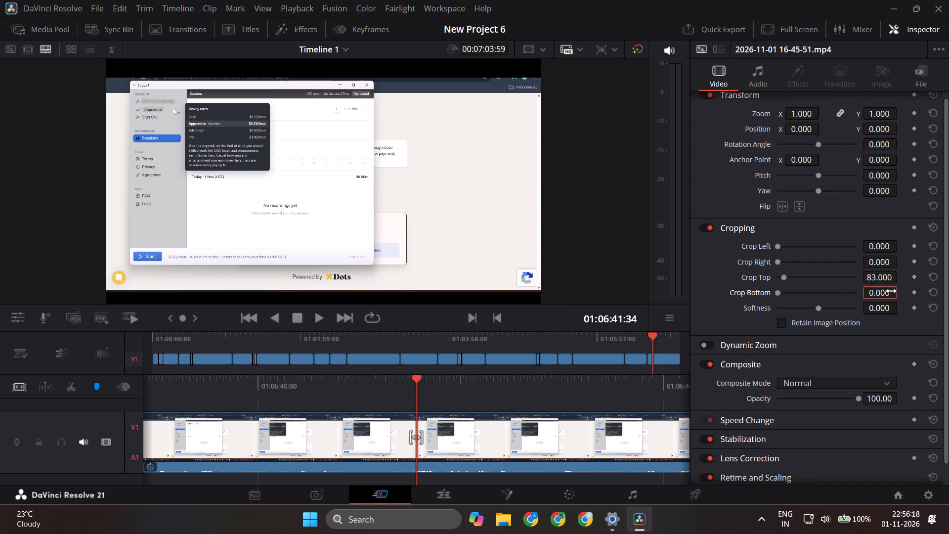
key("ctrl+v")
left_click(241, 357)
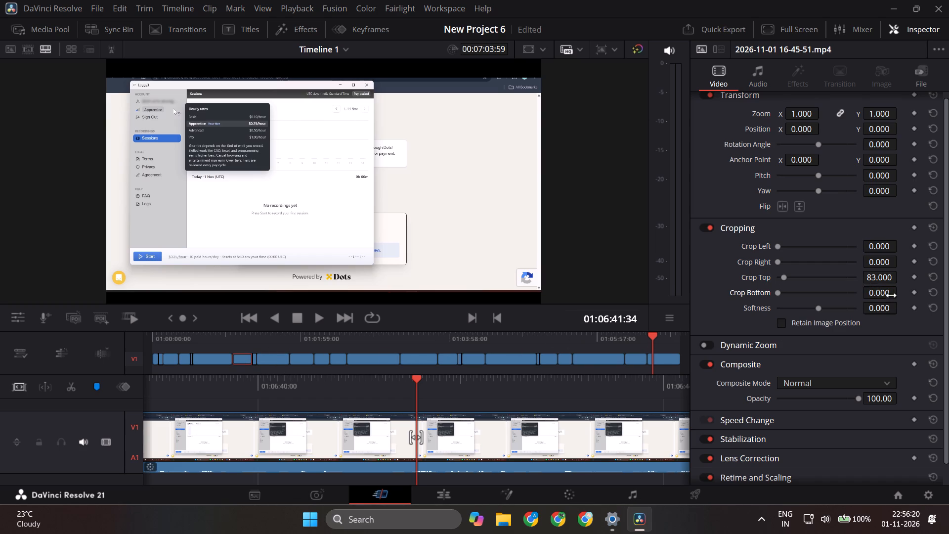
left_click(890, 291)
key("ctrl+v")
left_click(202, 361)
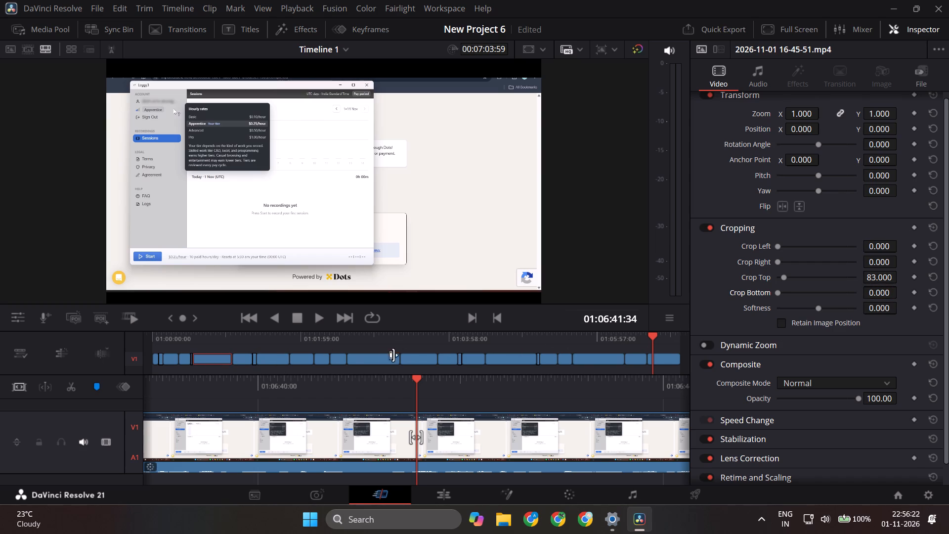
left_click(885, 291)
key("ctrl+v")
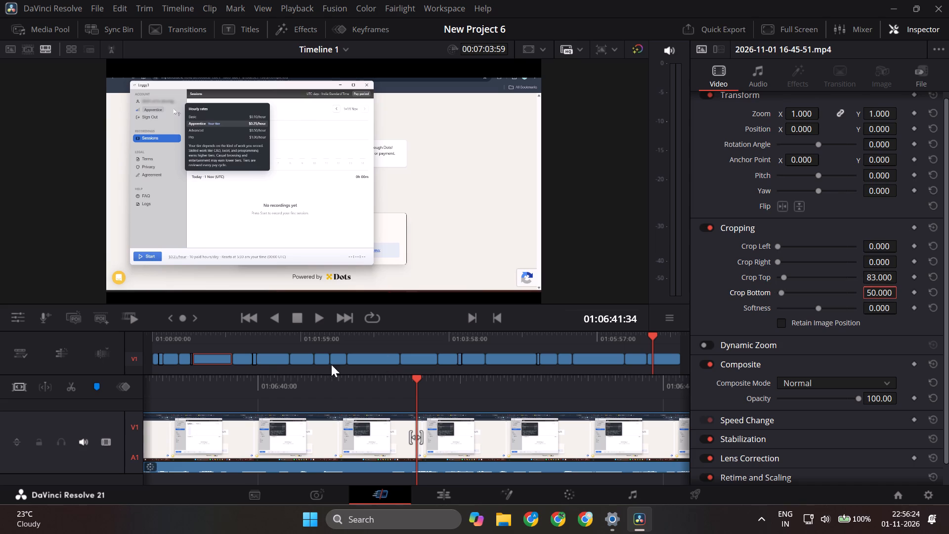
left_click(191, 362)
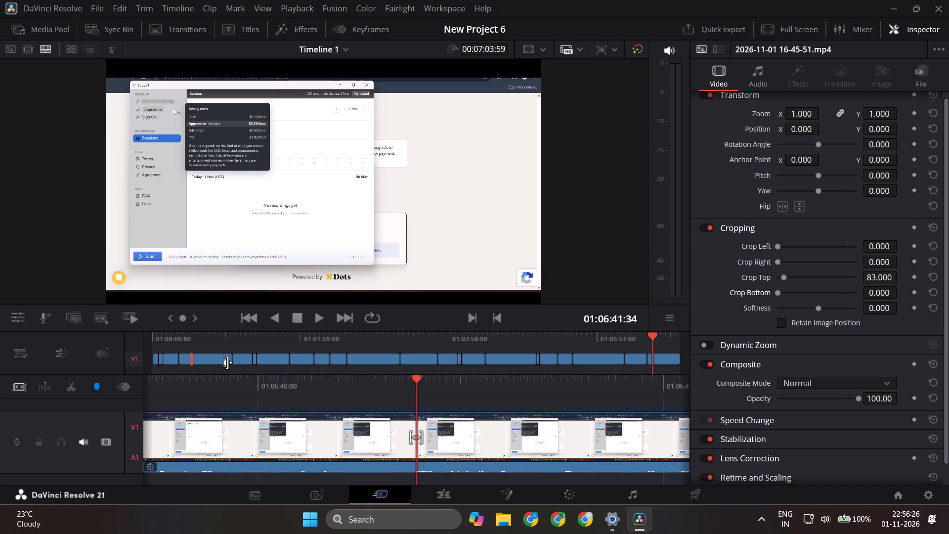
left_click(877, 297)
key("ctrl+v")
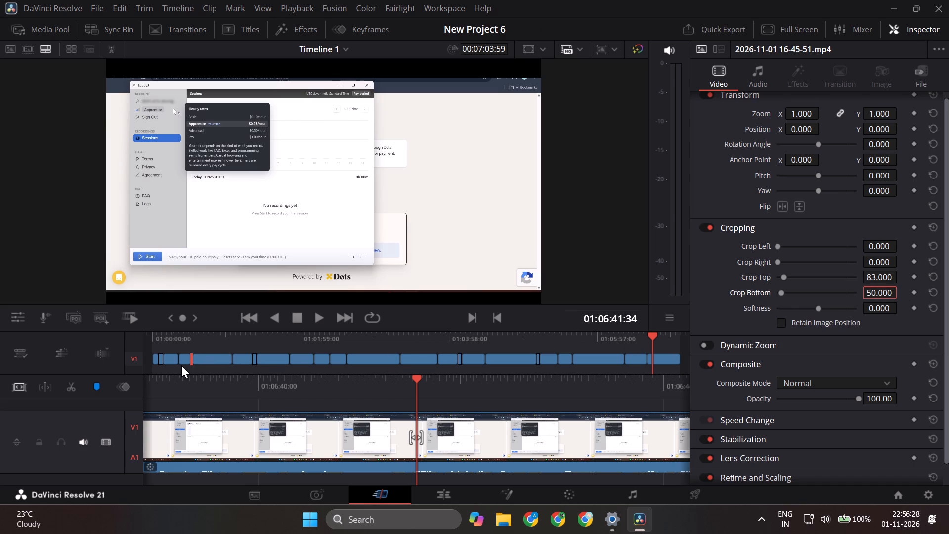
Set Crop Bottom to 50 on the first four clips of the timeline, working back from the fourth to the first.
left_click(184, 359)
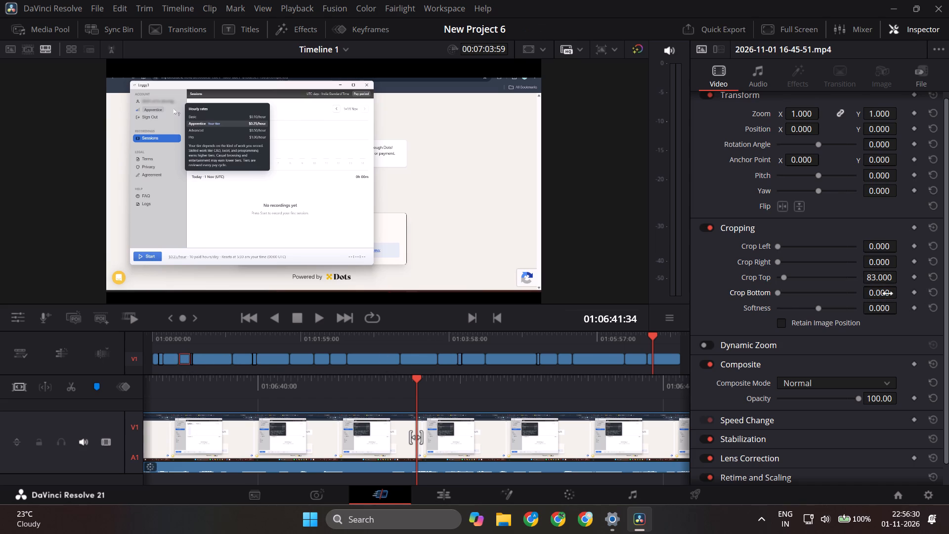
left_click(888, 294)
key("ctrl+v")
left_click(165, 359)
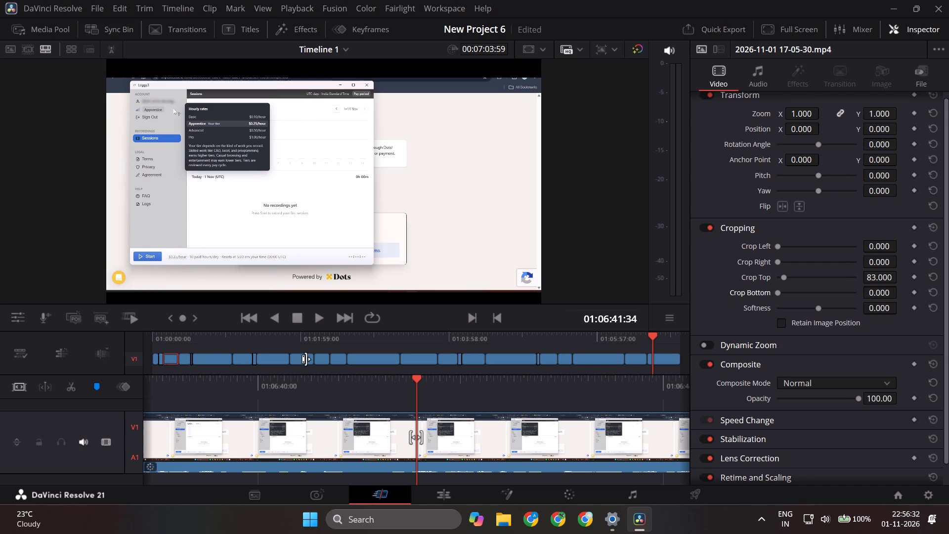
left_click(887, 295)
key("ctrl+v")
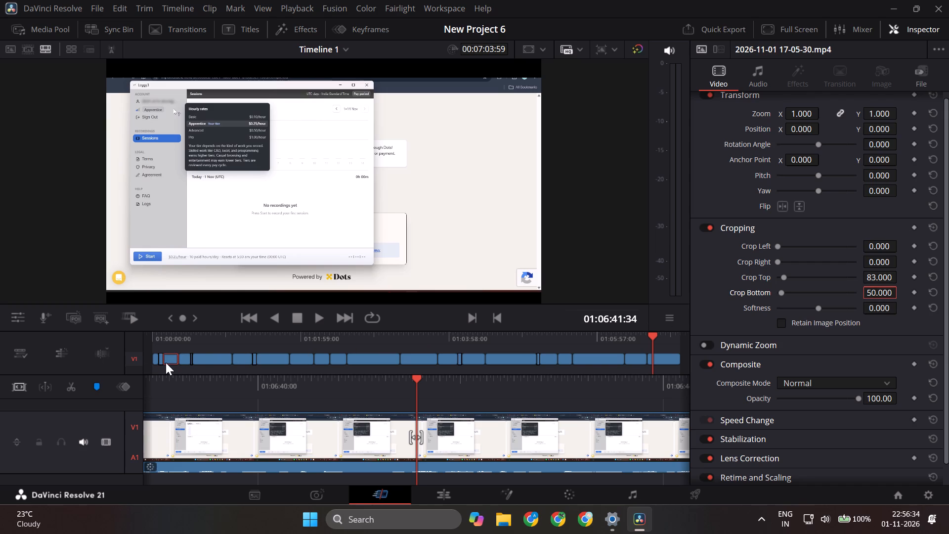
left_click(159, 360)
left_click(878, 296)
key("ctrl+v")
left_click(156, 356)
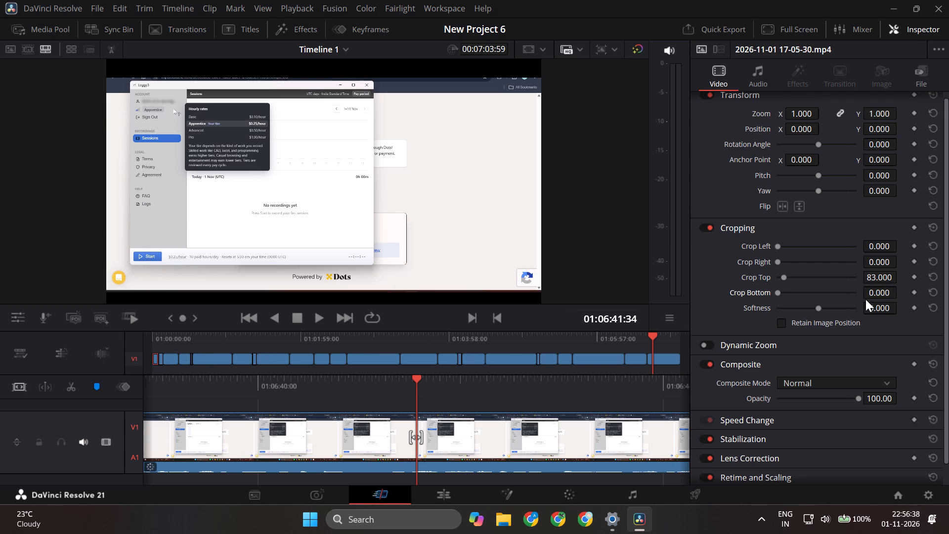
left_click(880, 295)
key("ctrl+v")
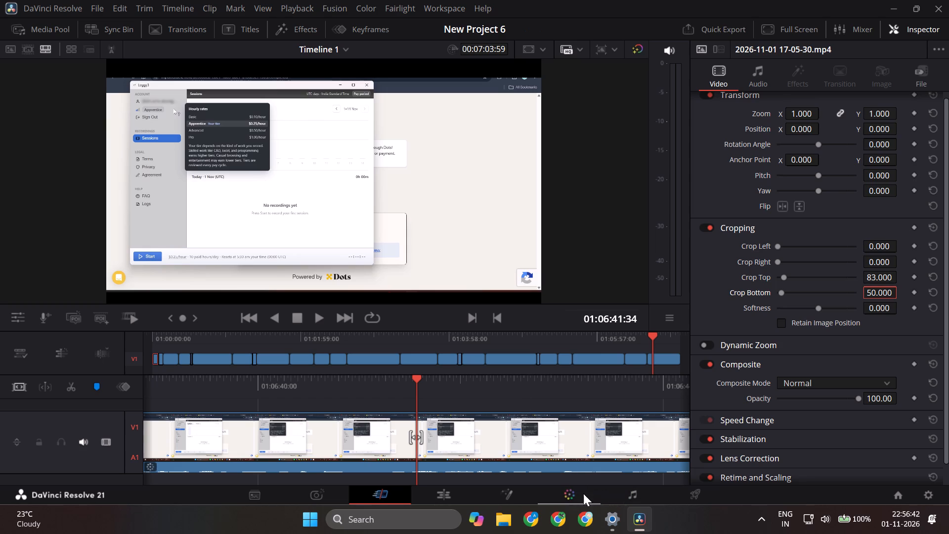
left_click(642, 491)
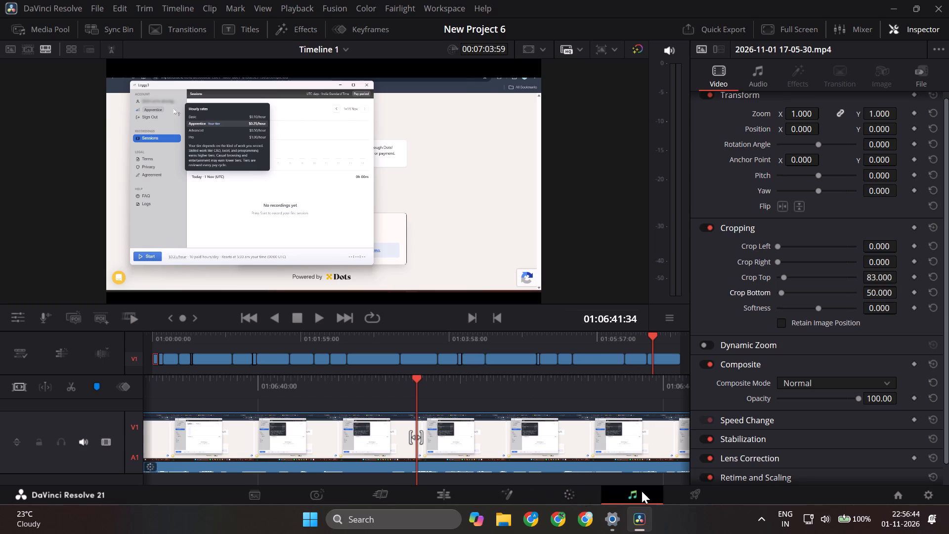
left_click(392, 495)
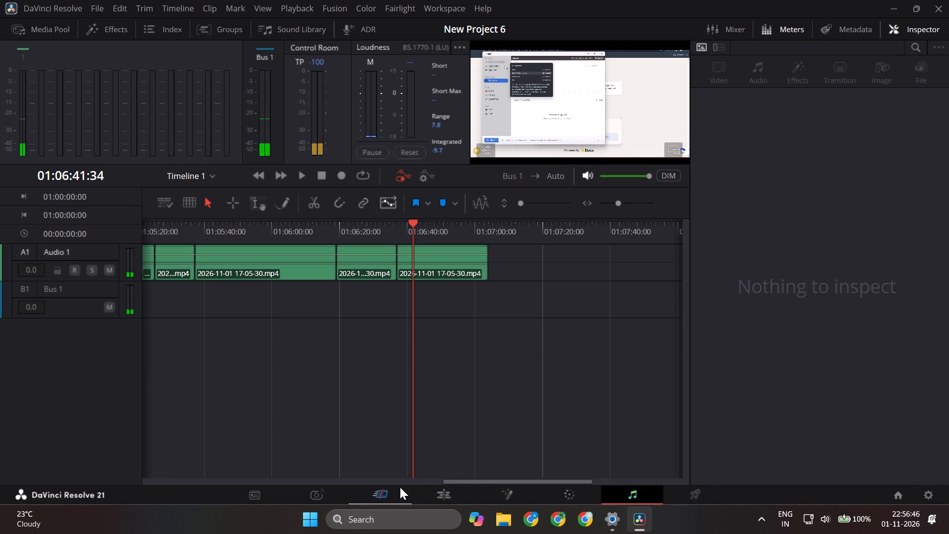
Select all clips on the timeline and set their audio Pitch to -1 Semi Tones and -1 Cents.
left_click(765, 71)
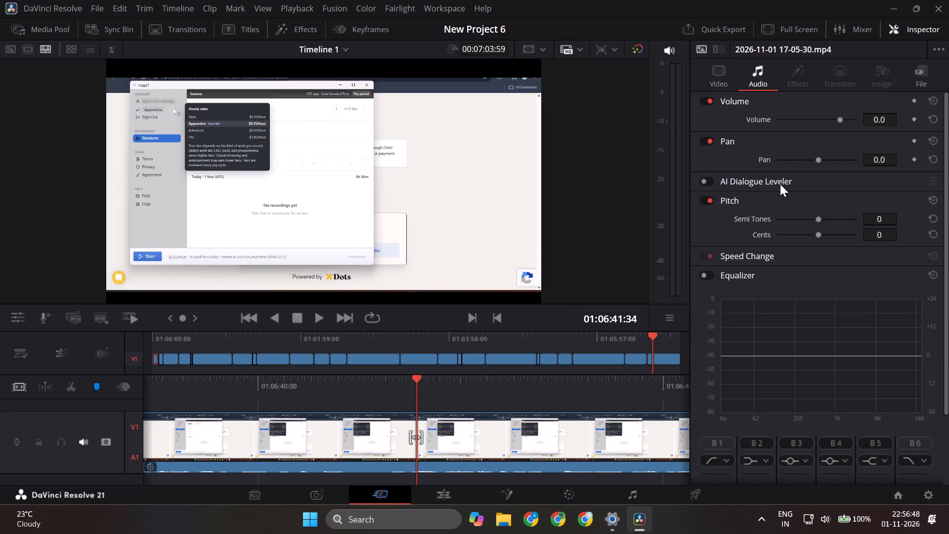
left_click(885, 222)
left_click_drag(154, 348, 181, 346)
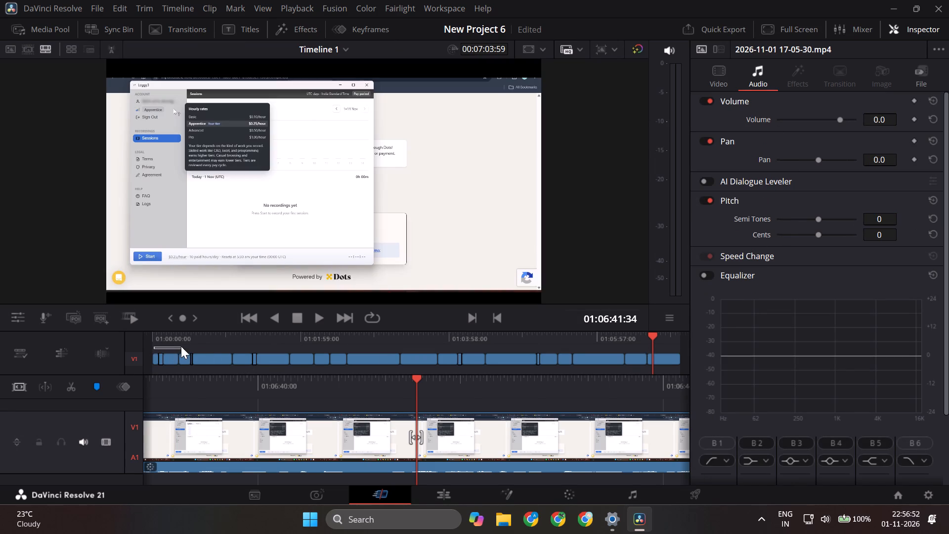
left_click_drag(181, 346, 673, 360)
left_click(883, 219)
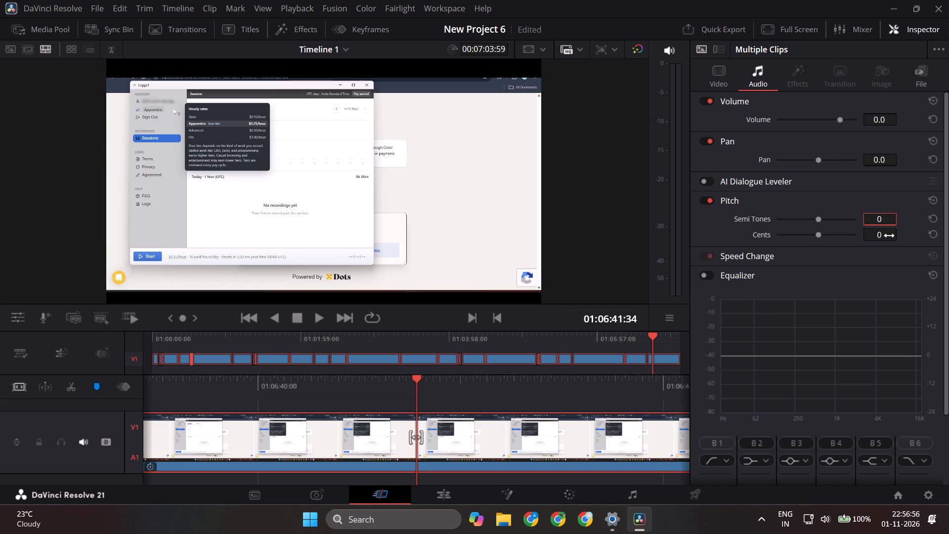
key("minus")
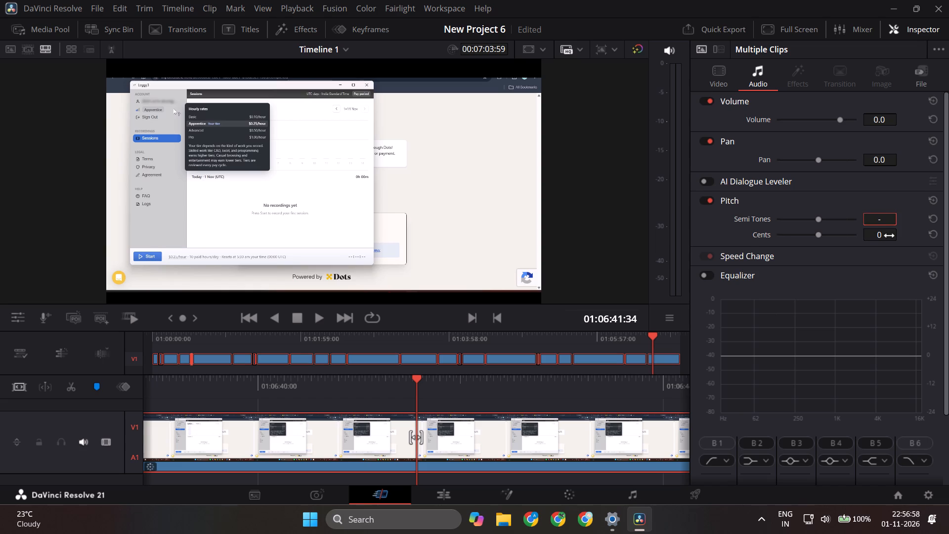
key("1")
left_click(880, 232)
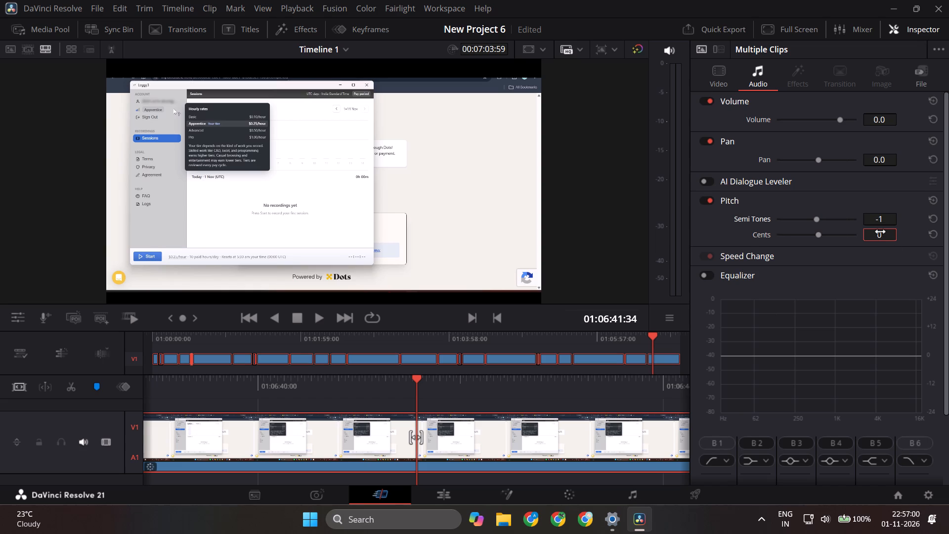
type("-1")
left_click(712, 233)
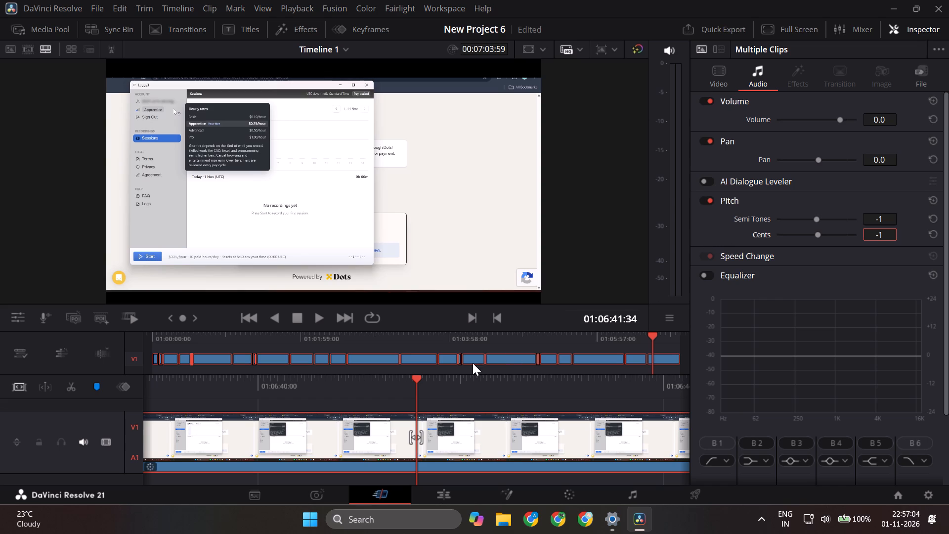
Deselect the clips and check the audio Pitch values on several individual clips along the timeline.
left_click(477, 389)
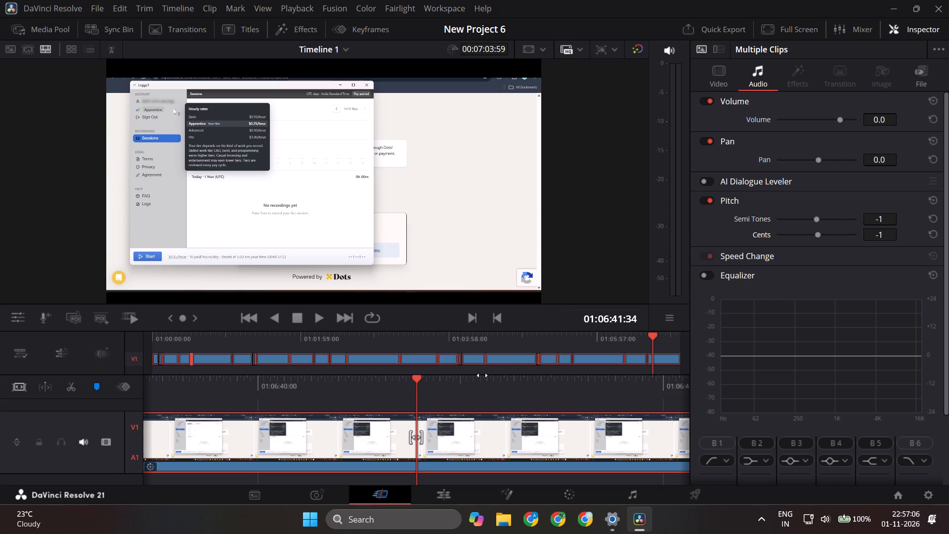
left_click(482, 375)
left_click(484, 367)
left_click(475, 357)
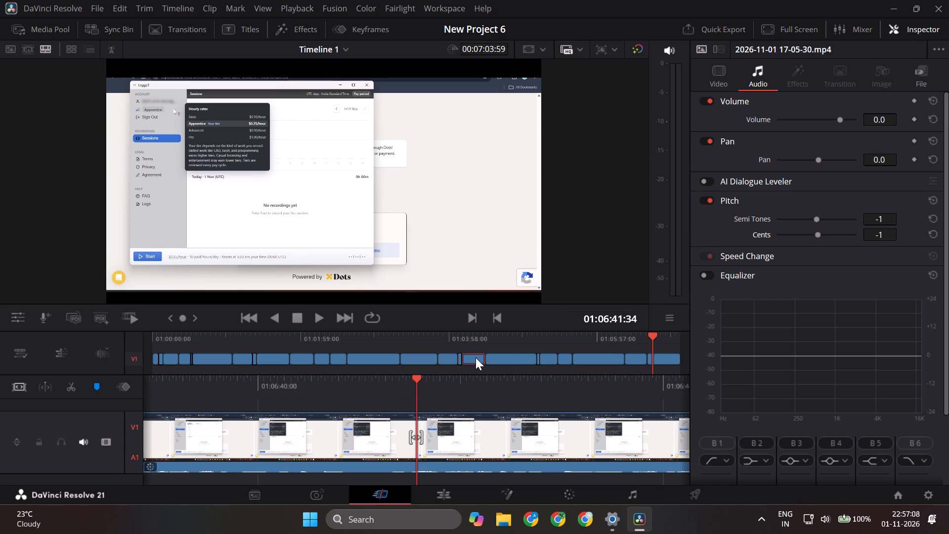
left_click(422, 357)
left_click(367, 360)
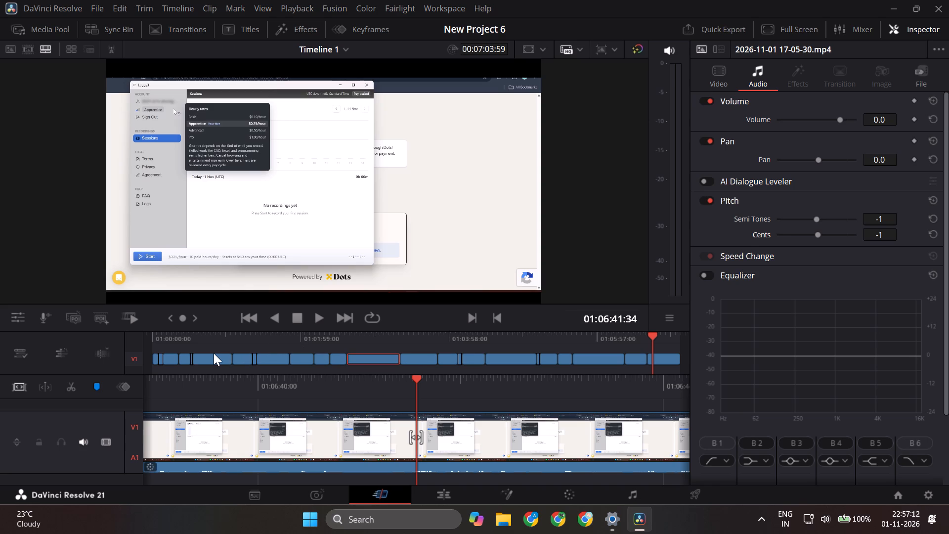
left_click(214, 353)
Play the timeline from its beginning to preview the pitch-shifted audio.
scroll(214, 353, "right", 19)
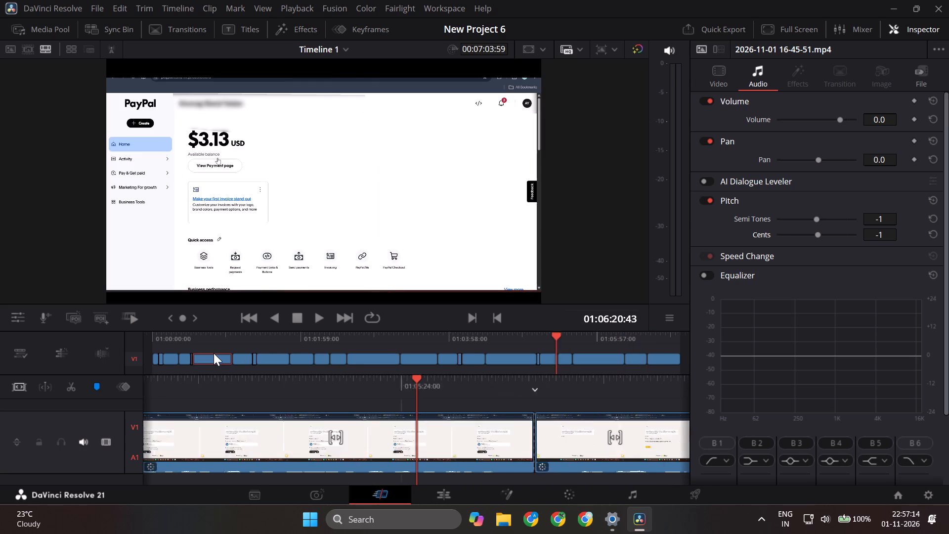
scroll(214, 353, "right", 20)
scroll(214, 353, "right", 20)
scroll(214, 353, "right", 4)
scroll(214, 353, "right", 20)
scroll(214, 353, "right", 8)
key("space")
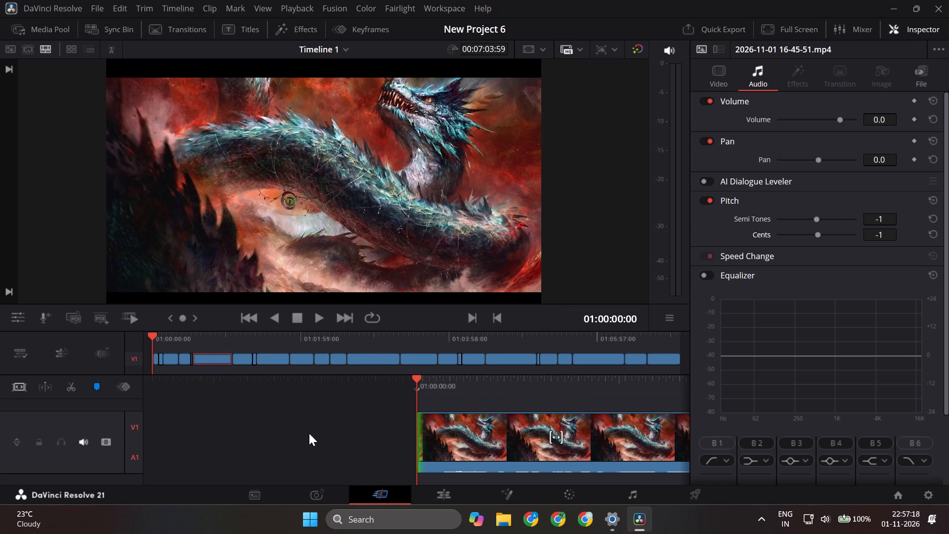
key("space")
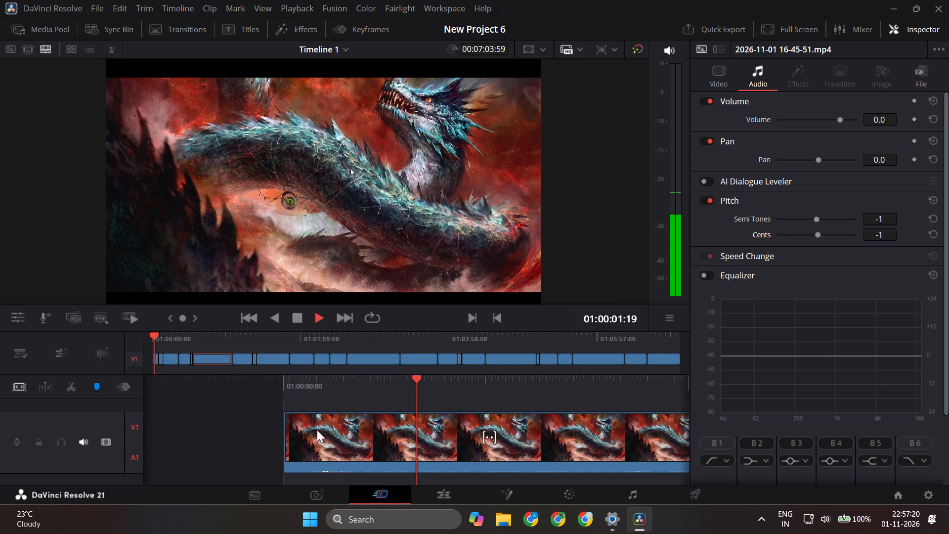
key("space")
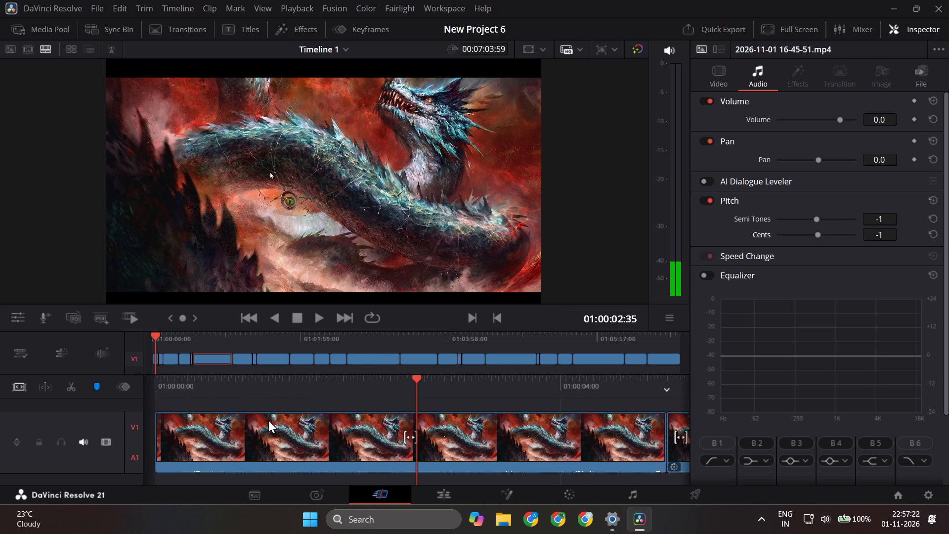
left_click(153, 357)
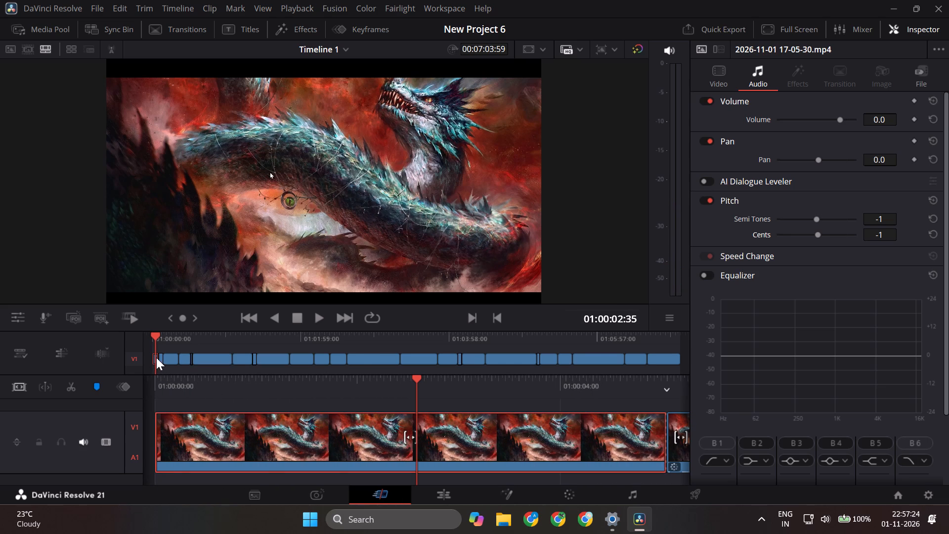
left_click(161, 360)
left_click(177, 361)
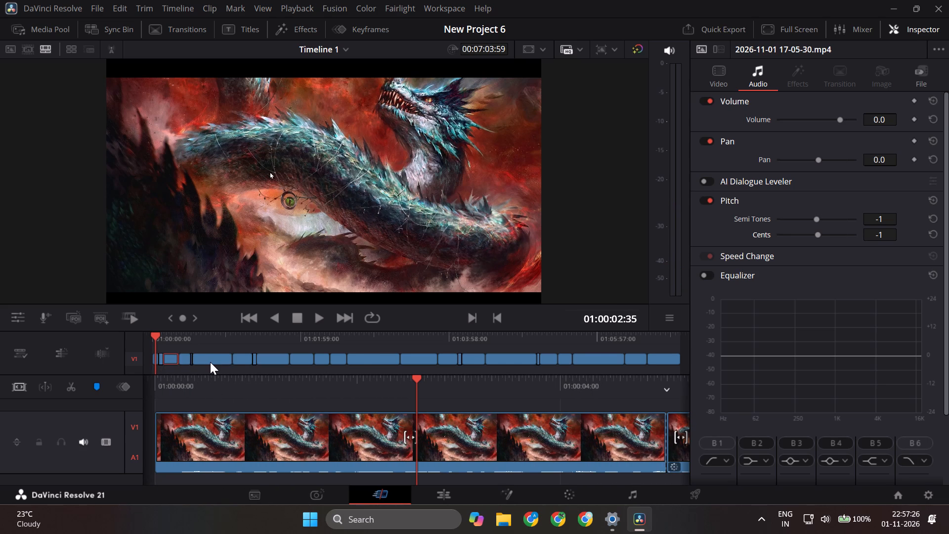
left_click(210, 362)
left_click(186, 362)
left_click(192, 361)
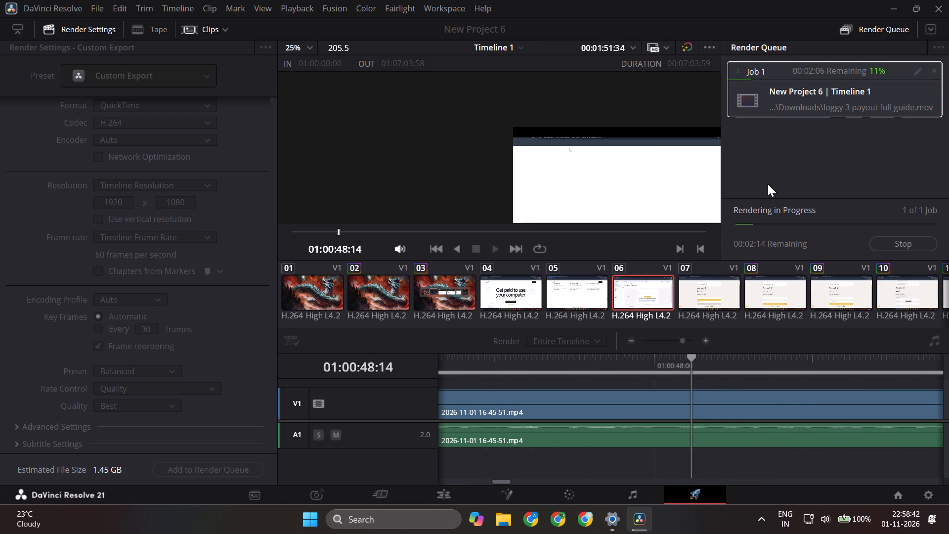
Examine the cropped frames in the viewer at different magnifications while the render job runs.
scroll(640, 179, "down", 5)
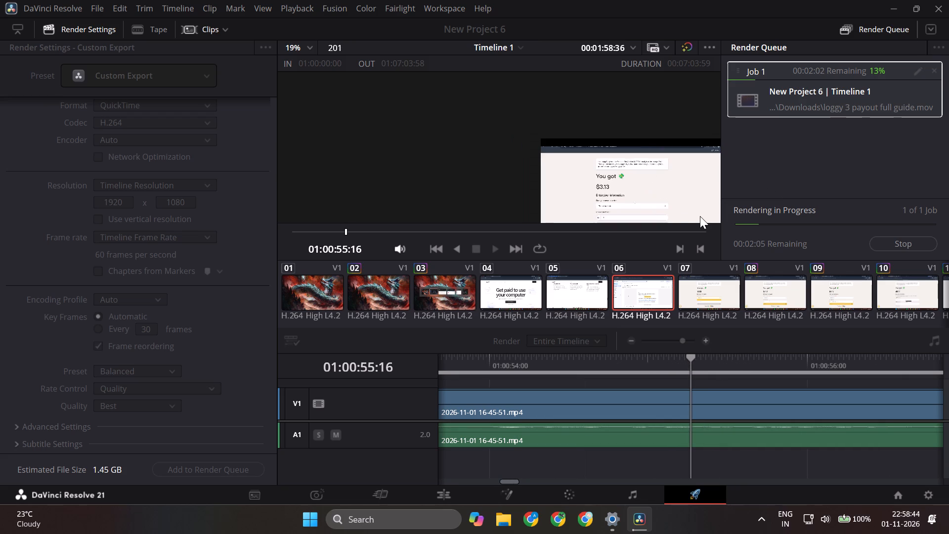
scroll(703, 217, "up", 20)
scroll(703, 217, "up", 1)
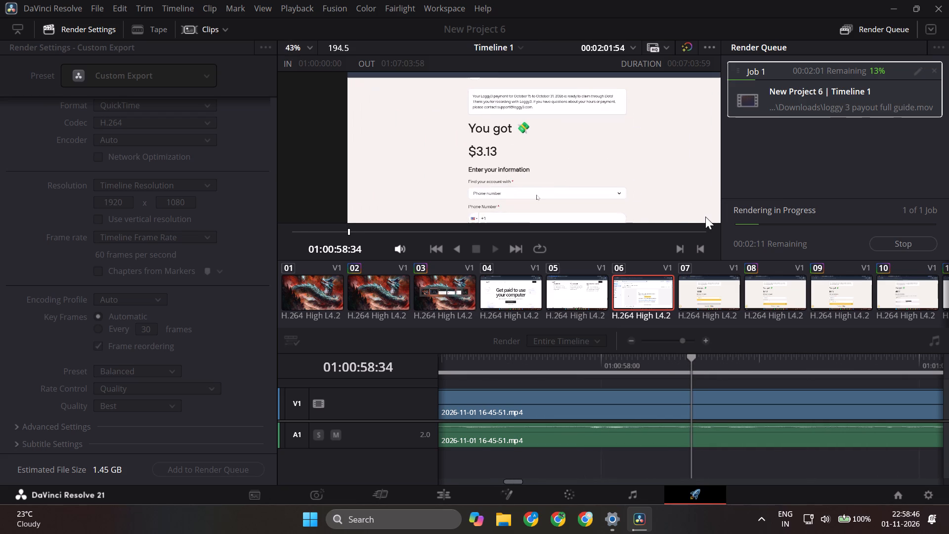
scroll(705, 217, "up", 6)
scroll(705, 217, "down", 9)
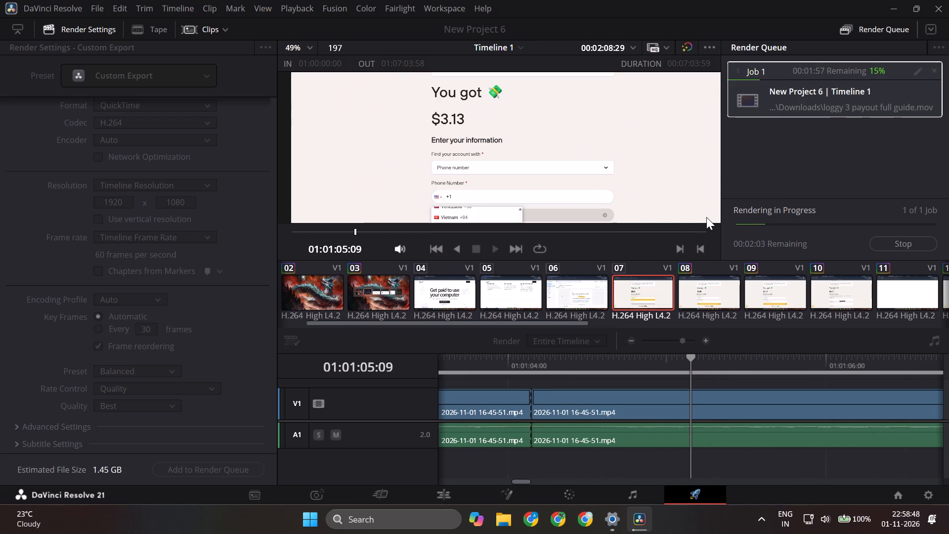
scroll(340, 151, "down", 8)
scroll(313, 207, "down", 2)
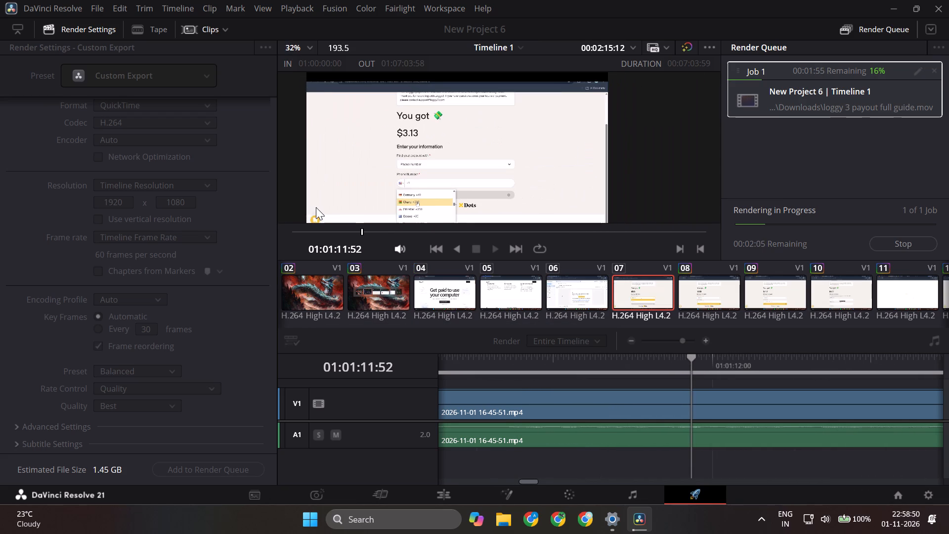
scroll(558, 101, "down", 3)
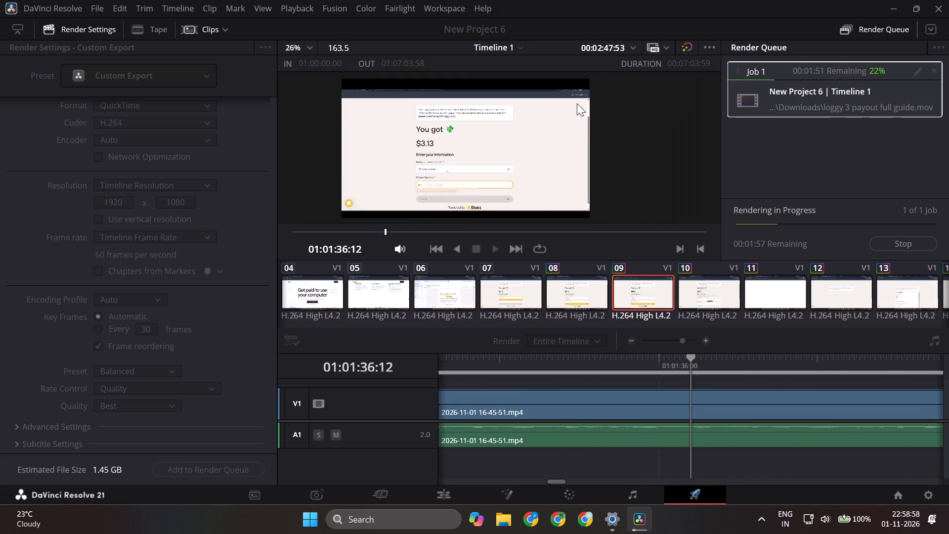
Show the hidden system tray icons.
left_click(762, 516)
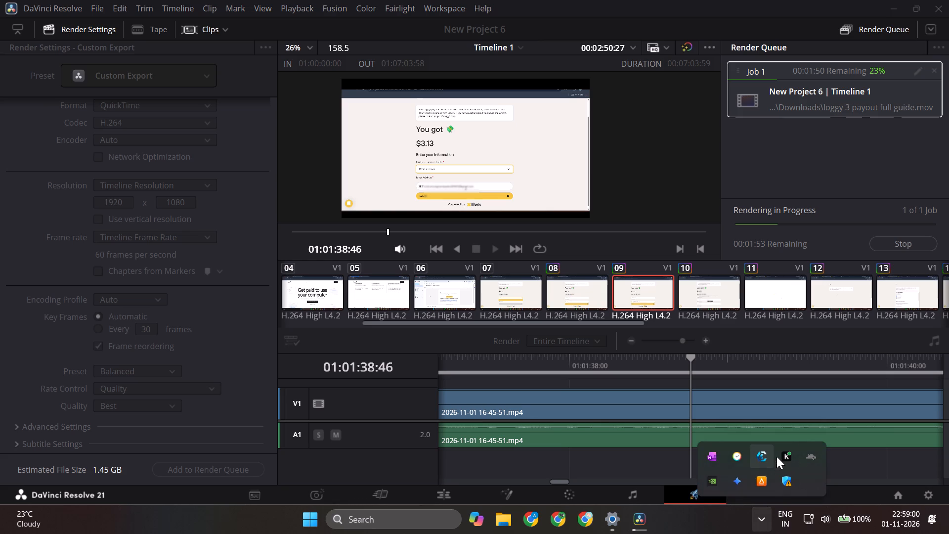